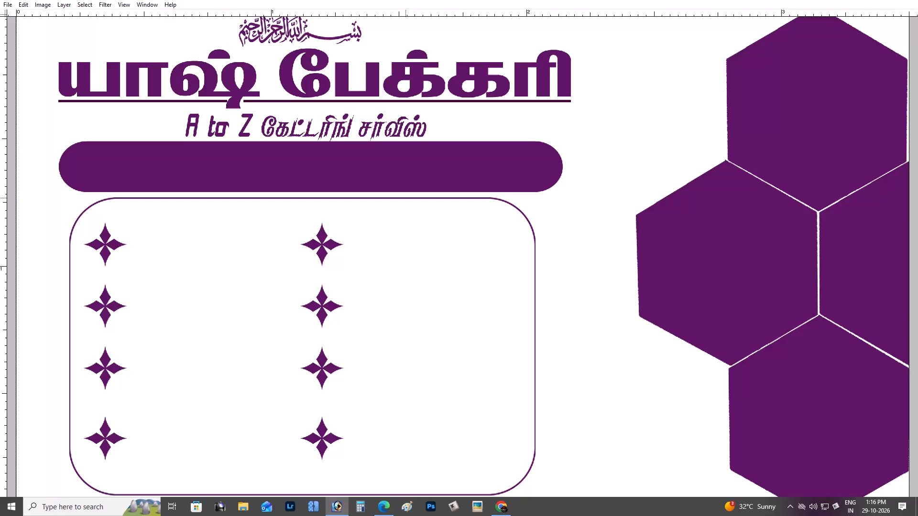
Duplicate the "A to Z கேட்டரிங் சர்விஸ்" tagline onto the purple bar, bring the copy to the front and fill it white.
{"action": "left_click_drag", "start_coordinate": [391, 184], "coordinate": [469, 299]}
{"action": "key", "text": "ctrl+plus"}
{"action": "key", "text": "space"}
{"action": "key", "text": "space"}
{"action": "key", "text": "space"}
{"action": "key", "text": "space"}
{"action": "key", "text": "space"}
{"action": "key", "text": "space"}
{"action": "key", "text": "space"}
{"action": "left_click_drag", "start_coordinate": [380, 254], "coordinate": [476, 407]}
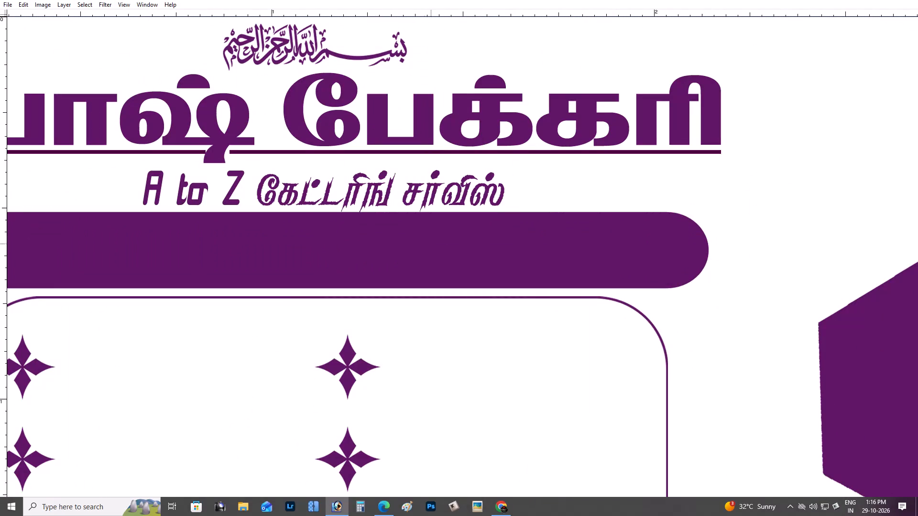
{"action": "left_click_drag", "start_coordinate": [381, 196], "coordinate": [386, 238], "text": "alt"}
{"action": "key", "text": "ctrl+shift+bracketright"}
{"action": "key", "text": "alt+shift+BackSpace"}
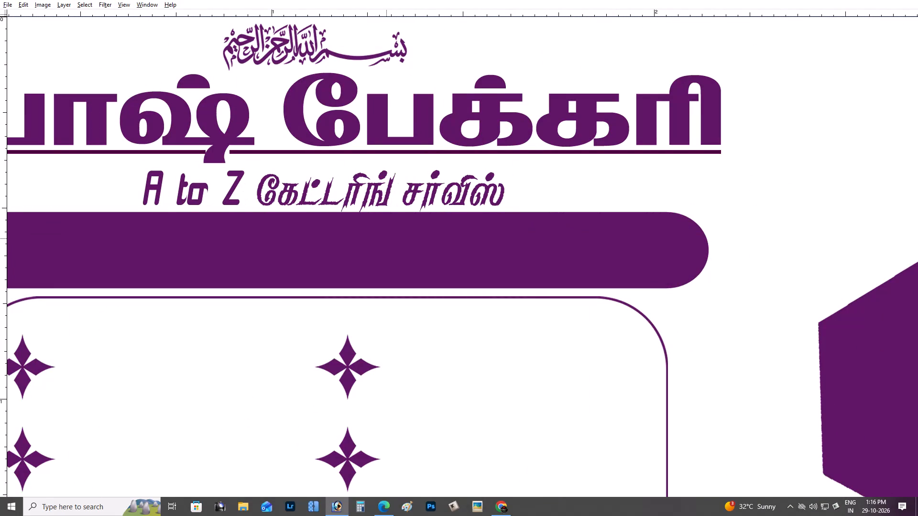
{"action": "key", "text": "x"}
{"action": "key", "text": "alt+shift+BackSpace"}
{"action": "key", "text": "Tab"}
{"action": "key", "text": "Tab"}
{"action": "key", "text": "space"}
{"action": "left_click", "coordinate": [386, 238]}
{"action": "left_click_drag", "start_coordinate": [382, 248], "coordinate": [334, 262]}
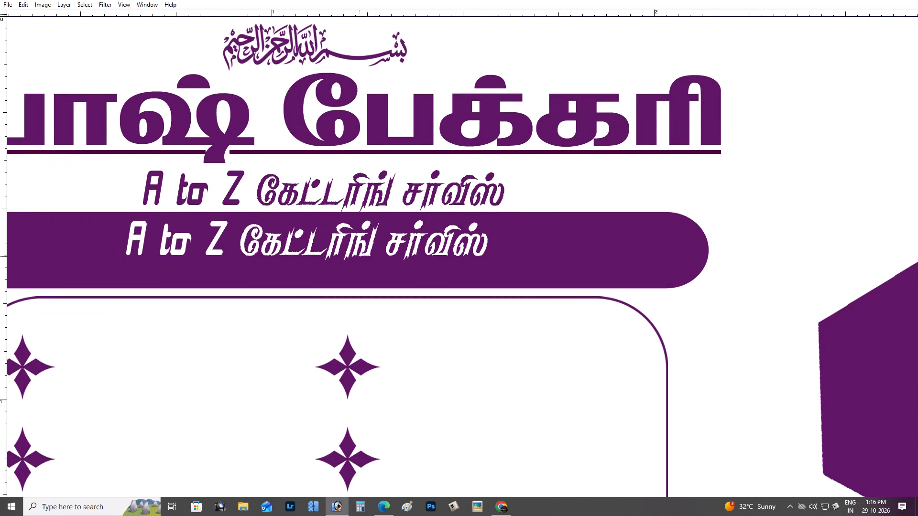
{"action": "left_click_drag", "start_coordinate": [334, 262], "coordinate": [320, 260]}
Position the white tagline copy inside the upper part of the purple bar, near its rounded start.
{"action": "key", "text": "ctrl+plus"}
{"action": "key", "text": "space"}
{"action": "key", "text": "space"}
{"action": "key", "text": "space"}
{"action": "key", "text": "space"}
{"action": "key", "text": "space"}
{"action": "key", "text": "space"}
{"action": "key", "text": "space"}
{"action": "key", "text": "space"}
{"action": "key", "text": "space"}
{"action": "left_click_drag", "start_coordinate": [361, 268], "coordinate": [917, 374]}
{"action": "left_click", "coordinate": [744, 322]}
{"action": "left_click_drag", "start_coordinate": [736, 361], "coordinate": [597, 305]}
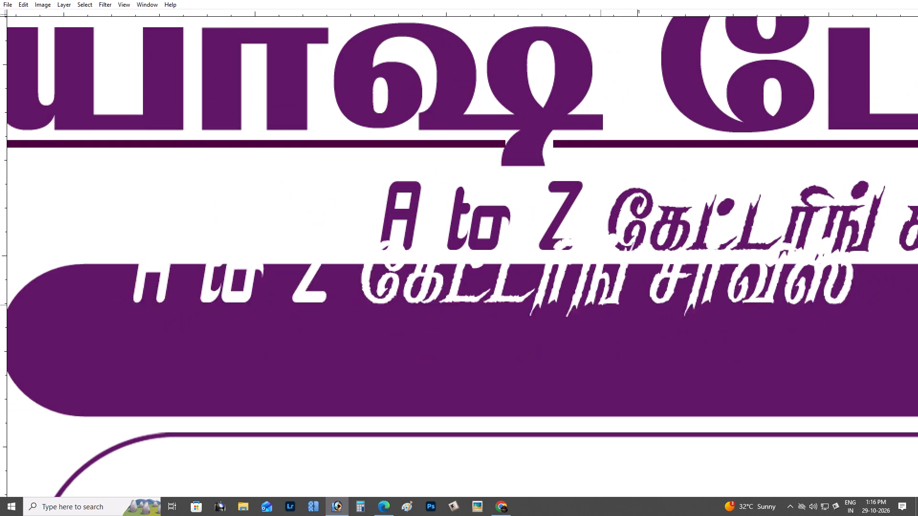
{"action": "left_click_drag", "start_coordinate": [597, 305], "coordinate": [590, 342]}
Delete "A to Z" from the white tagline copy in the purple bar.
{"action": "key", "text": "t"}
{"action": "key", "text": "t"}
{"action": "left_click_drag", "start_coordinate": [328, 295], "coordinate": [0, 270]}
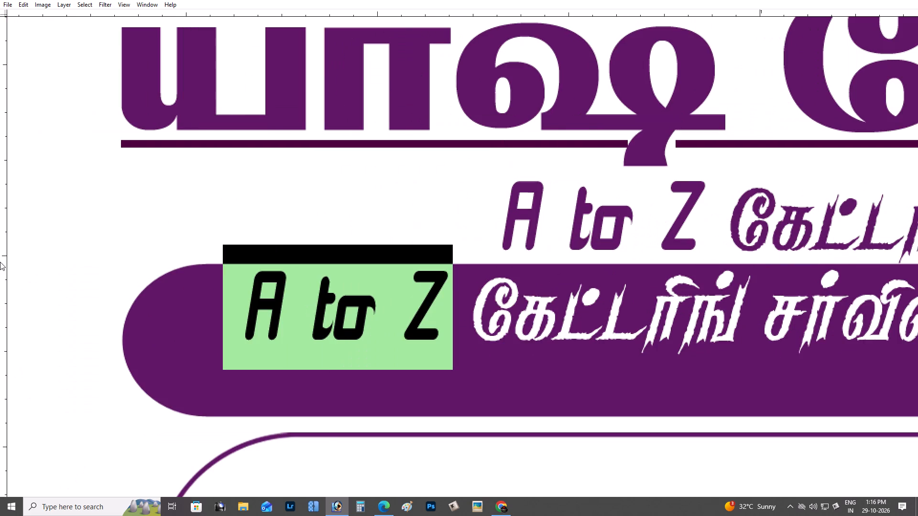
{"action": "key", "text": "BackSpace"}
{"action": "key", "text": "ctrl+Return"}
Change the font of the white "கேட்டரிங் சர்விஸ்" text in the bar to SRI-Tamil010.
{"action": "key", "text": "space"}
{"action": "key", "text": "space"}
{"action": "key", "text": "space"}
{"action": "key", "text": "space"}
{"action": "key", "text": "space"}
{"action": "key", "text": "space"}
{"action": "key", "text": "space"}
{"action": "key", "text": "space"}
{"action": "key", "text": "space"}
{"action": "key", "text": "space"}
{"action": "key", "text": "space"}
{"action": "key", "text": "space"}
{"action": "key", "text": "space"}
{"action": "key", "text": "space"}
{"action": "key", "text": "space"}
{"action": "key", "text": "space"}
{"action": "key", "text": "space"}
{"action": "key", "text": "space"}
{"action": "key", "text": "space"}
{"action": "key", "text": "space"}
{"action": "left_click_drag", "start_coordinate": [370, 374], "coordinate": [228, 372]}
{"action": "left_click_drag", "start_coordinate": [223, 371], "coordinate": [153, 372]}
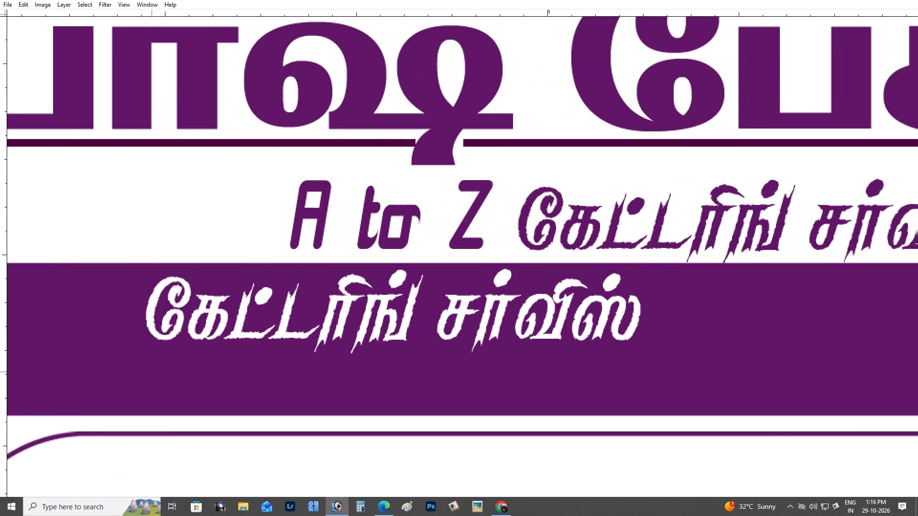
{"action": "left_click_drag", "start_coordinate": [153, 372], "coordinate": [149, 372]}
{"action": "double_click", "coordinate": [321, 332]}
{"action": "key", "text": "ctrl+Return"}
{"action": "triple_click", "coordinate": [342, 325]}
{"action": "left_click", "coordinate": [342, 325]}
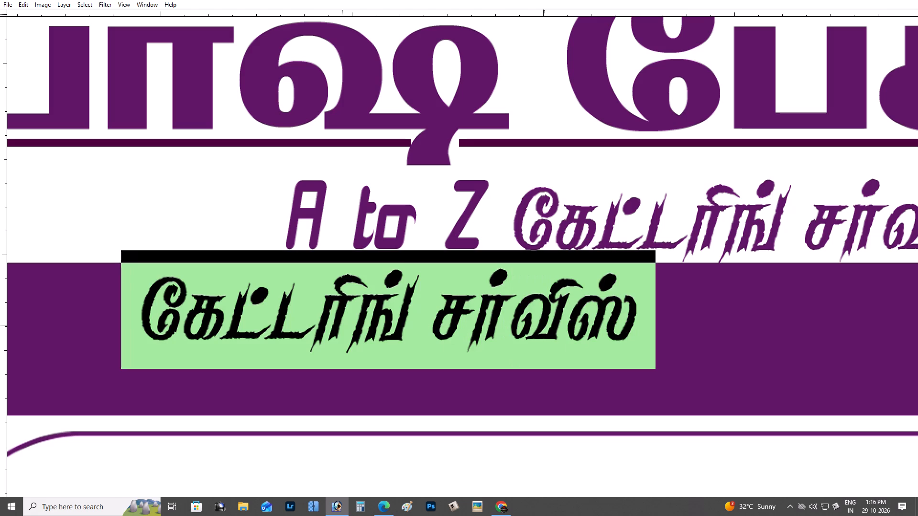
{"action": "key", "text": "ctrl+t"}
{"action": "left_click", "coordinate": [854, 56]}
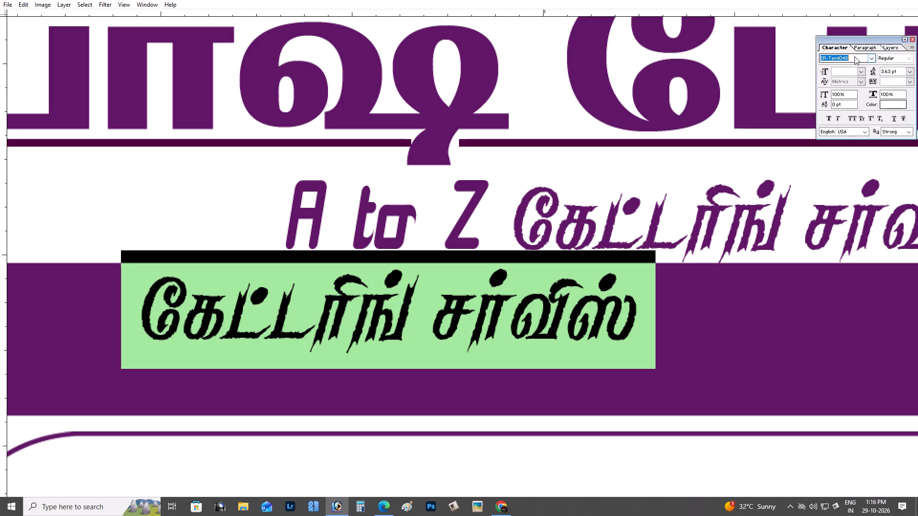
{"action": "key", "text": "Up"}
{"action": "key", "text": "Up"}
{"action": "key", "text": "Up"}
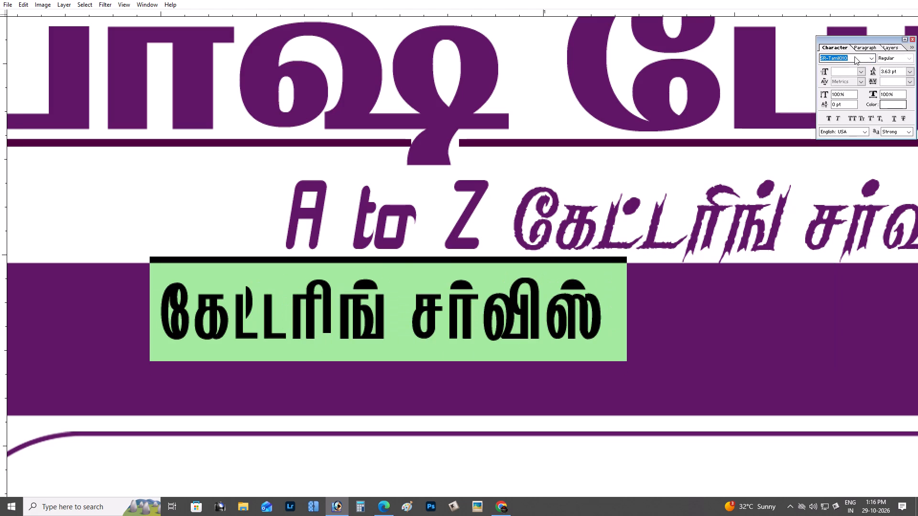
{"action": "key", "text": "Return"}
{"action": "key", "text": "ctrl+Return"}
Transform the white "கேட்டரிங் சர்விஸ்" text to make it slightly shorter in height.
{"action": "key", "text": "ctrl+t"}
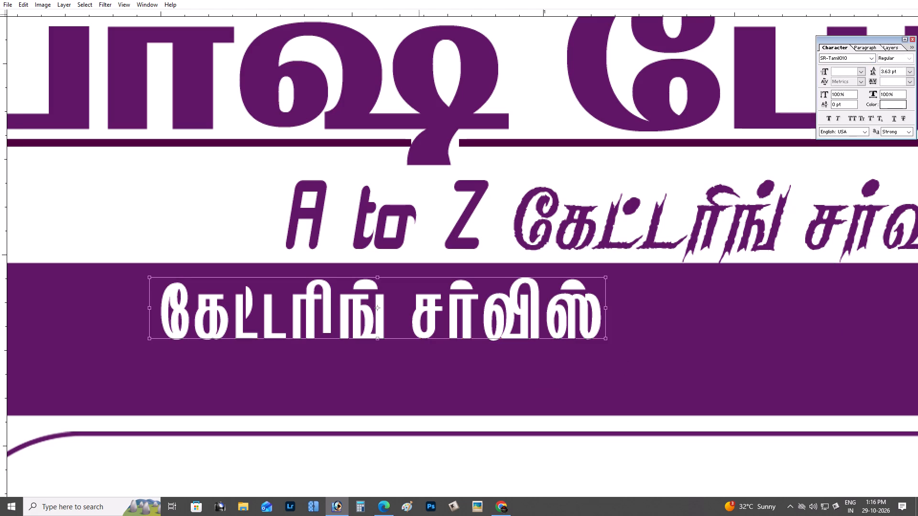
{"action": "left_click_drag", "start_coordinate": [418, 278], "coordinate": [418, 284], "text": "shift"}
{"action": "key", "text": "Return"}
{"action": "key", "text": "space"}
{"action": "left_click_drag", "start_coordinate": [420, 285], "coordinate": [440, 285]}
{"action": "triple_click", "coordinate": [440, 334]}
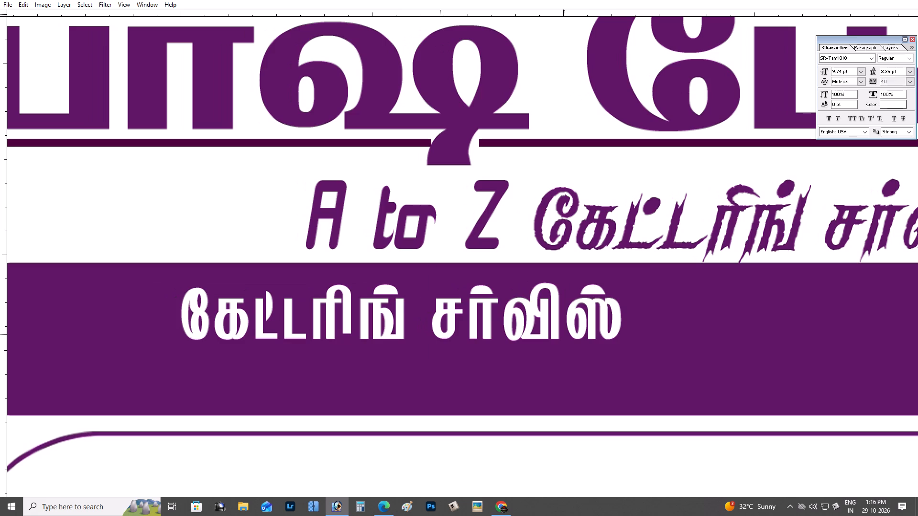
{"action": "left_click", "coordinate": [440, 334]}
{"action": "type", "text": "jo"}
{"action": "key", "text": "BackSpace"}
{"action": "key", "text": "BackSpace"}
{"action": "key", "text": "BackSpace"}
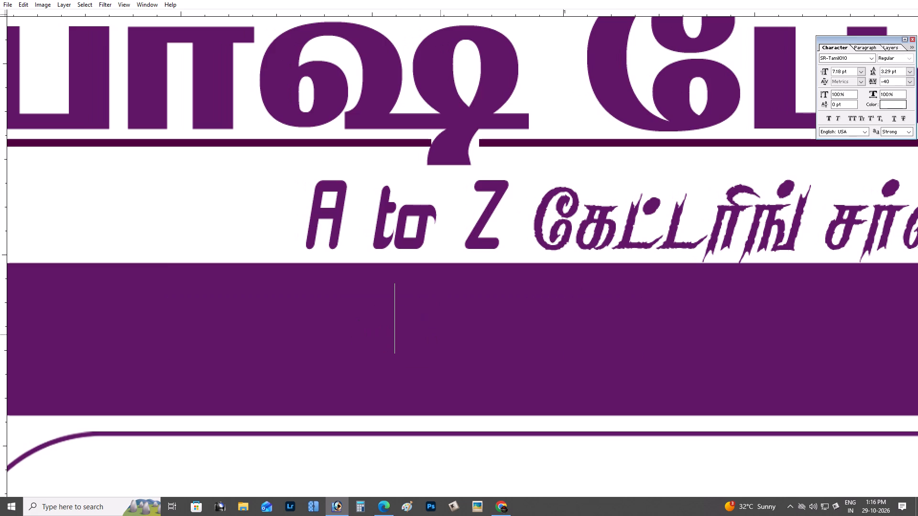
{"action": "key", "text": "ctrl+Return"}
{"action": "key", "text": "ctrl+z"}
Switch the Keyman keyboard to Tamil Typewriter.
{"action": "left_click", "coordinate": [833, 514]}
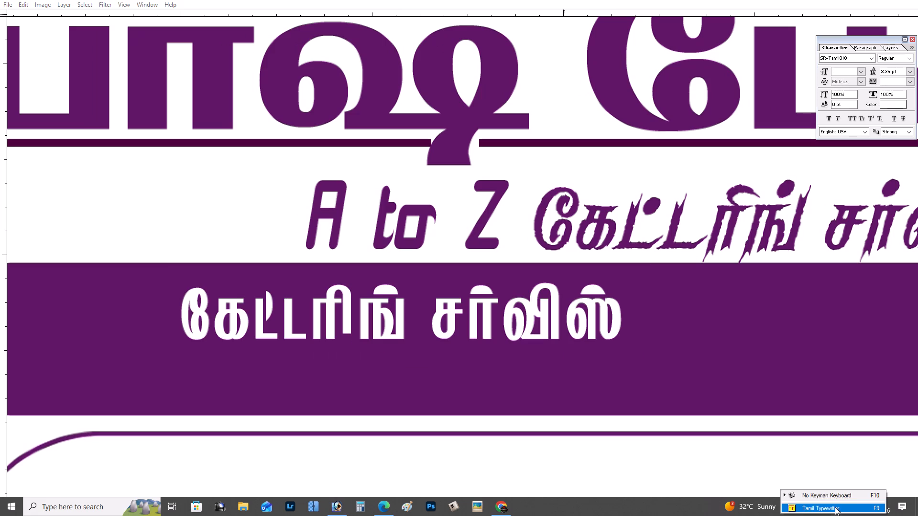
{"action": "left_click", "coordinate": [835, 507]}
Replace all of the white text in the purple bar with "திருமணம்".
{"action": "double_click", "coordinate": [430, 311]}
{"action": "double_click", "coordinate": [430, 311]}
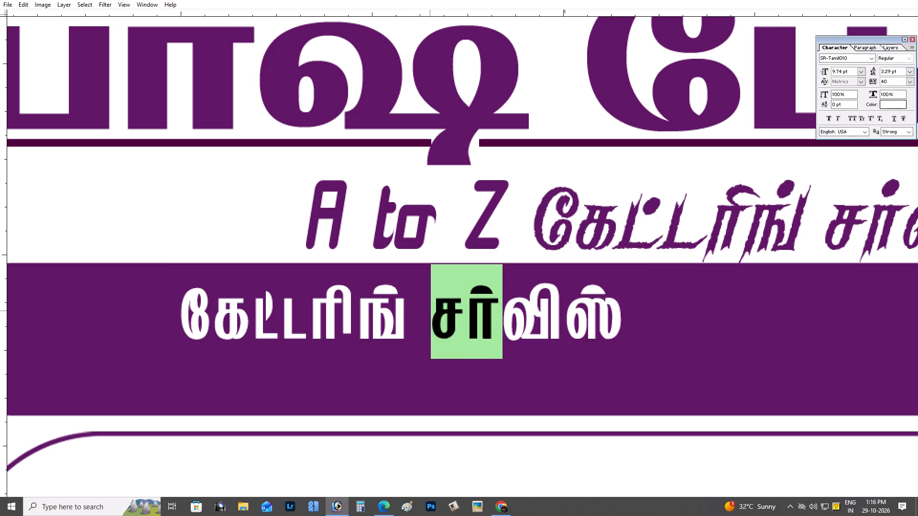
{"action": "key", "text": "ctrl+a"}
{"action": "type", "text": "jpUl"}
{"action": "key", "text": "BackSpace"}
{"action": "type", "text": "kozk;"}
{"action": "key", "text": "space"}
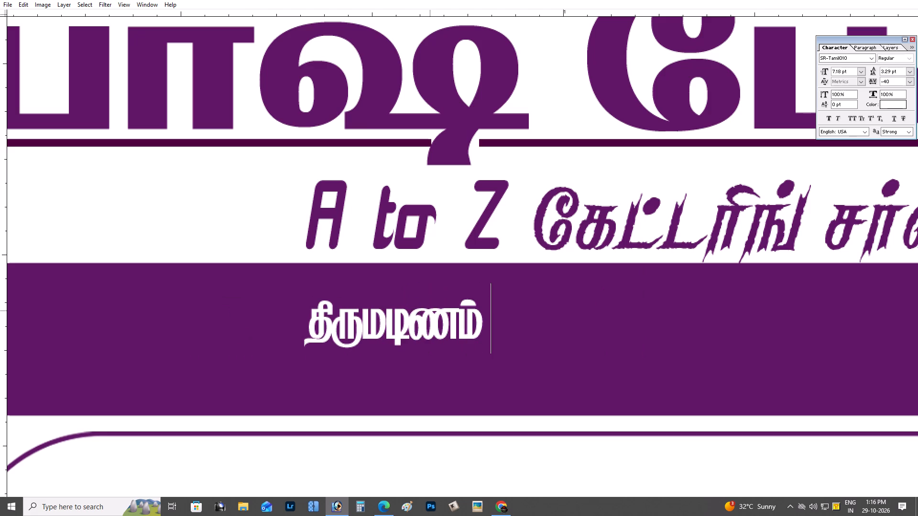
{"action": "key", "text": "BackSpace"}
{"action": "key", "text": "BackSpace"}
{"action": "key", "text": "BackSpace"}
{"action": "key", "text": "BackSpace"}
{"action": "type", "text": "zk;"}
{"action": "key", "text": "space"}
Continue the white line in the bar with "மற்றும் அனைத்து".
{"action": "type", "text": "ka"}
{"action": "key", "text": "BackSpace"}
{"action": "type", "text": "w;Wk;"}
{"action": "key", "text": "space"}
{"action": "type", "text": "mid"}
{"action": "type", "text": "j;J"}
{"action": "key", "text": "space"}
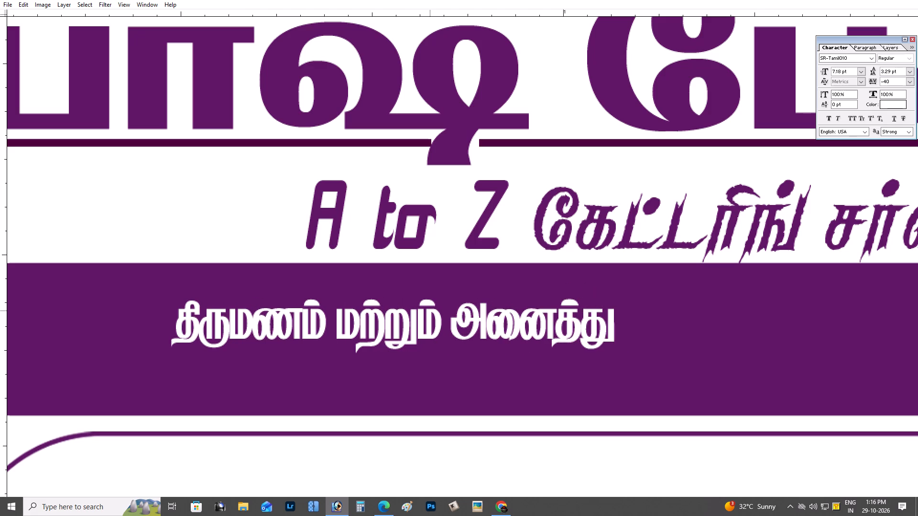
Add the word "நிகழ்ச்சிகளுக்கும்" to the end of the white line.
{"action": "key", "text": "e"}
{"action": "key", "text": "p"}
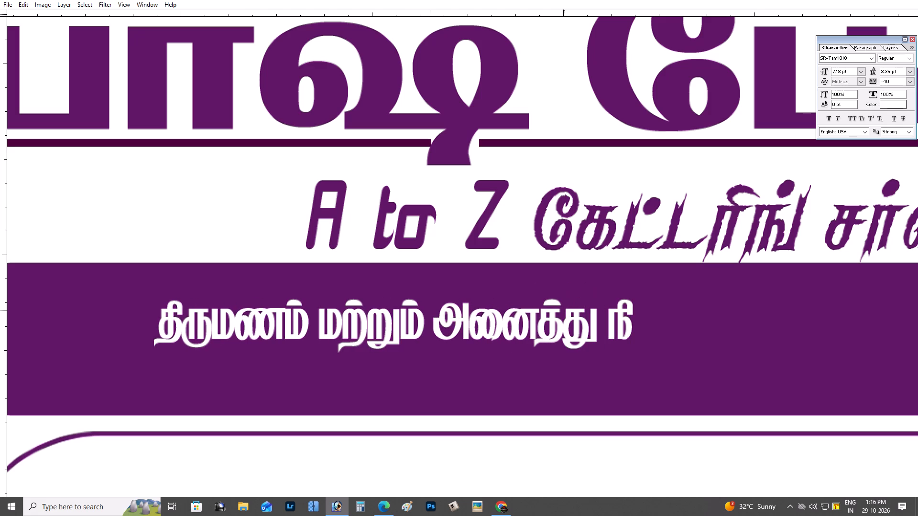
{"action": "key", "text": "d"}
{"action": "key", "text": "BackSpace"}
{"action": "key", "text": "f"}
{"action": "key", "text": "shift+j"}
{"action": "key", "text": "BackSpace"}
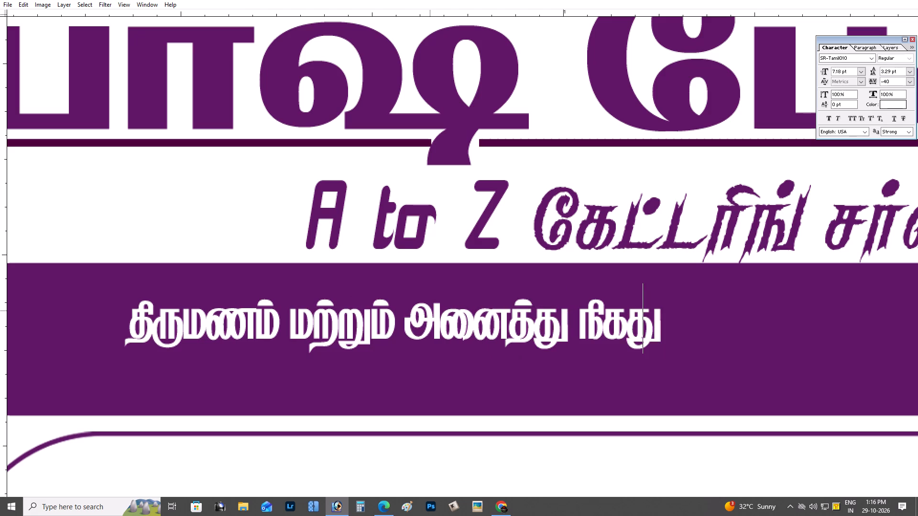
{"action": "key", "text": "shift+h"}
{"action": "type", "text": ";r;rp"}
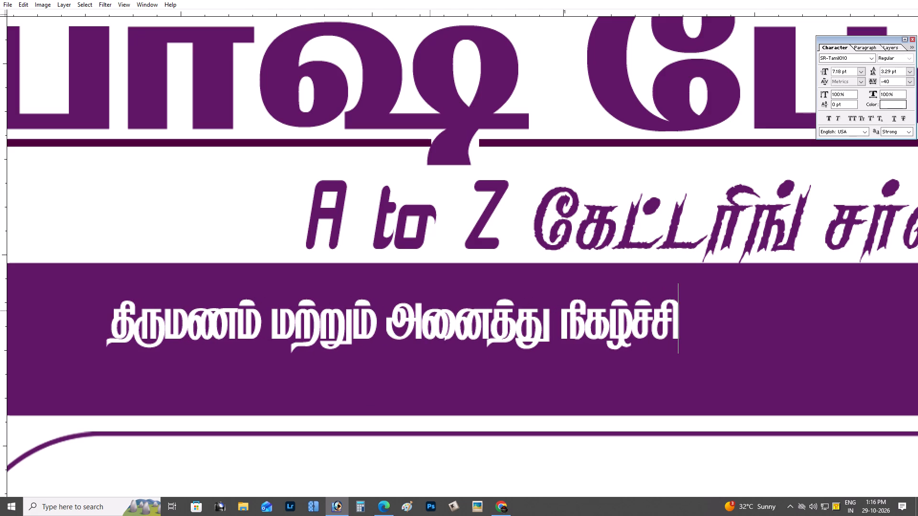
{"action": "key", "text": "f"}
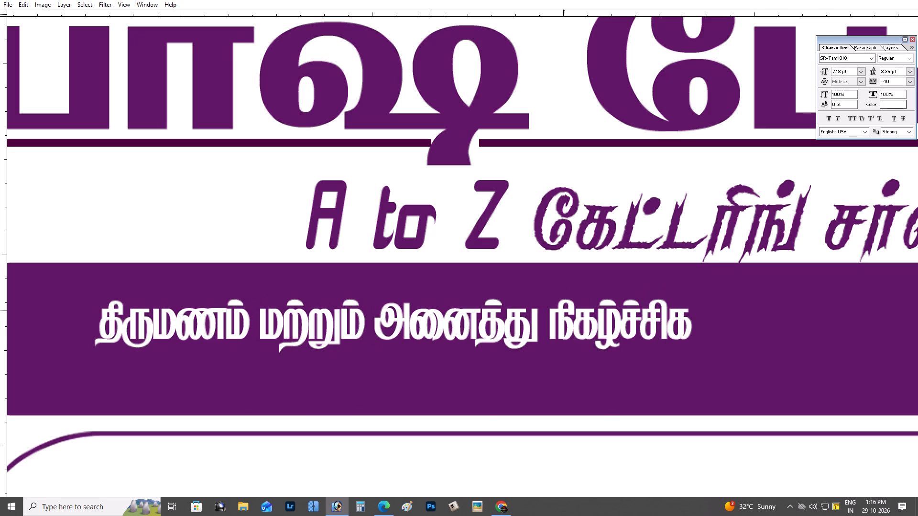
{"action": "key", "text": "shift+a"}
{"action": "key", "text": "BackSpace"}
{"action": "key", "text": "shift+s"}
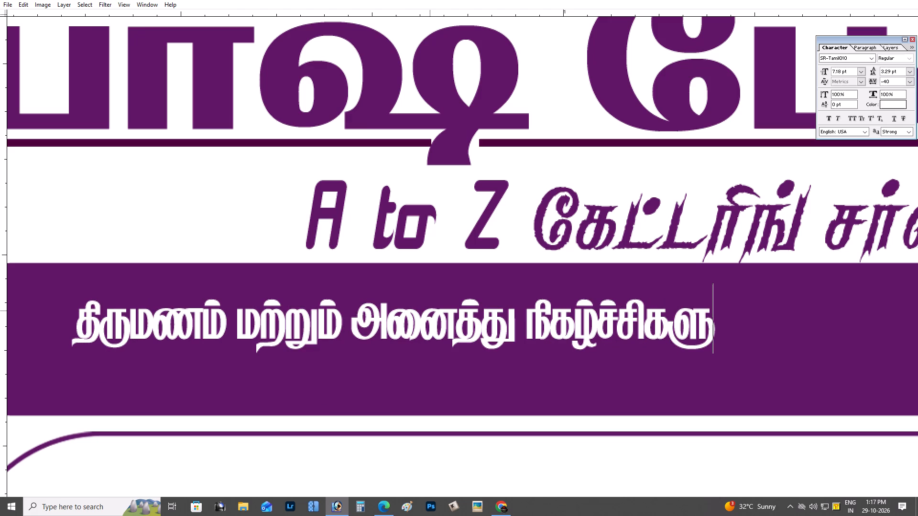
{"action": "type", "text": "f;F"}
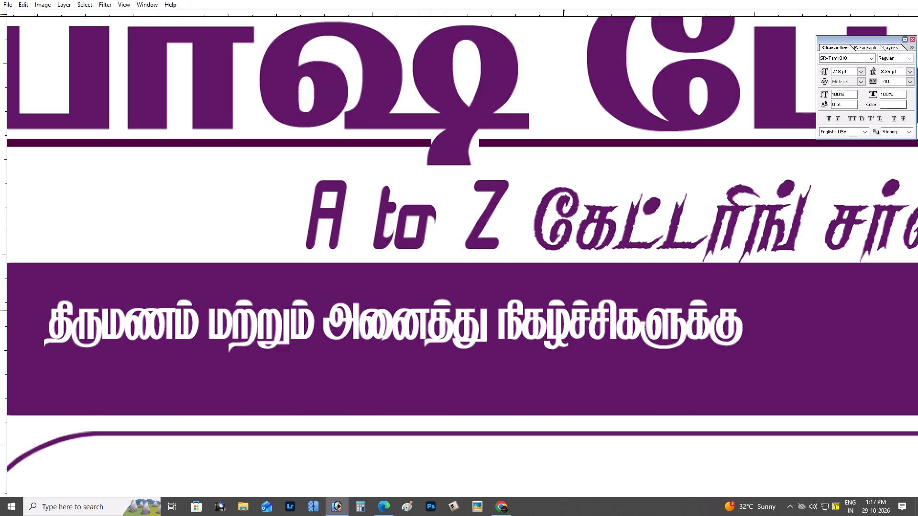
{"action": "type", "text": "k;"}
{"action": "key", "text": "space"}
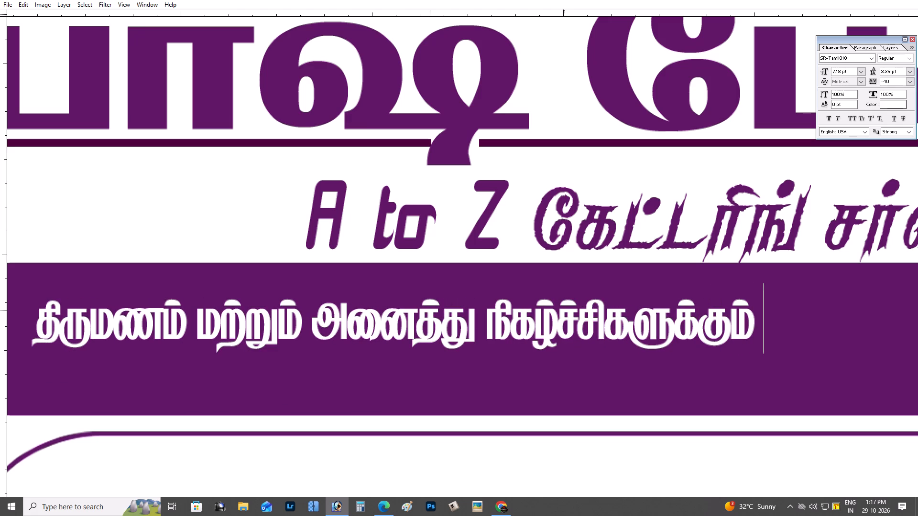
Append "ஆர்டரின் பேரில்" to the white line in the purple bar.
{"action": "key", "text": "shift+m"}
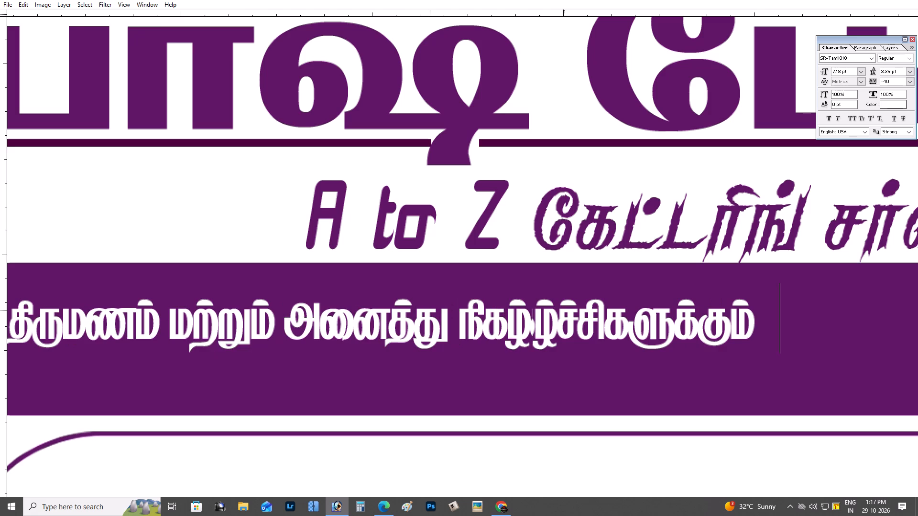
{"action": "type", "text": "u;l"}
{"action": "type", "text": "up"}
{"action": "type", "text": "d;"}
{"action": "key", "text": "space"}
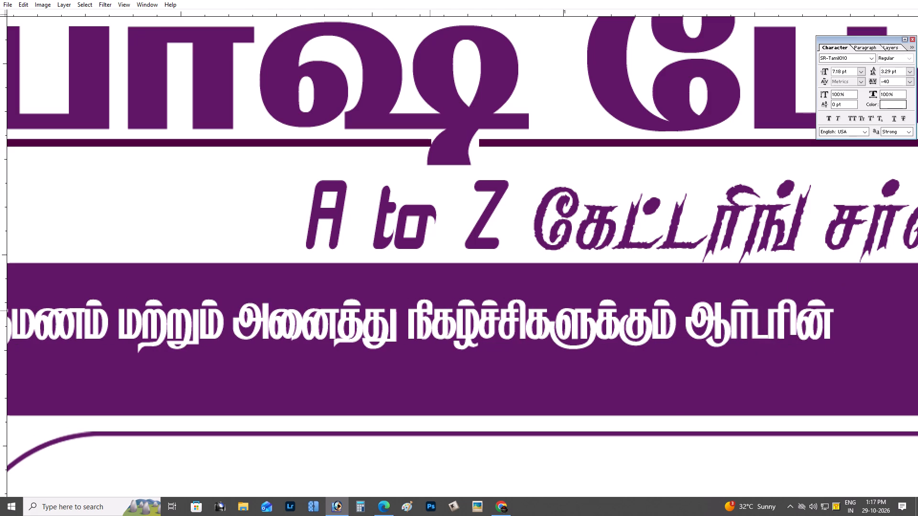
{"action": "type", "text": "nf"}
{"action": "key", "text": "BackSpace"}
{"action": "key", "text": "g"}
{"action": "type", "text": "upy;"}
{"action": "key", "text": "space"}
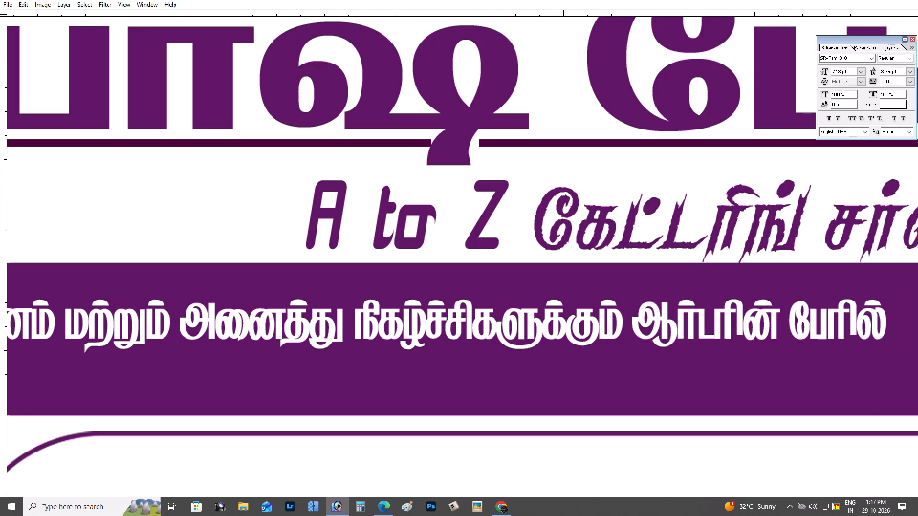
Shift the white line left to make room and append "சிறந்த முறையில்" to it.
{"action": "left_click_drag", "start_coordinate": [633, 275], "coordinate": [519, 275]}
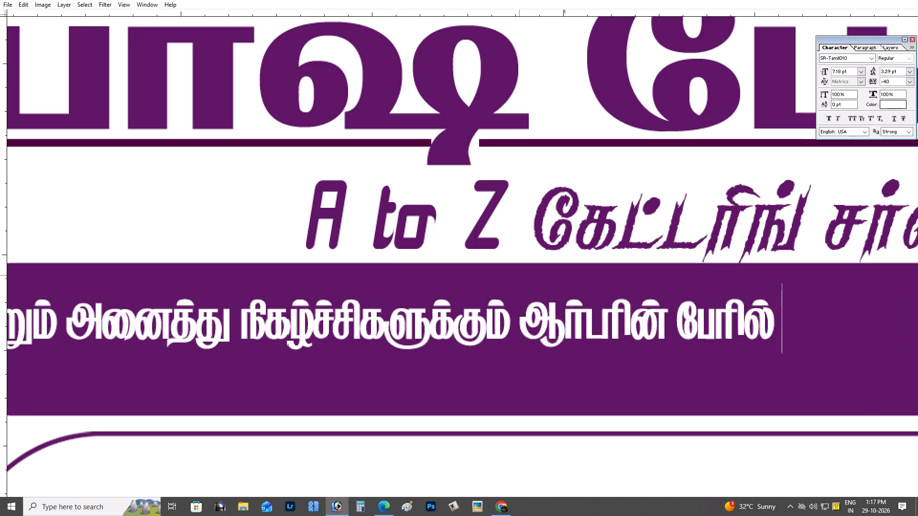
{"action": "left_click_drag", "start_coordinate": [519, 275], "coordinate": [509, 275]}
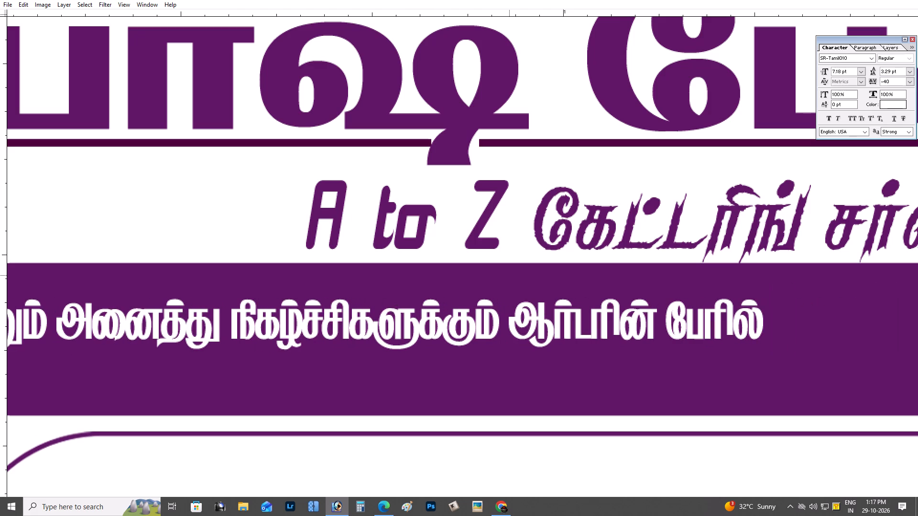
{"action": "type", "text": "rpw"}
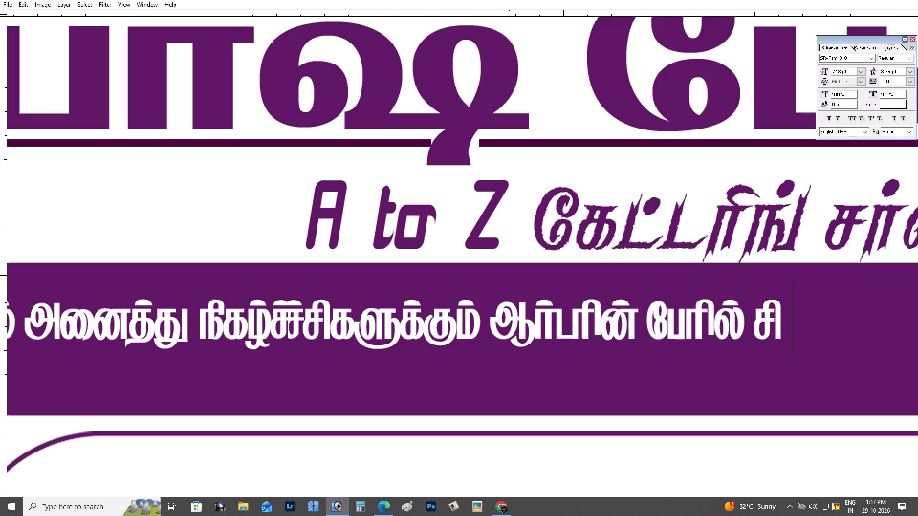
{"action": "type", "text": "e;"}
{"action": "type", "text": "j Kiw"}
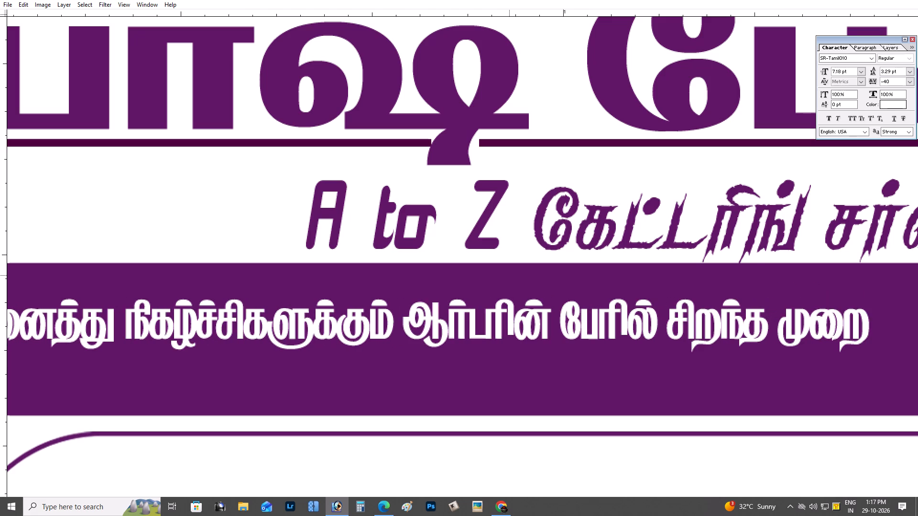
{"action": "type", "text": "ap"}
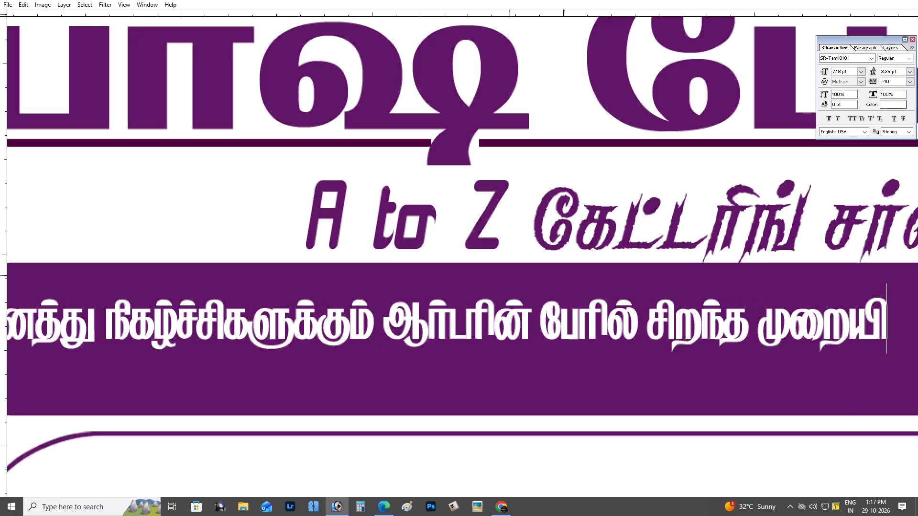
{"action": "type", "text": "y;"}
{"action": "key", "text": "space"}
Shift the white line further left in the purple bar and append the word "சுவையாக" to it.
{"action": "left_click_drag", "start_coordinate": [732, 266], "coordinate": [716, 267]}
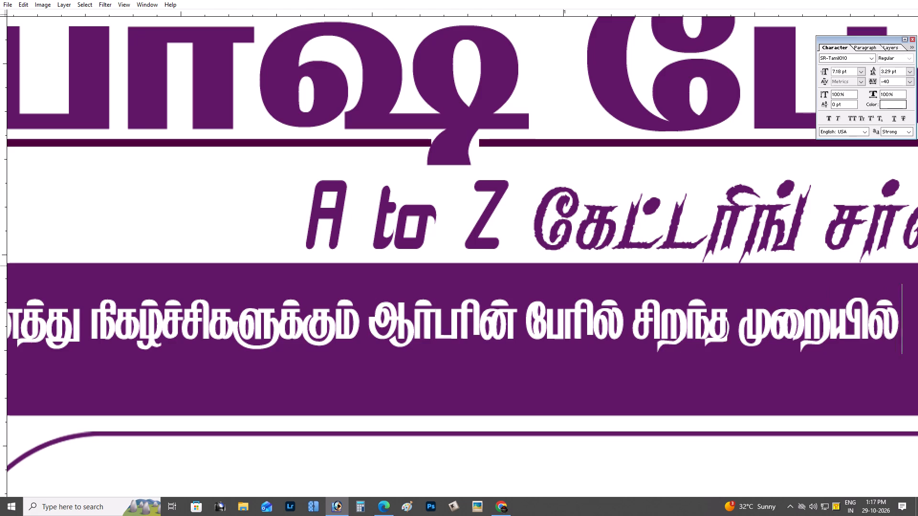
{"action": "left_click_drag", "start_coordinate": [716, 267], "coordinate": [523, 270]}
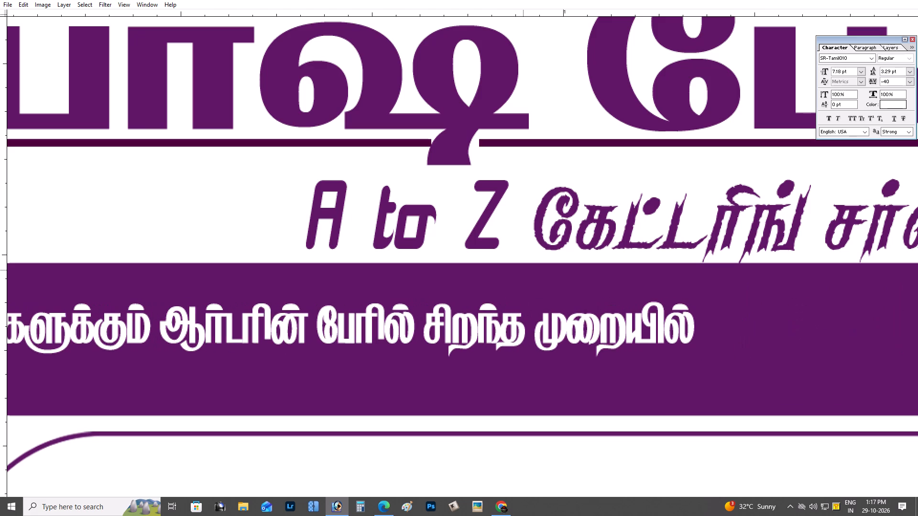
{"action": "key", "text": "shift+r"}
{"action": "type", "text": "itahf"}
{"action": "key", "text": "space"}
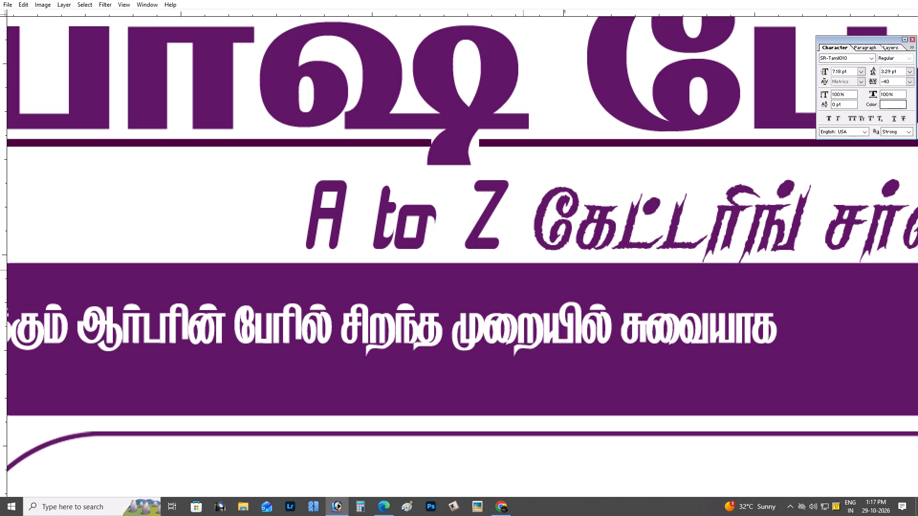
Append the word "சமைத்துக்" to the white line, correcting its ending so the final "க்" follows without a space.
{"action": "type", "text": "rik"}
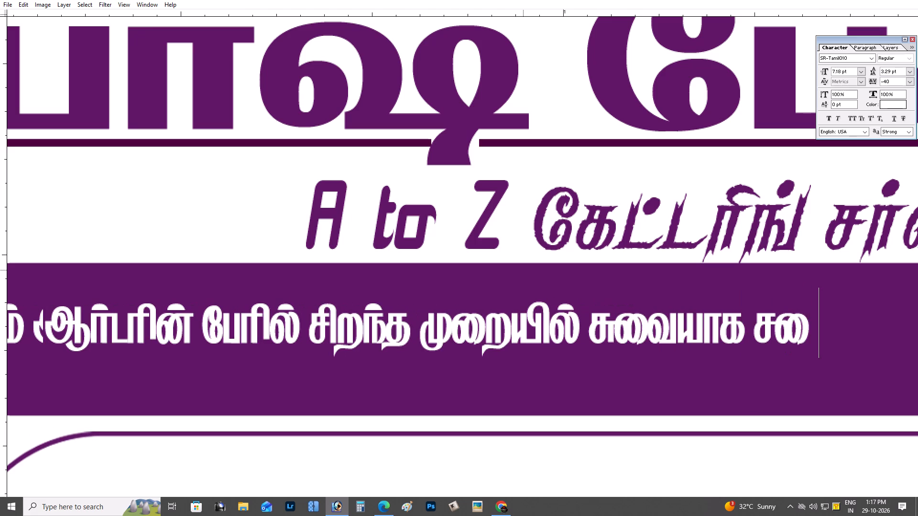
{"action": "type", "text": "j;j"}
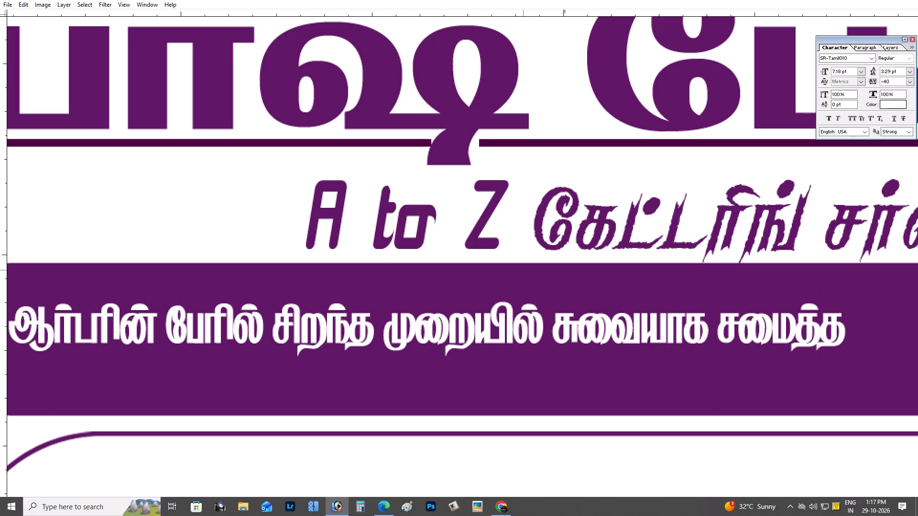
{"action": "key", "text": "BackSpace"}
{"action": "key", "text": "shift+j"}
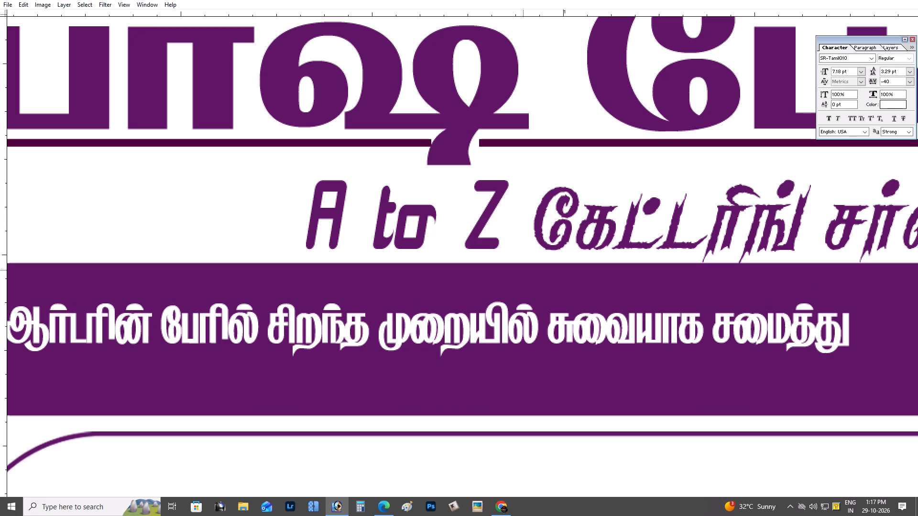
{"action": "key", "text": "space"}
{"action": "type", "text": "d"}
{"action": "key", "text": "BackSpace"}
{"action": "type", "text": "f;"}
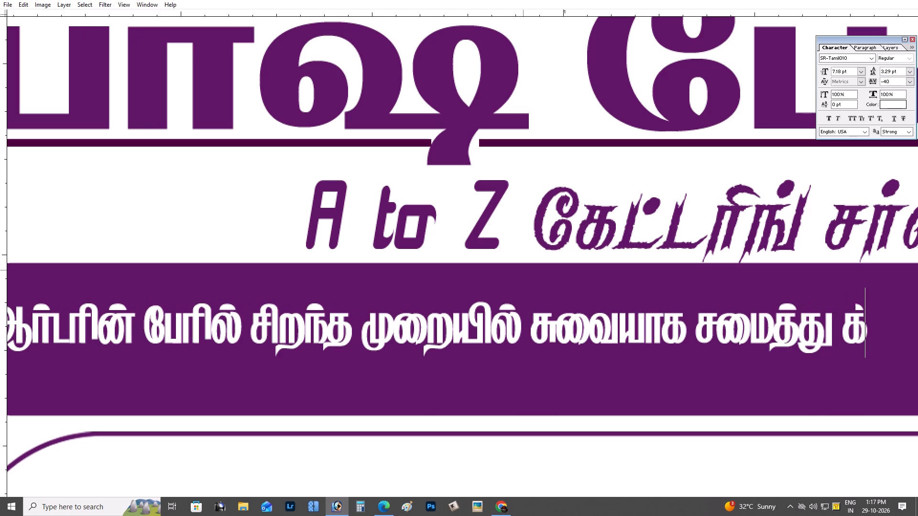
{"action": "key", "text": "BackSpace"}
{"action": "key", "text": "BackSpace"}
{"action": "type", "text": "d;"}
{"action": "key", "text": "space"}
{"action": "key", "text": "BackSpace"}
{"action": "key", "text": "BackSpace"}
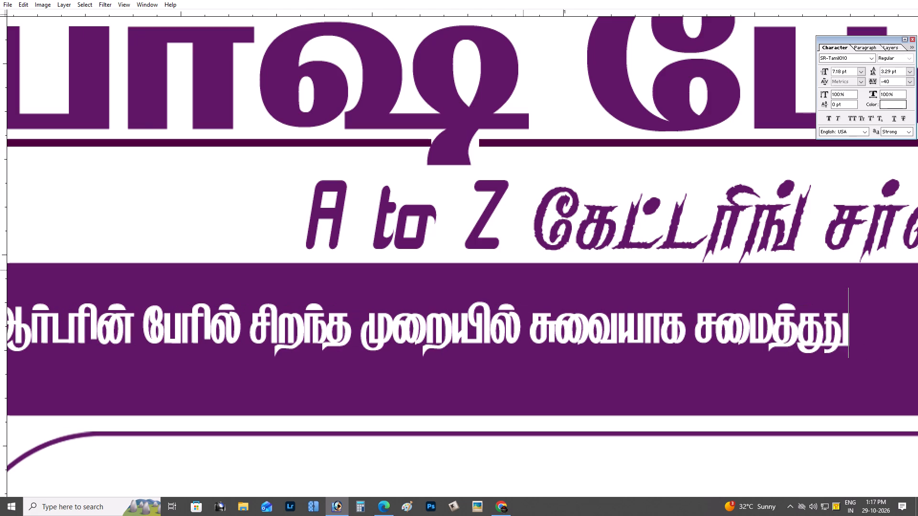
{"action": "type", "text": "f;"}
{"action": "key", "text": "space"}
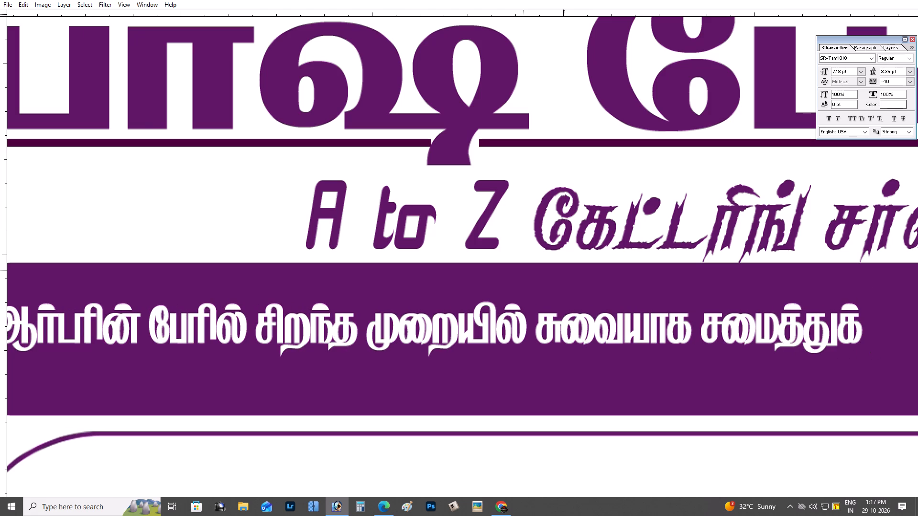
Complete the white sentence in the purple bar with the word "கொடுக்கப்படும்".
{"action": "key", "text": "b"}
{"action": "type", "text": "fhL"}
{"action": "type", "text": "f;f"}
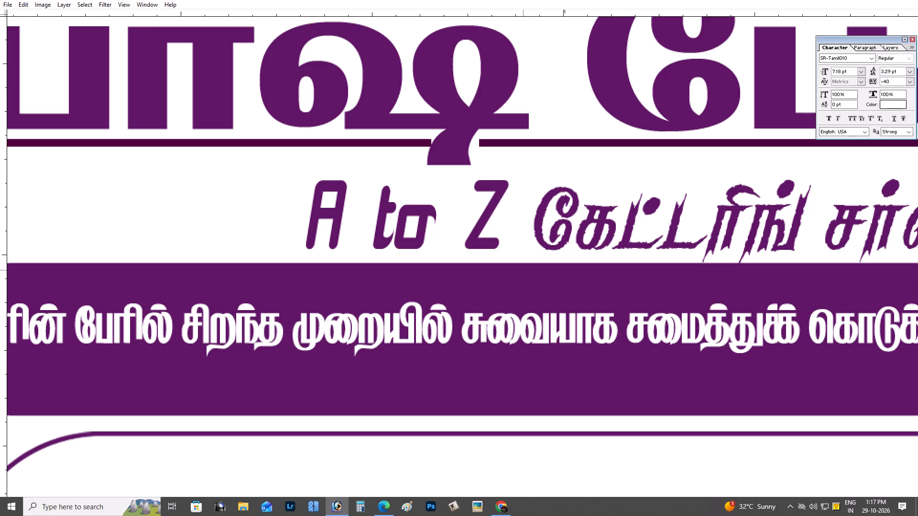
{"action": "type", "text": "g;gLk;"}
{"action": "key", "text": "ctrl+Return"}
{"action": "key", "text": "v"}
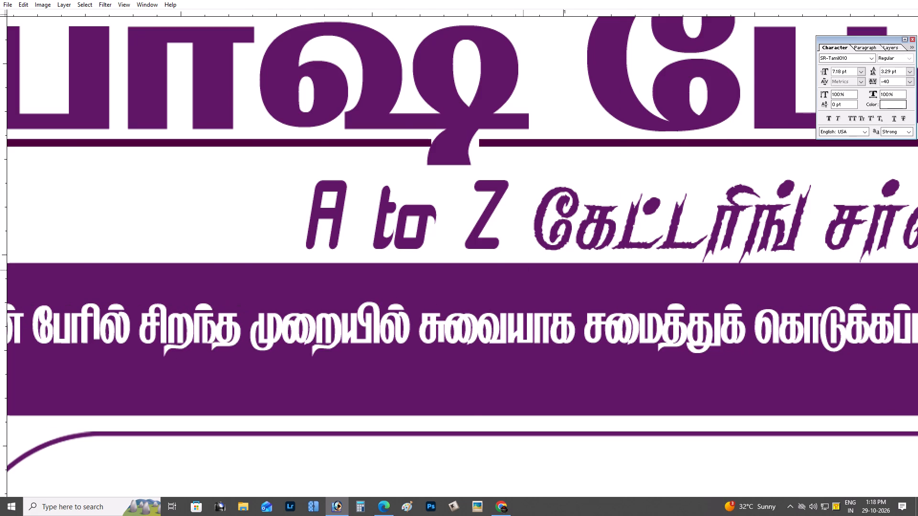
Move the white sentence right and break it into two lines before "ஆர்டரின்".
{"action": "key", "text": "ctrl+minus"}
{"action": "key", "text": "ctrl+minus"}
{"action": "key", "text": "ctrl+minus"}
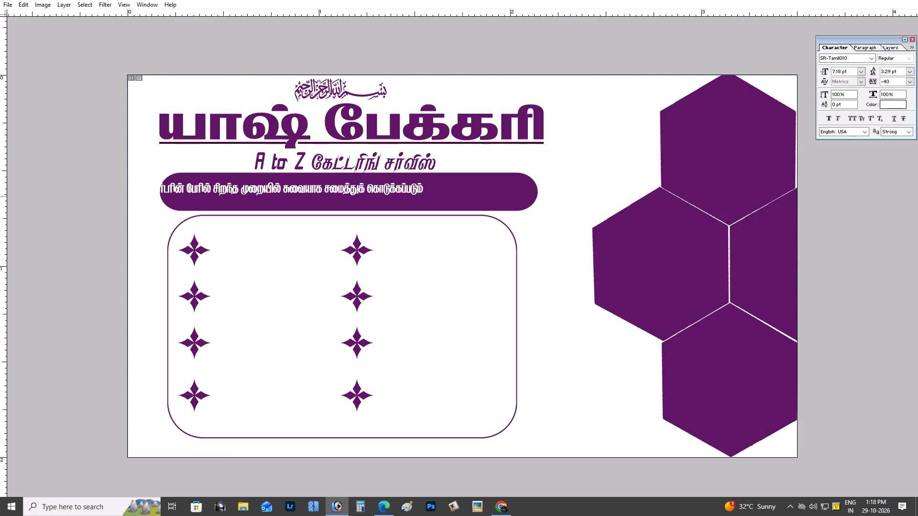
{"action": "left_click", "coordinate": [364, 190]}
{"action": "left_click_drag", "start_coordinate": [310, 158], "coordinate": [470, 165]}
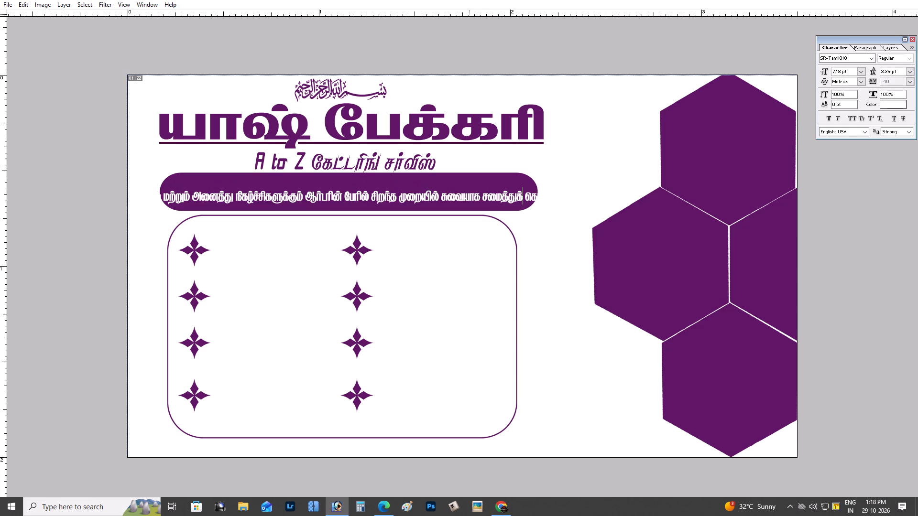
{"action": "left_click_drag", "start_coordinate": [470, 165], "coordinate": [501, 163]}
{"action": "key", "text": "ctrl+Return"}
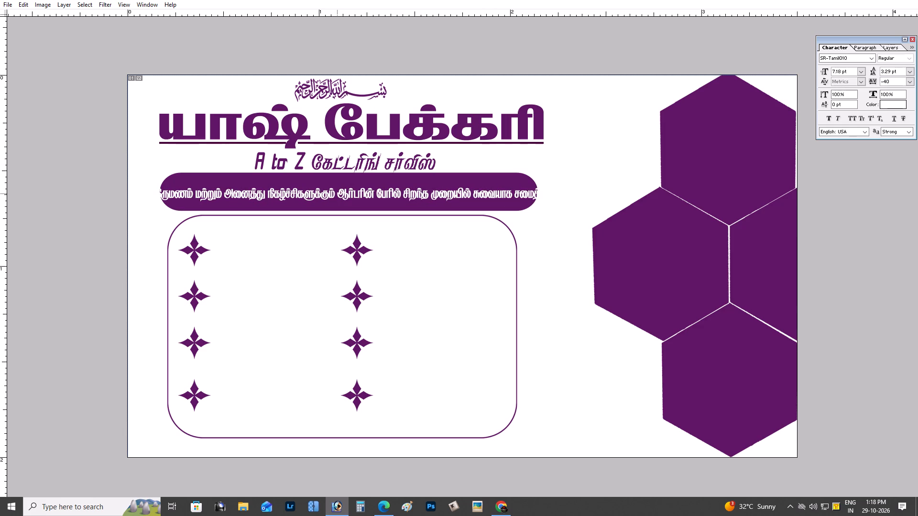
{"action": "left_click", "coordinate": [337, 193]}
{"action": "key", "text": "Return"}
{"action": "key", "text": "ctrl+Return"}
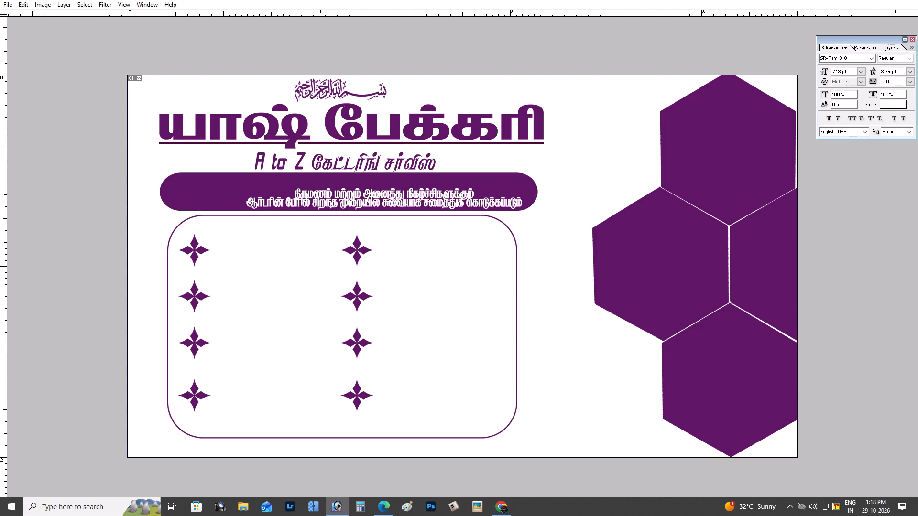
Move the two-line white text up and slightly left to fit inside the purple bar.
{"action": "left_click", "coordinate": [370, 188]}
{"action": "left_click_drag", "start_coordinate": [371, 160], "coordinate": [350, 152]}
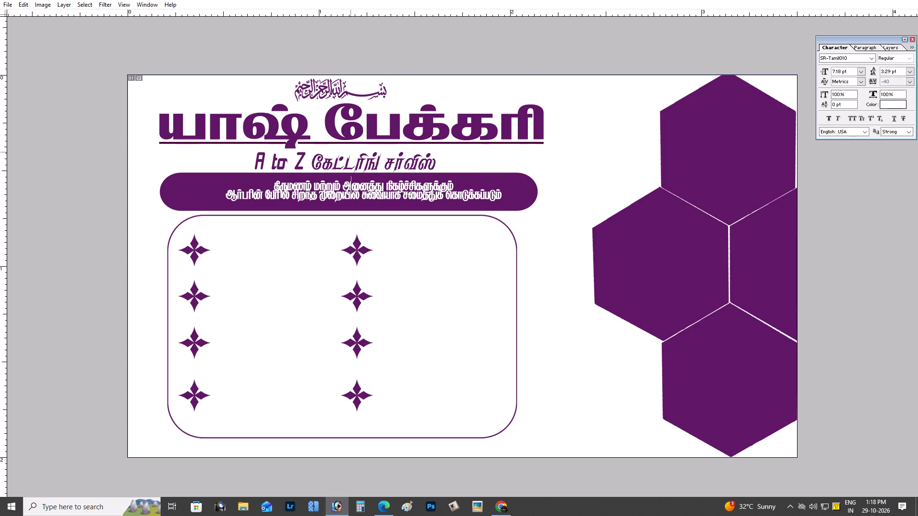
{"action": "key", "text": "ctrl+Return"}
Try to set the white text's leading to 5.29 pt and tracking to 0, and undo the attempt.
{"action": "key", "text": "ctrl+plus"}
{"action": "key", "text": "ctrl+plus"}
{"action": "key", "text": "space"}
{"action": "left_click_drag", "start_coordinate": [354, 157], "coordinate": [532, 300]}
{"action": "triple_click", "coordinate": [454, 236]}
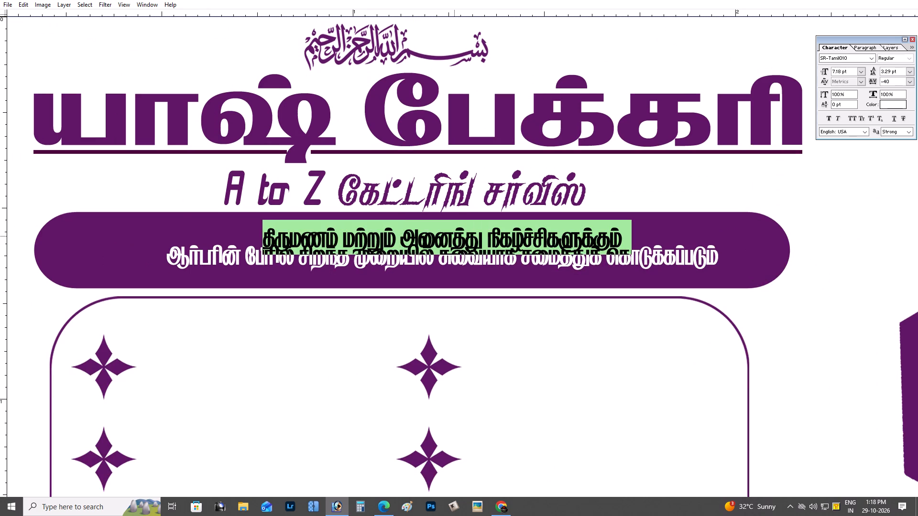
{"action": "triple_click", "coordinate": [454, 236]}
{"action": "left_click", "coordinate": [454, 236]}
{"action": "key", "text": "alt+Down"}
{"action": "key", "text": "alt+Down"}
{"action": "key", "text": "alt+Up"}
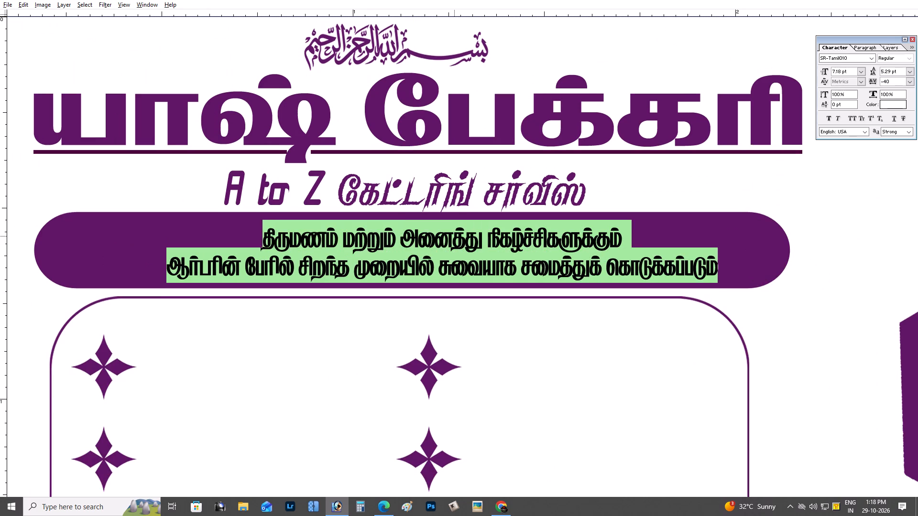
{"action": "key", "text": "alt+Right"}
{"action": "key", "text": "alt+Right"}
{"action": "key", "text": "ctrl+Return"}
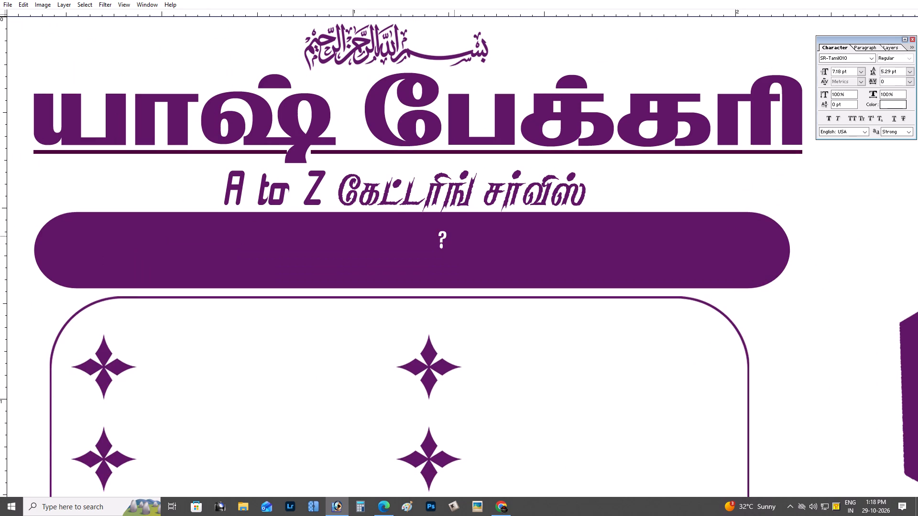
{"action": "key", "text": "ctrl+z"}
Set both white lines to 5.29 pt leading and 40 tracking, and remove the stray question mark from the first line.
{"action": "triple_click", "coordinate": [454, 236]}
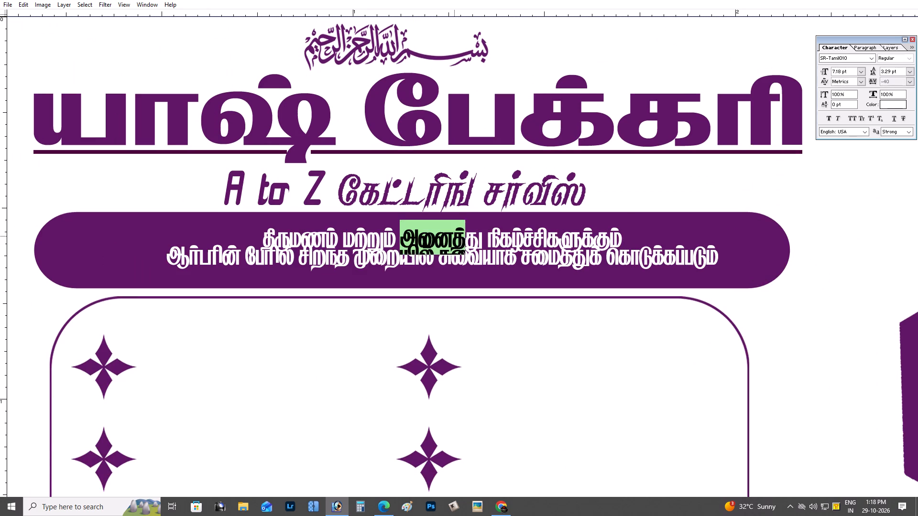
{"action": "triple_click", "coordinate": [454, 236]}
{"action": "key", "text": "alt+Down"}
{"action": "key", "text": "alt+Right"}
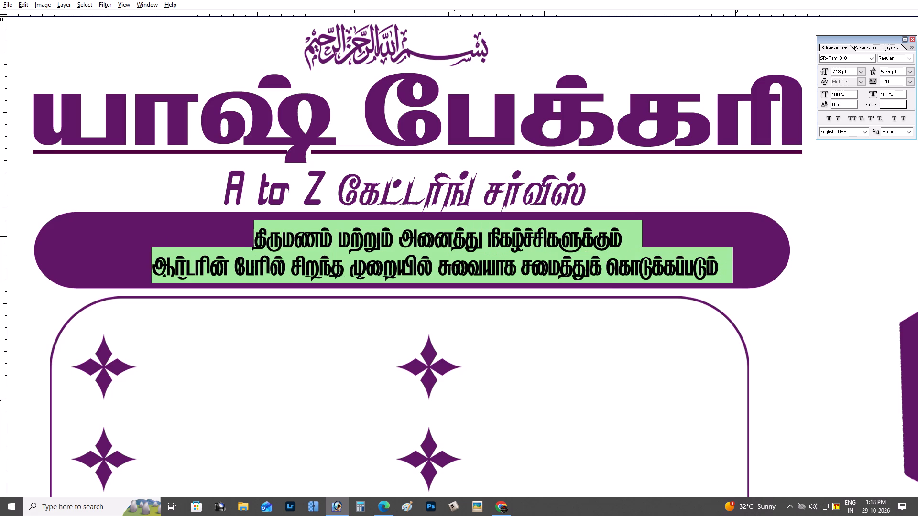
{"action": "key", "text": "ctrl+z"}
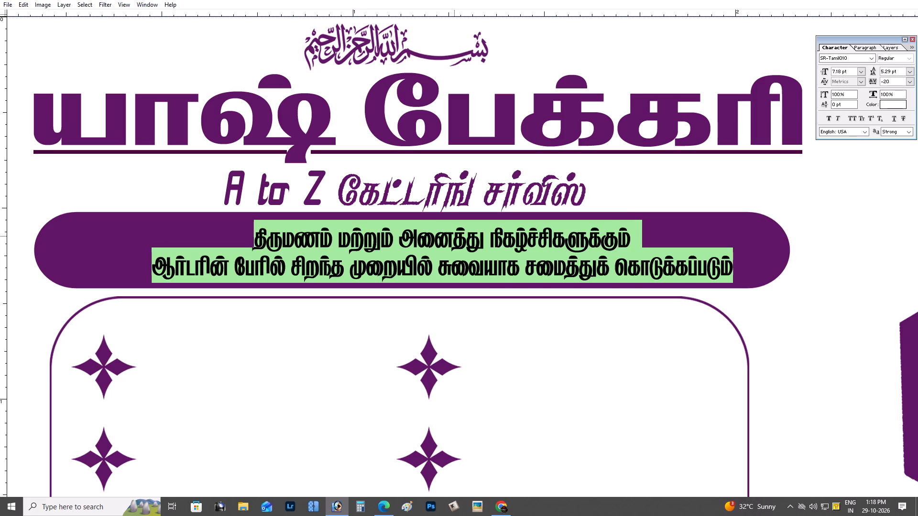
{"action": "key", "text": "alt+Down"}
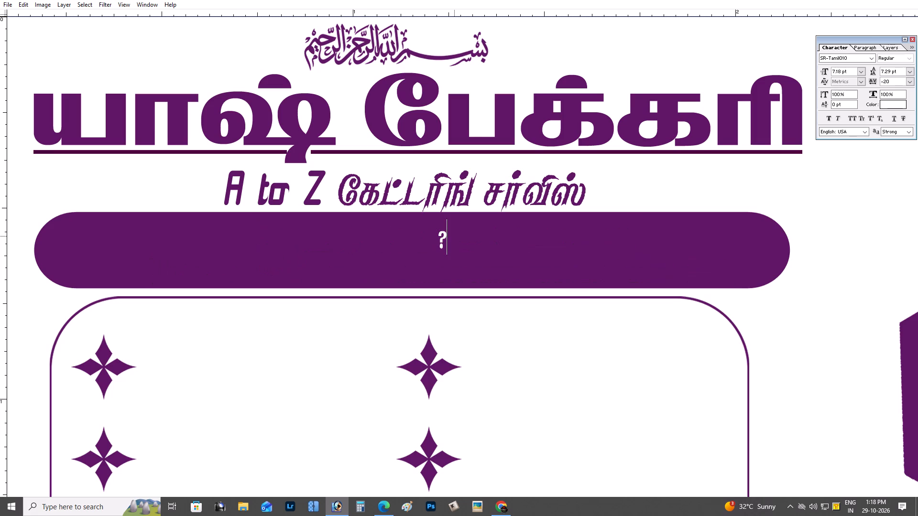
{"action": "key", "text": "ctrl+z"}
{"action": "key", "text": "alt+Up"}
{"action": "key", "text": "alt+Right"}
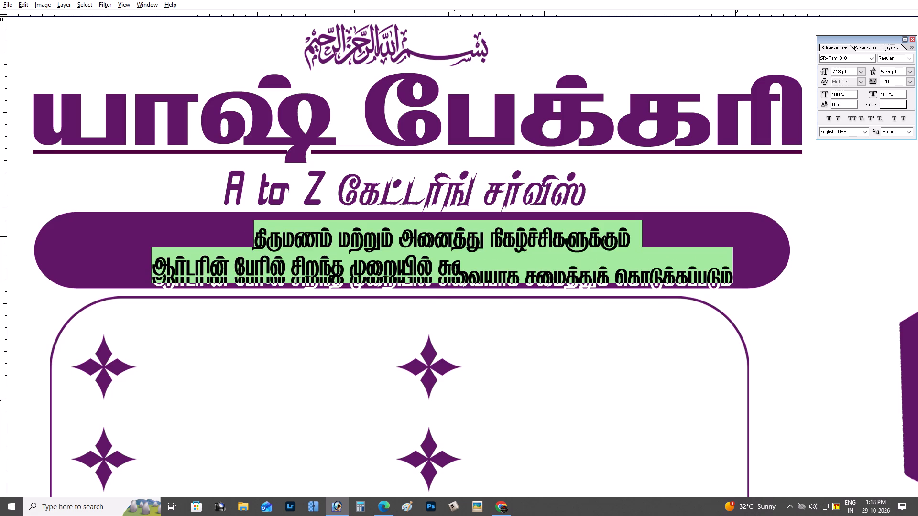
{"action": "key", "text": "alt+Right"}
{"action": "key", "text": "alt+Right"}
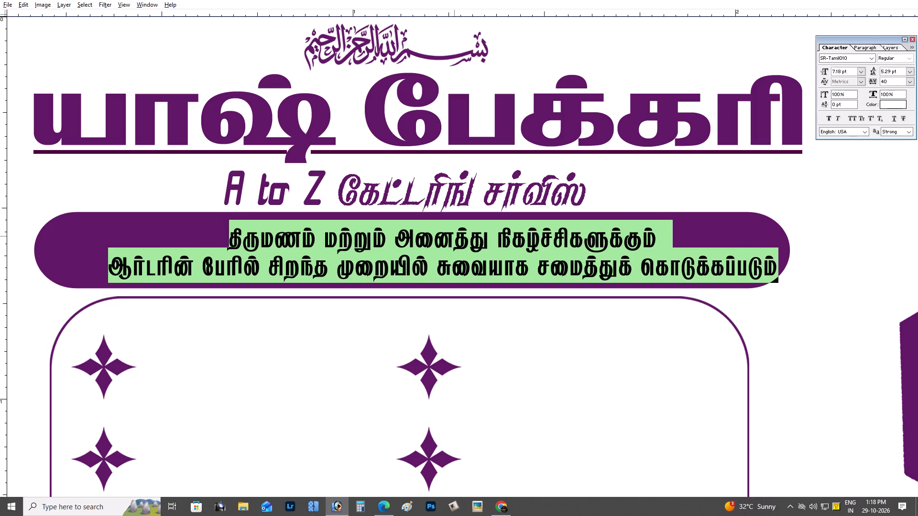
{"action": "left_click", "coordinate": [454, 236], "text": "alt"}
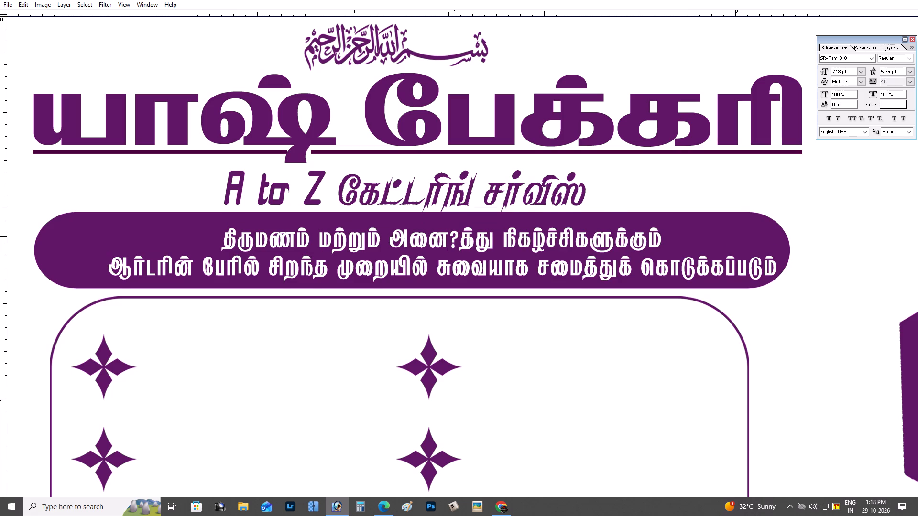
{"action": "key", "text": "BackSpace"}
{"action": "key", "text": "ctrl+Return"}
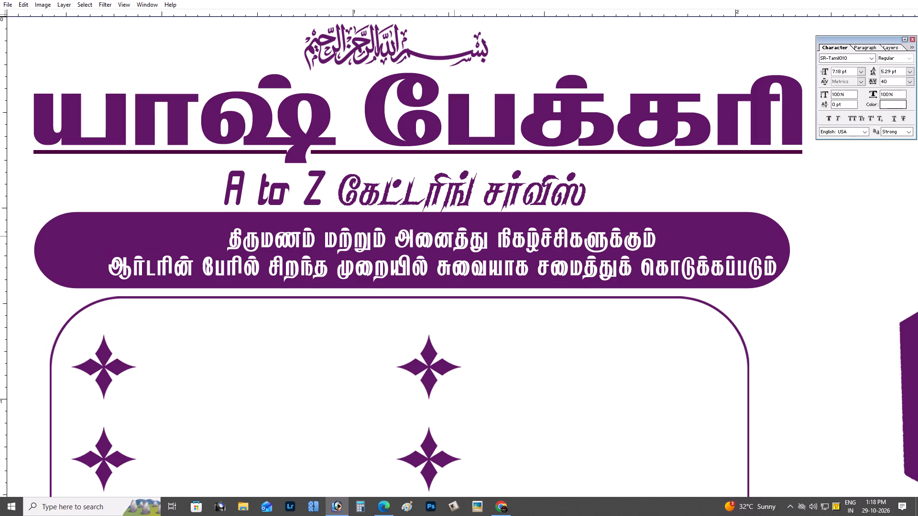
Turn off the Tamil keyboard in Keyman.
{"action": "key", "text": "v"}
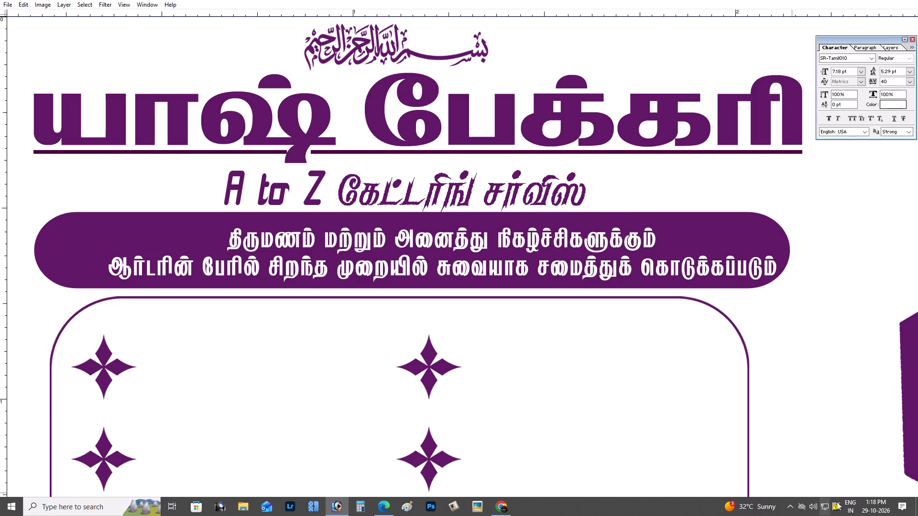
{"action": "left_click", "coordinate": [838, 507]}
{"action": "left_click", "coordinate": [839, 491]}
Move the two-line white text slightly left and up to centre it in the purple bar.
{"action": "key", "text": "v"}
{"action": "left_click_drag", "start_coordinate": [466, 252], "coordinate": [442, 247]}
Set the tracking of both white lines to 20 and delete the stray question mark after "அனைத்து".
{"action": "key", "text": "t"}
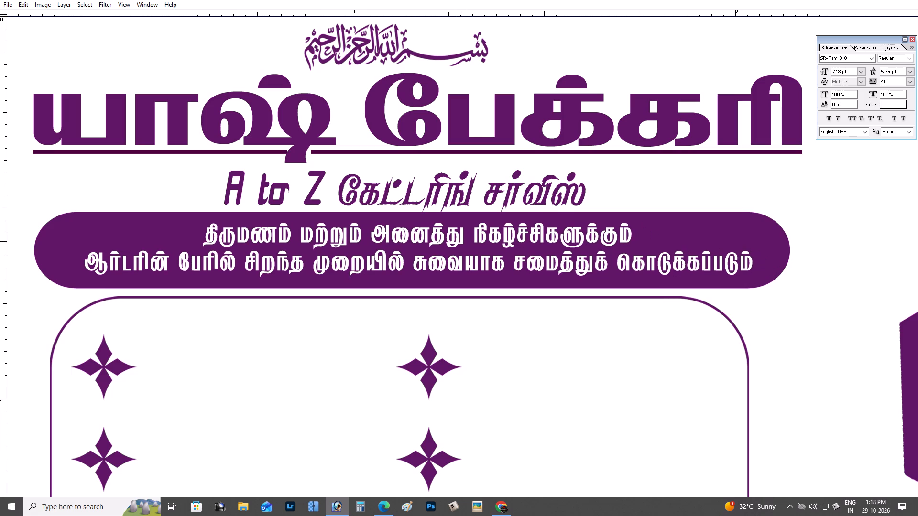
{"action": "triple_click", "coordinate": [462, 241]}
{"action": "triple_click", "coordinate": [462, 241]}
{"action": "key", "text": "alt+Left"}
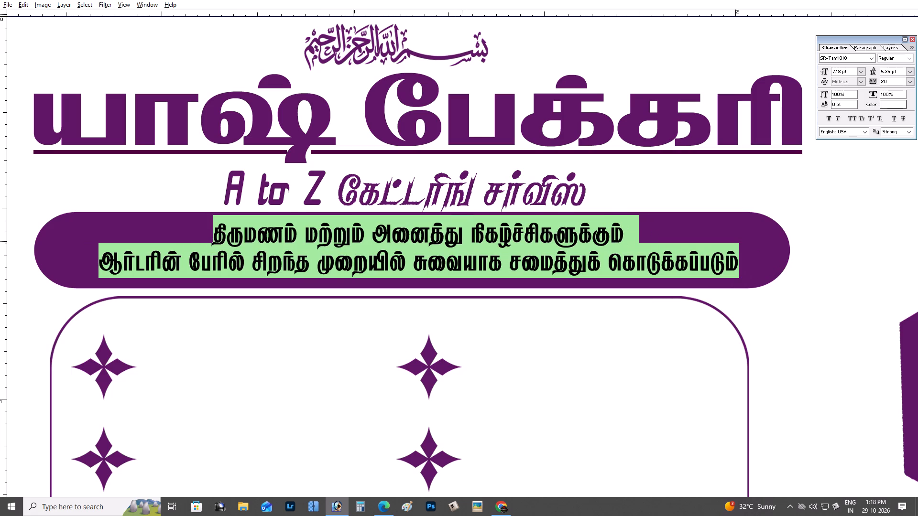
{"action": "left_click", "coordinate": [462, 241], "text": "alt"}
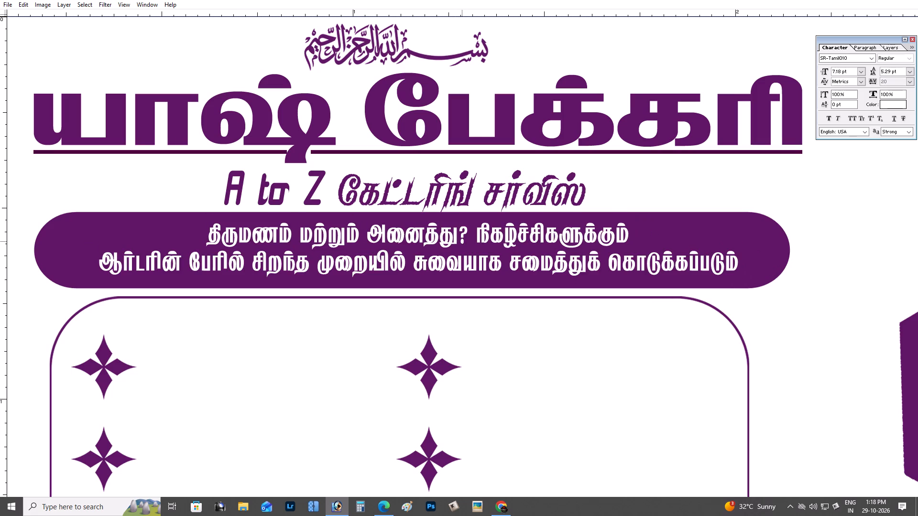
{"action": "key", "text": "BackSpace"}
{"action": "key", "text": "ctrl+Return"}
{"action": "key", "text": "v"}
Enlarge the two-line white text proportionally about its centre so it nearly fills the width of the purple bar.
{"action": "key", "text": "Tab"}
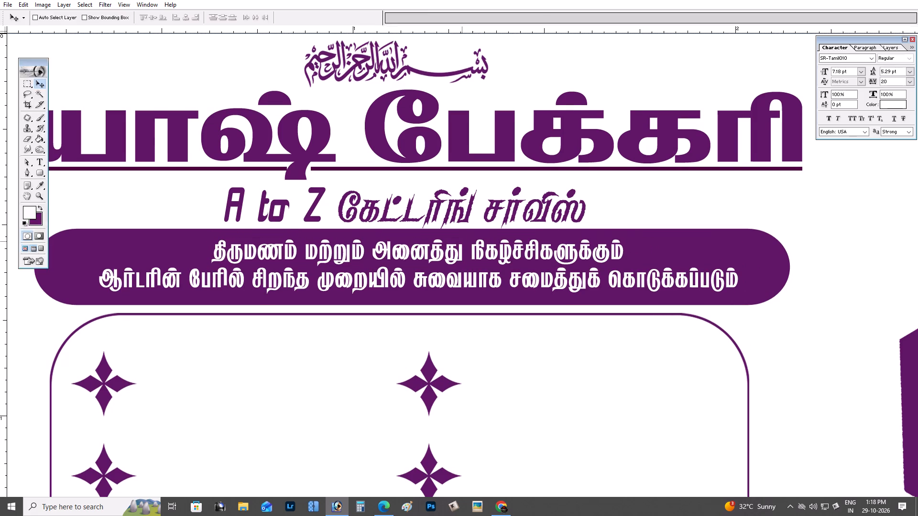
{"action": "key", "text": "Tab"}
{"action": "key", "text": "ctrl+t"}
{"action": "left_click_drag", "start_coordinate": [742, 248], "coordinate": [755, 248], "text": "alt+shift"}
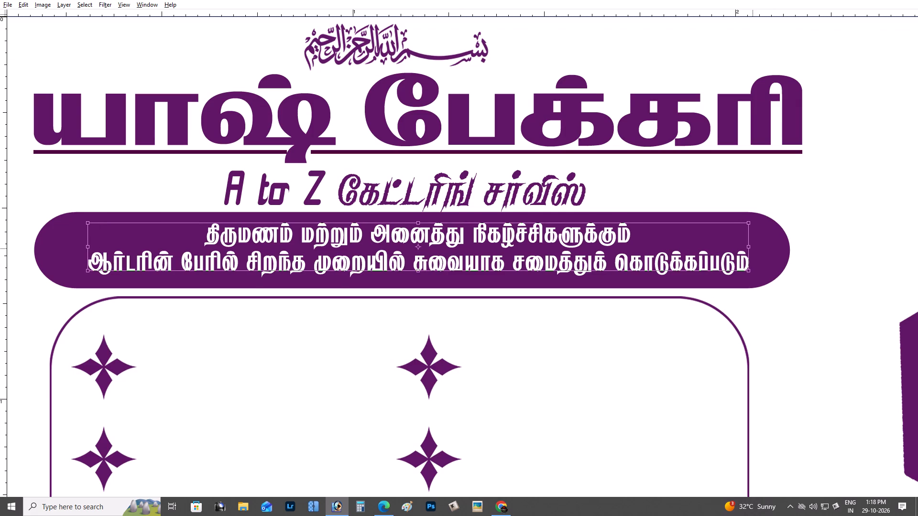
{"action": "left_click_drag", "start_coordinate": [755, 248], "coordinate": [763, 247], "text": "alt+shift"}
{"action": "left_click_drag", "start_coordinate": [660, 223], "coordinate": [654, 219], "text": "alt+shift"}
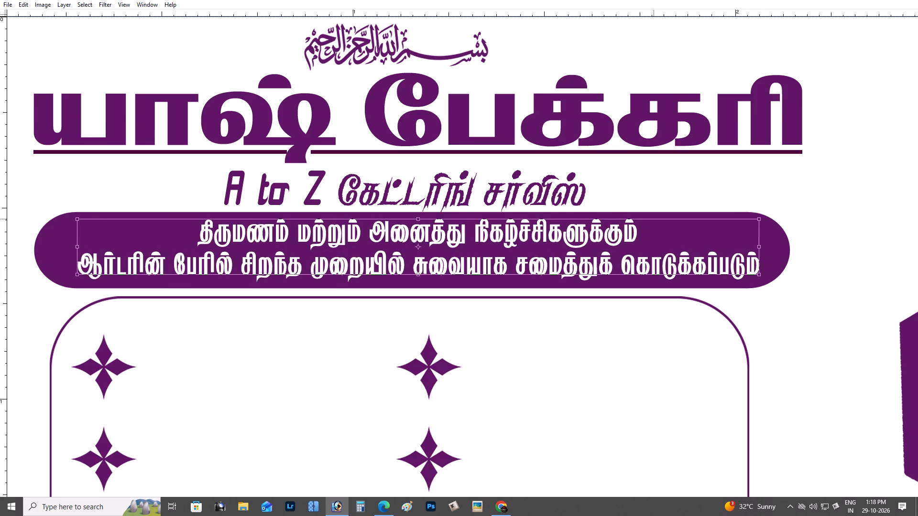
{"action": "key", "text": "Return"}
Examine the fit of the enlarged white text in the purple bar, both close up and across the whole card.
{"action": "key", "text": "ctrl+plus"}
{"action": "key", "text": "space"}
{"action": "key", "text": "space"}
{"action": "key", "text": "space"}
{"action": "key", "text": "space"}
{"action": "left_click_drag", "start_coordinate": [662, 222], "coordinate": [719, 271]}
{"action": "key", "text": "ctrl+minus"}
{"action": "key", "text": "ctrl+minus"}
{"action": "key", "text": "ctrl+minus"}
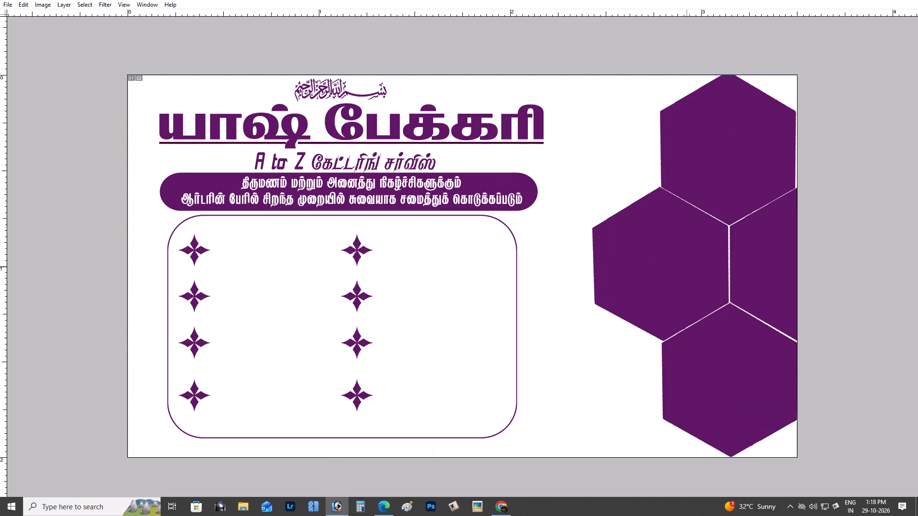
{"action": "key", "text": "z"}
{"action": "left_click_drag", "start_coordinate": [213, 128], "coordinate": [417, 221]}
{"action": "key", "text": "space"}
{"action": "key", "text": "space"}
{"action": "key", "text": "space"}
{"action": "key", "text": "space"}
{"action": "key", "text": "space"}
{"action": "key", "text": "space"}
{"action": "key", "text": "space"}
{"action": "key", "text": "space"}
{"action": "key", "text": "space"}
{"action": "key", "text": "space"}
{"action": "left_click_drag", "start_coordinate": [416, 187], "coordinate": [606, 322]}
{"action": "key", "text": "v"}
{"action": "key", "text": "ctrl+minus"}
{"action": "key", "text": "ctrl+minus"}
{"action": "key", "text": "space"}
{"action": "key", "text": "space"}
{"action": "key", "text": "space"}
{"action": "key", "text": "space"}
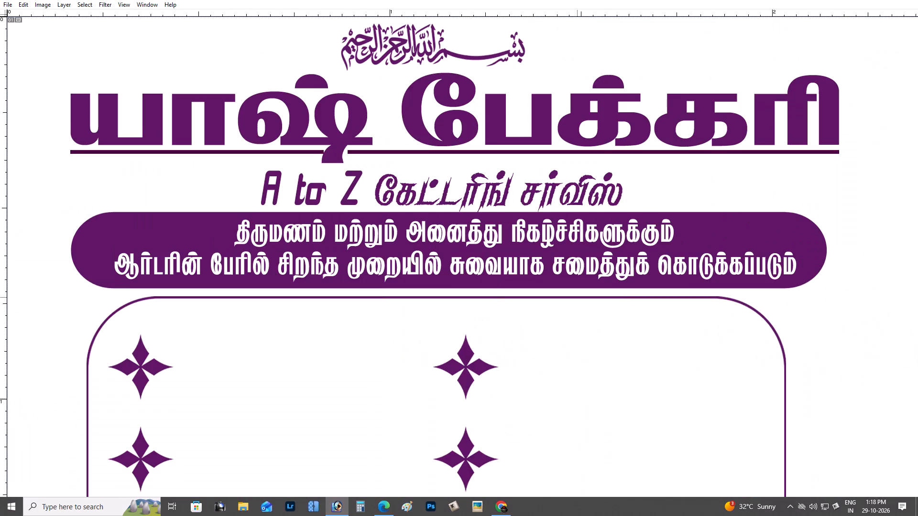
{"action": "left_click_drag", "start_coordinate": [554, 293], "coordinate": [536, 285]}
{"action": "key", "text": "ctrl+plus"}
{"action": "key", "text": "space"}
{"action": "left_click_drag", "start_coordinate": [475, 266], "coordinate": [483, 284]}
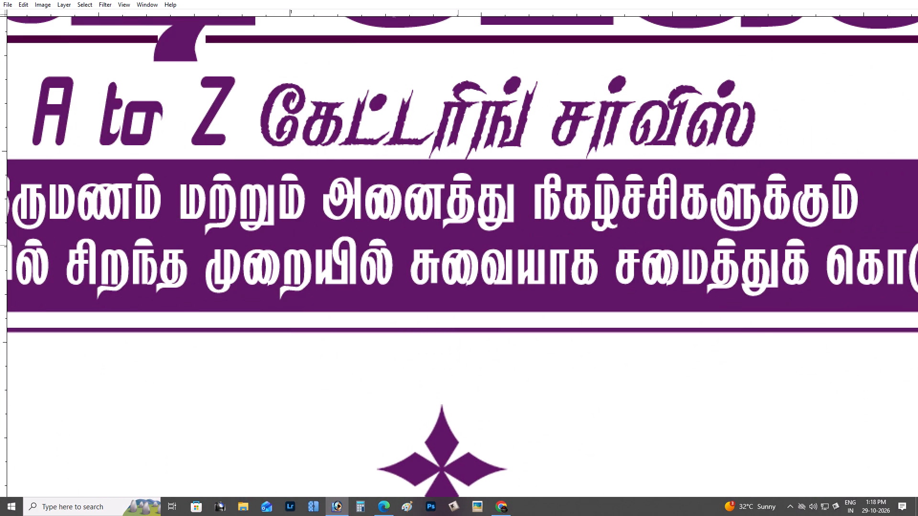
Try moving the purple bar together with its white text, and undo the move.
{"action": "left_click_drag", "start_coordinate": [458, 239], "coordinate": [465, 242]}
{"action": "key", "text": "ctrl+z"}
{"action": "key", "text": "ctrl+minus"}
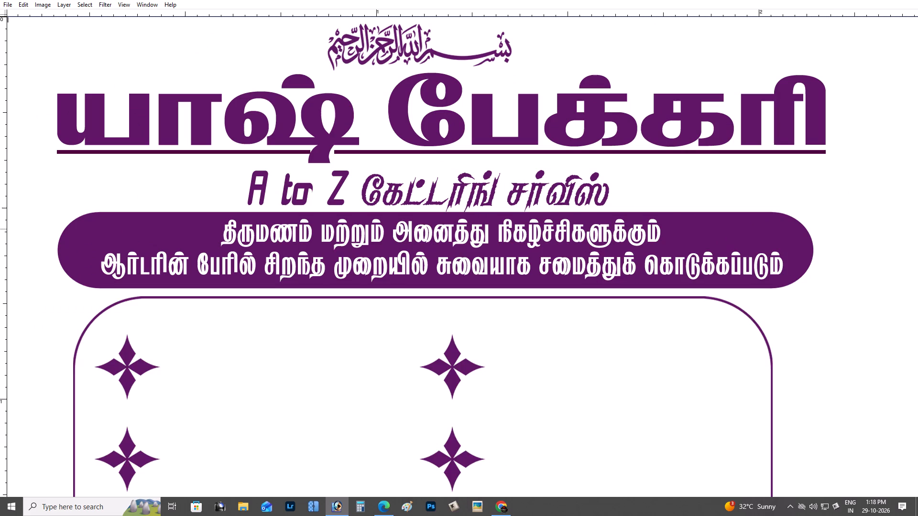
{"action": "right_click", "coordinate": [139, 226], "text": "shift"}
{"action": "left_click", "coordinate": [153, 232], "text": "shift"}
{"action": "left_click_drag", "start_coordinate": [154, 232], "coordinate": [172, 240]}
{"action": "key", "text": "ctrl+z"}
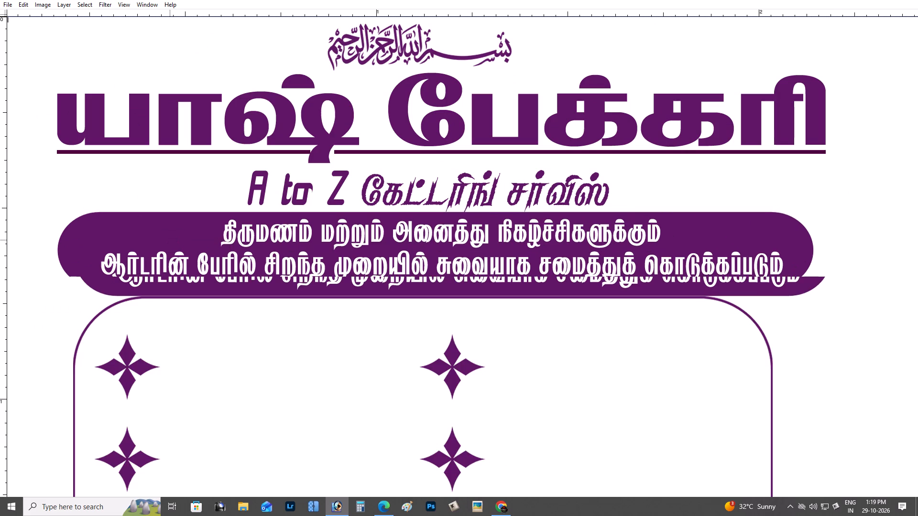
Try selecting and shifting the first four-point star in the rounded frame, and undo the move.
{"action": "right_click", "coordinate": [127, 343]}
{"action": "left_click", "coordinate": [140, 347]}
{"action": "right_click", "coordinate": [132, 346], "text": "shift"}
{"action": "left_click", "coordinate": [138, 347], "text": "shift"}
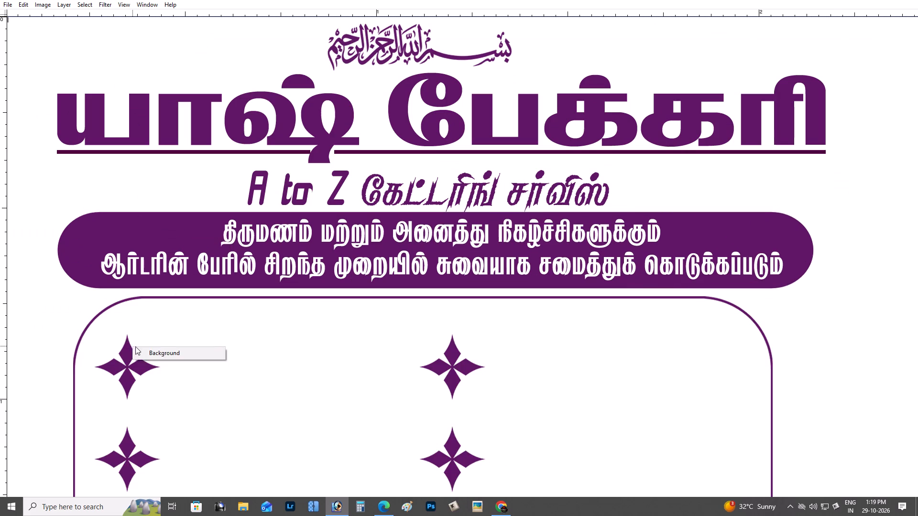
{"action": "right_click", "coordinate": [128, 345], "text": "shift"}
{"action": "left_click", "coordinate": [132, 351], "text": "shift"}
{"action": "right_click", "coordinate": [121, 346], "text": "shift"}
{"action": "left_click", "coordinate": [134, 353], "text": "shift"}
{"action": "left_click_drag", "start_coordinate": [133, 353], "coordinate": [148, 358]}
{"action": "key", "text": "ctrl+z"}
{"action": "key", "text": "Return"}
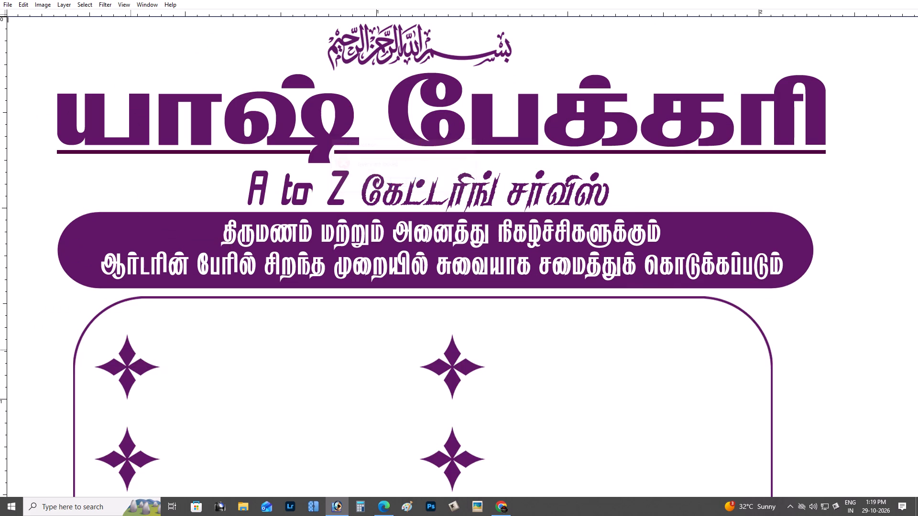
Copy the first four-point star from the frame into the purple bar, bring it to the front and fill it white.
{"action": "right_click", "coordinate": [131, 350]}
{"action": "left_click", "coordinate": [142, 356]}
{"action": "right_click", "coordinate": [131, 353], "text": "shift"}
{"action": "left_click", "coordinate": [138, 356], "text": "shift"}
{"action": "left_click_drag", "start_coordinate": [136, 355], "coordinate": [150, 360]}
{"action": "key", "text": "ctrl+z"}
{"action": "left_click_drag", "start_coordinate": [134, 366], "coordinate": [154, 265], "text": "alt"}
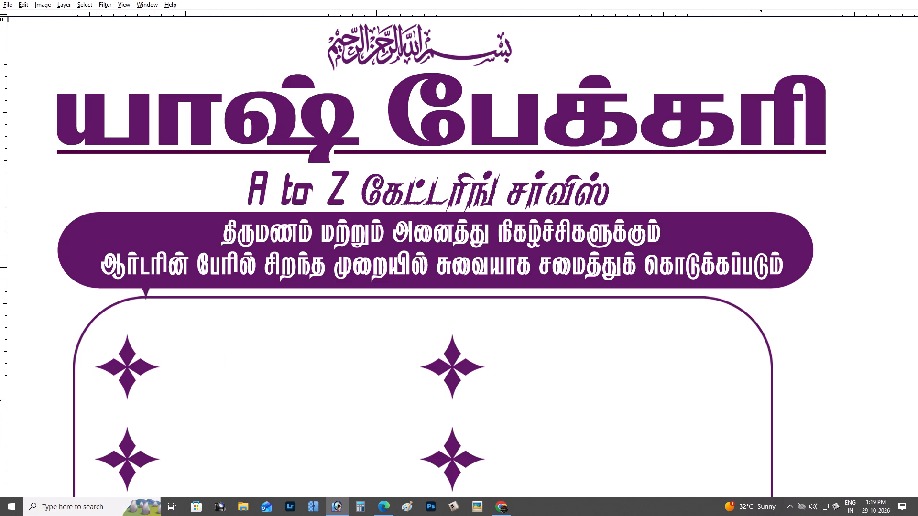
{"action": "left_click_drag", "start_coordinate": [154, 265], "coordinate": [165, 237], "text": "alt"}
{"action": "key", "text": "ctrl+shift+bracketright"}
{"action": "key", "text": "x"}
{"action": "key", "text": "alt+shift+BackSpace"}
{"action": "key", "text": "x"}
{"action": "key", "text": "alt+shift+BackSpace"}
{"action": "key", "text": "Tab"}
{"action": "key", "text": "Tab"}
Shrink the white star to about the first line's letter height and place it just before "திருமணம்".
{"action": "key", "text": "plus"}
{"action": "key", "text": "ctrl+plus"}
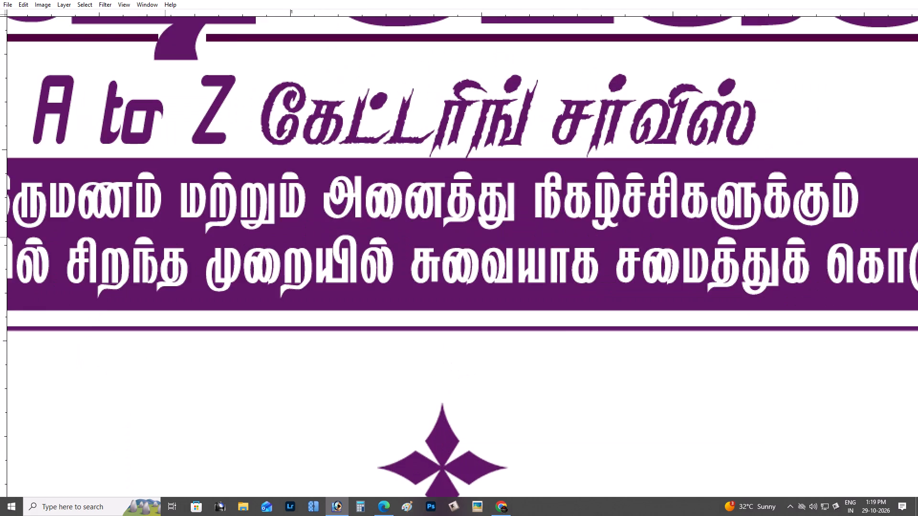
{"action": "key", "text": "ctrl+space"}
{"action": "left_click_drag", "start_coordinate": [168, 237], "coordinate": [555, 418]}
{"action": "key", "text": "ctrl+plus"}
{"action": "key", "text": "space"}
{"action": "left_click_drag", "start_coordinate": [370, 327], "coordinate": [431, 282]}
{"action": "key", "text": "ctrl+t"}
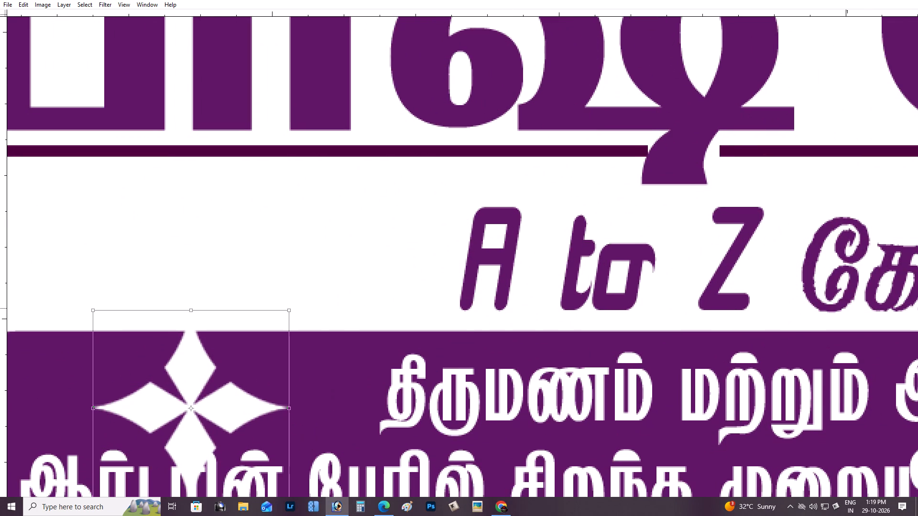
{"action": "left_click_drag", "start_coordinate": [292, 307], "coordinate": [260, 372], "text": "alt+shift"}
{"action": "key", "text": "Return"}
{"action": "key", "text": "ctrl+plus"}
{"action": "key", "text": "space"}
{"action": "key", "text": "space"}
{"action": "left_click_drag", "start_coordinate": [260, 372], "coordinate": [373, 184]}
{"action": "left_click_drag", "start_coordinate": [261, 257], "coordinate": [430, 240]}
{"action": "key", "text": "ctrl+t"}
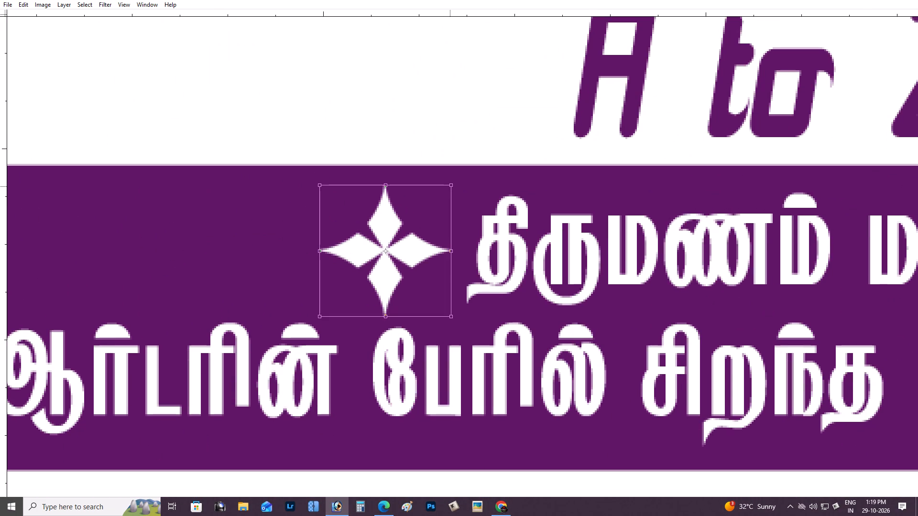
{"action": "left_click_drag", "start_coordinate": [450, 186], "coordinate": [445, 193], "text": "alt+shift"}
{"action": "key", "text": "Return"}
{"action": "left_click_drag", "start_coordinate": [422, 237], "coordinate": [435, 239]}
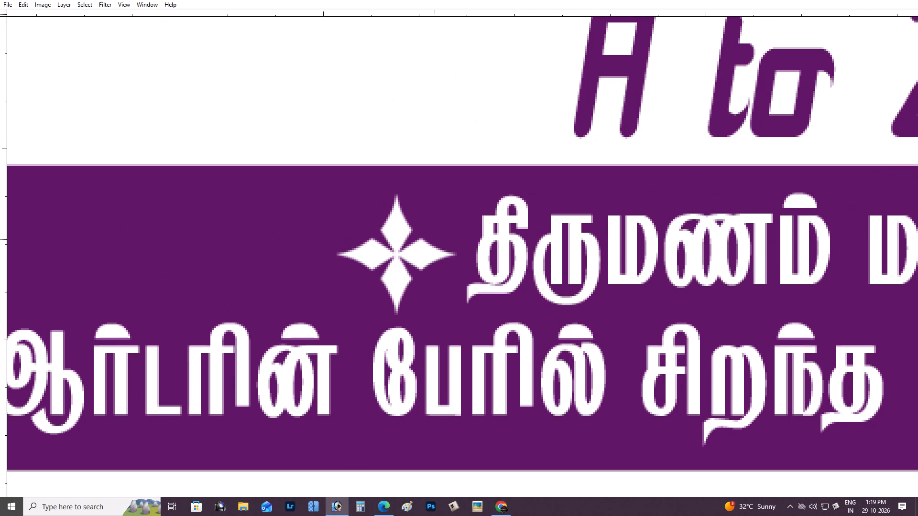
{"action": "left_click_drag", "start_coordinate": [435, 239], "coordinate": [438, 234]}
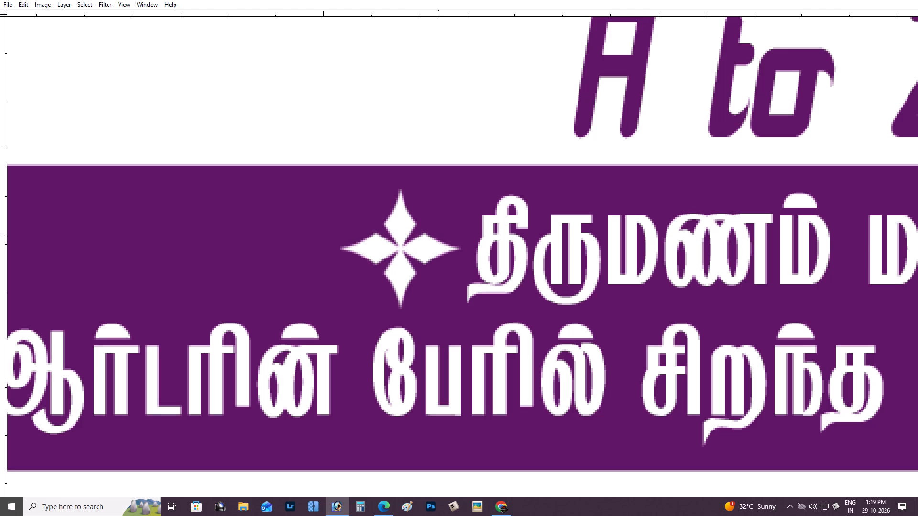
{"action": "key", "text": "Up"}
Duplicate the white star and place the copy beside it, further out from the start of the first line.
{"action": "key", "text": "ctrl+j"}
{"action": "left_click_drag", "start_coordinate": [420, 239], "coordinate": [350, 247], "text": "shift"}
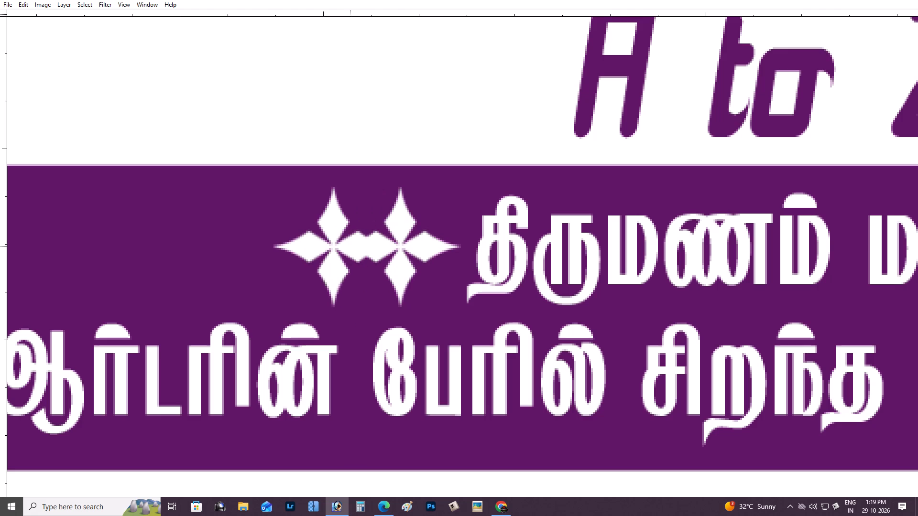
{"action": "left_click_drag", "start_coordinate": [350, 247], "coordinate": [291, 242], "text": "shift"}
{"action": "key", "text": "ctrl+minus"}
{"action": "key", "text": "ctrl+minus"}
{"action": "key", "text": "space"}
{"action": "key", "text": "space"}
{"action": "key", "text": "space"}
{"action": "key", "text": "space"}
{"action": "key", "text": "space"}
{"action": "key", "text": "space"}
{"action": "key", "text": "space"}
{"action": "key", "text": "space"}
{"action": "key", "text": "space"}
{"action": "key", "text": "space"}
{"action": "key", "text": "space"}
{"action": "left_click_drag", "start_coordinate": [481, 266], "coordinate": [325, 266]}
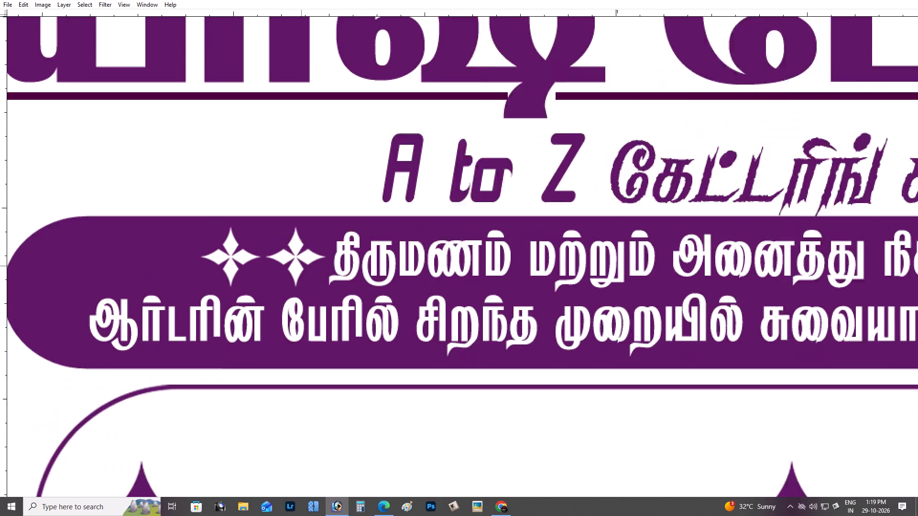
{"action": "left_click_drag", "start_coordinate": [325, 266], "coordinate": [284, 269]}
{"action": "left_click_drag", "start_coordinate": [463, 269], "coordinate": [368, 269]}
Add two more white star copies side by side just after "நிகழ்ச்சிகளுக்கும்", mirroring the pair at the line's start.
{"action": "key", "text": "ctrl+j"}
{"action": "key", "text": "ctrl+minus"}
{"action": "left_click_drag", "start_coordinate": [201, 230], "coordinate": [209, 236], "text": "shift"}
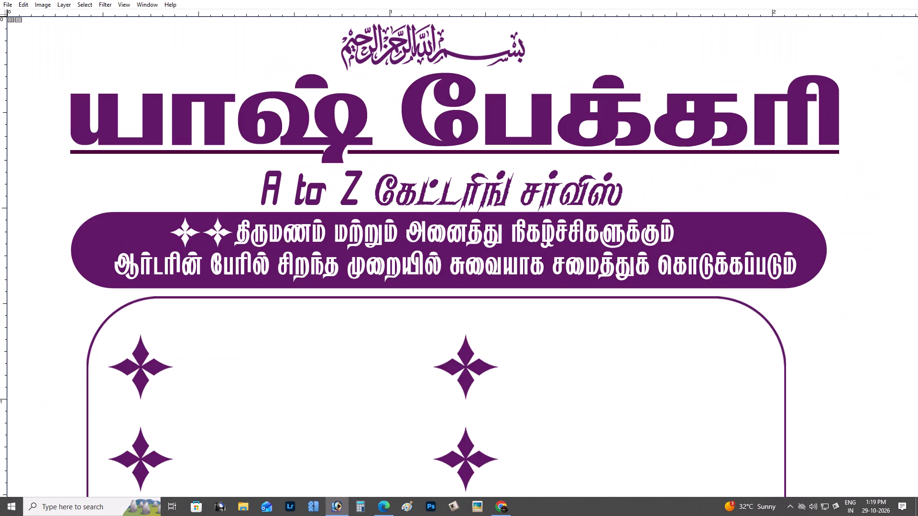
{"action": "left_click_drag", "start_coordinate": [209, 236], "coordinate": [706, 216], "text": "shift"}
{"action": "key", "text": "Right"}
{"action": "key", "text": "ctrl+j"}
{"action": "left_click_drag", "start_coordinate": [702, 229], "coordinate": [715, 229], "text": "shift"}
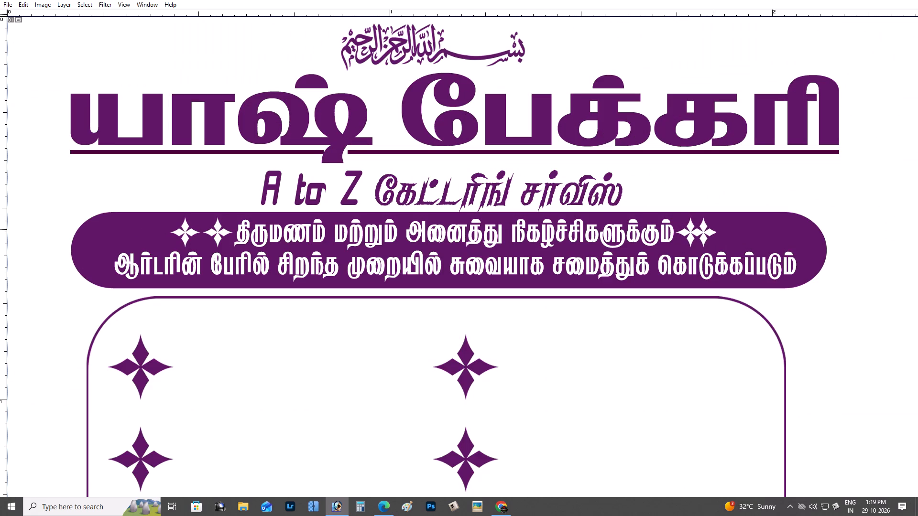
{"action": "left_click_drag", "start_coordinate": [715, 229], "coordinate": [732, 229], "text": "shift"}
{"action": "key", "text": "Right"}
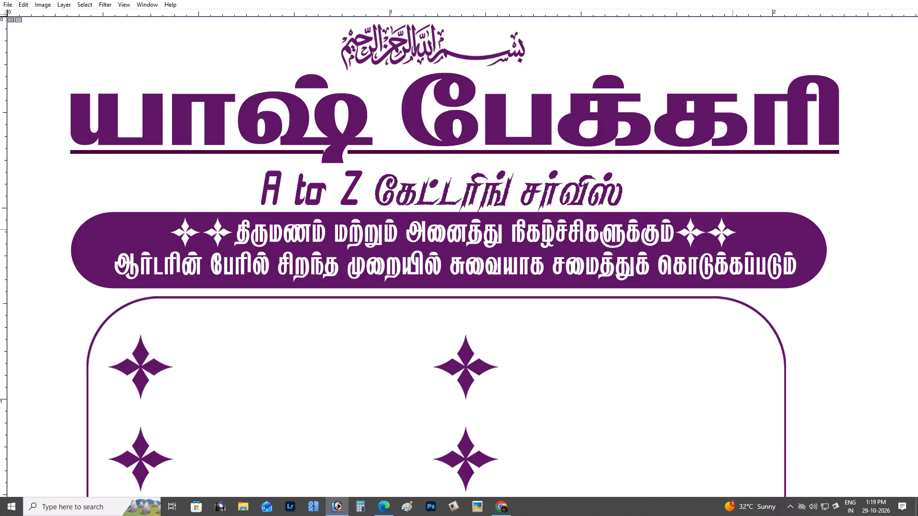
Check the whole card layout and save the document.
{"action": "key", "text": "ctrl+minus"}
{"action": "key", "text": "ctrl+0"}
{"action": "scroll", "coordinate": [686, 229], "scroll_direction": "up", "scroll_amount": 3}
{"action": "scroll", "coordinate": [633, 217], "scroll_direction": "down", "scroll_amount": 4}
{"action": "scroll", "coordinate": [351, 185], "scroll_direction": "up", "scroll_amount": 3}
{"action": "scroll", "coordinate": [348, 185], "scroll_direction": "down", "scroll_amount": 3}
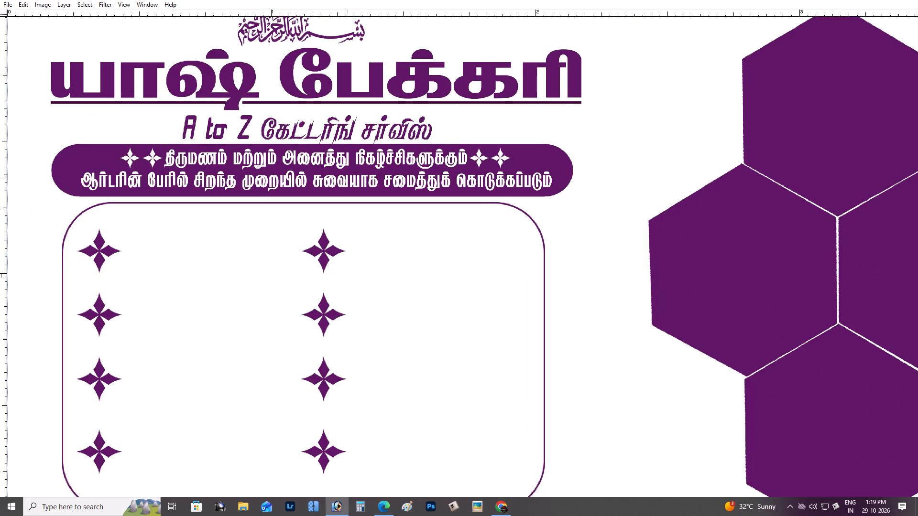
{"action": "scroll", "coordinate": [348, 185], "scroll_direction": "up", "scroll_amount": 2}
{"action": "key", "text": "ctrl+minus"}
{"action": "key", "text": "ctrl+s"}
{"action": "scroll", "coordinate": [348, 185], "scroll_direction": "up", "scroll_amount": 2}
{"action": "scroll", "coordinate": [348, 185], "scroll_direction": "down", "scroll_amount": 2}
{"action": "key", "text": "ctrl+minus"}
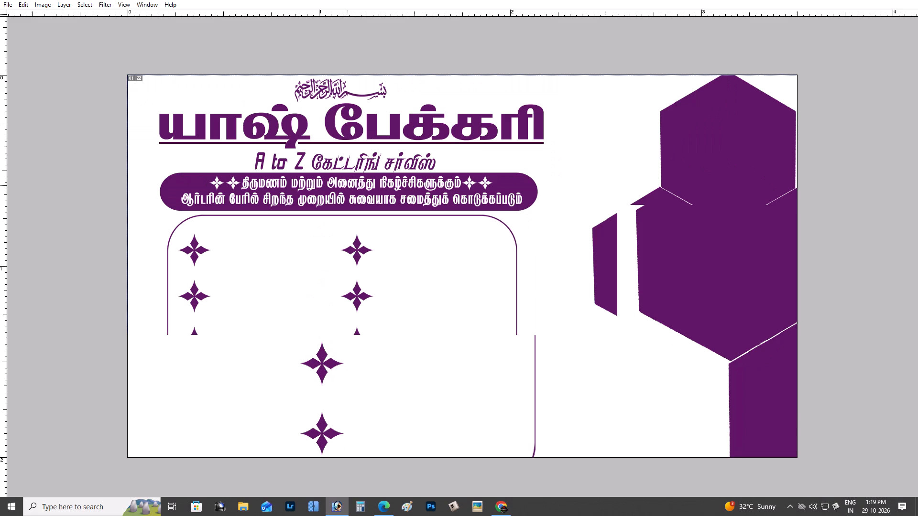
Select the rounded frame together with its eight purple stars and nudge them slightly down, away from the promotional bar.
{"action": "key", "text": "f"}
{"action": "key", "text": "ctrl+plus"}
{"action": "key", "text": "ctrl+plus"}
{"action": "key", "text": "space"}
{"action": "key", "text": "space"}
{"action": "key", "text": "space"}
{"action": "key", "text": "space"}
{"action": "key", "text": "space"}
{"action": "key", "text": "space"}
{"action": "key", "text": "space"}
{"action": "key", "text": "space"}
{"action": "key", "text": "space"}
{"action": "key", "text": "space"}
{"action": "key", "text": "space"}
{"action": "key", "text": "space"}
{"action": "key", "text": "space"}
{"action": "key", "text": "space"}
{"action": "key", "text": "space"}
{"action": "key", "text": "space"}
{"action": "key", "text": "space"}
{"action": "key", "text": "space"}
{"action": "key", "text": "space"}
{"action": "key", "text": "space"}
{"action": "left_click_drag", "start_coordinate": [348, 185], "coordinate": [709, 162]}
{"action": "left_click_drag", "start_coordinate": [583, 274], "coordinate": [589, 129]}
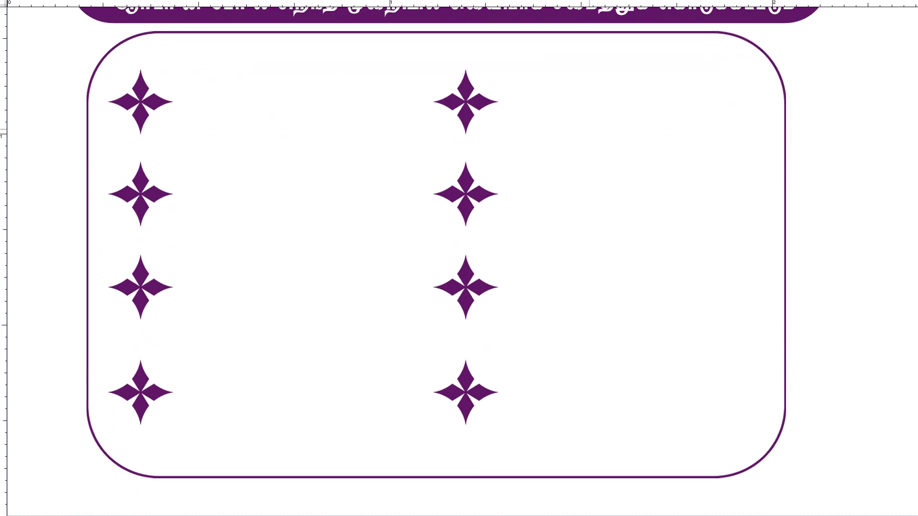
{"action": "left_click_drag", "start_coordinate": [589, 129], "coordinate": [589, 90]}
{"action": "left_click_drag", "start_coordinate": [536, 241], "coordinate": [521, 183]}
{"action": "right_click", "coordinate": [450, 378]}
{"action": "left_click", "coordinate": [454, 380]}
{"action": "left_click_drag", "start_coordinate": [456, 381], "coordinate": [471, 390]}
{"action": "key", "text": "ctrl+z"}
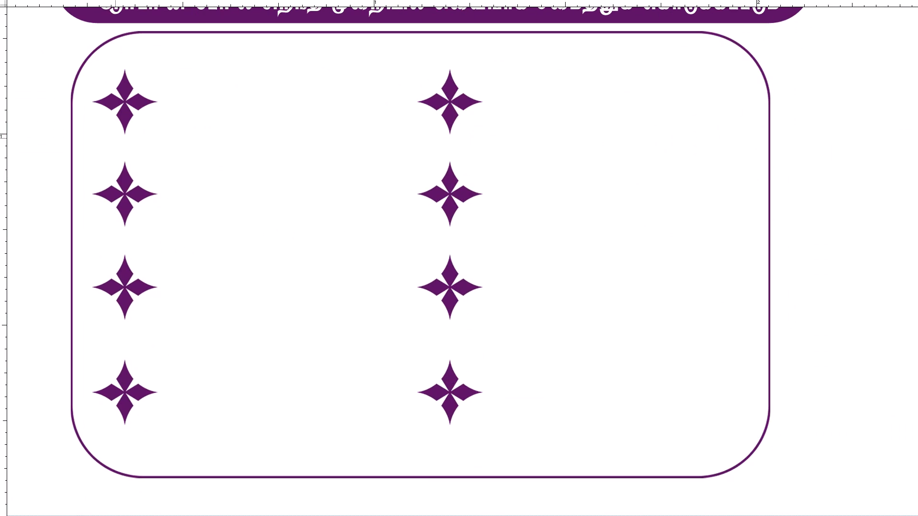
{"action": "right_click", "coordinate": [123, 114], "text": "shift"}
{"action": "left_click", "coordinate": [132, 119], "text": "shift"}
{"action": "left_click_drag", "start_coordinate": [137, 121], "coordinate": [148, 128]}
{"action": "key", "text": "ctrl+z"}
{"action": "key", "text": "ctrl+minus"}
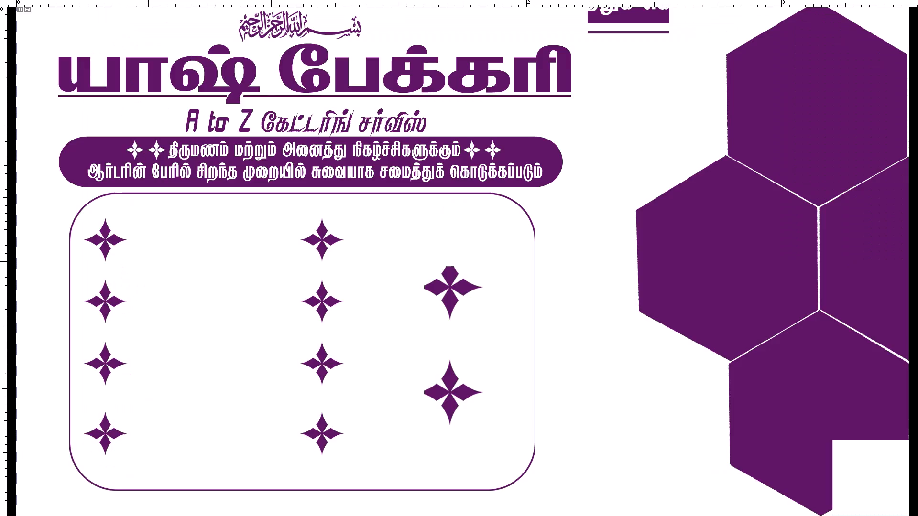
{"action": "key", "text": "ctrl+minus"}
{"action": "key", "text": "Down"}
{"action": "key", "text": "Down"}
{"action": "key", "text": "Down"}
{"action": "key", "text": "Down"}
{"action": "key", "text": "Down"}
{"action": "key", "text": "Down"}
{"action": "key", "text": "Down"}
{"action": "key", "text": "Down"}
{"action": "key", "text": "Down"}
{"action": "key", "text": "Down"}
{"action": "key", "text": "Down"}
{"action": "key", "text": "Down"}
{"action": "key", "text": "Down"}
{"action": "key", "text": "Down"}
{"action": "key", "text": "Down"}
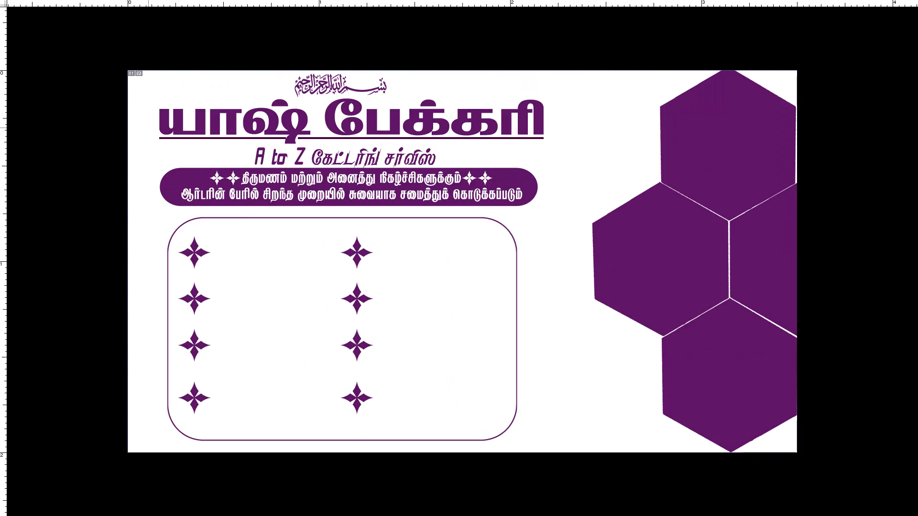
{"action": "key", "text": "Down"}
{"action": "key", "text": "Down"}
{"action": "key", "text": "Down"}
{"action": "key", "text": "Down"}
{"action": "key", "text": "Down"}
{"action": "key", "text": "Down"}
{"action": "key", "text": "Down"}
{"action": "key", "text": "Down"}
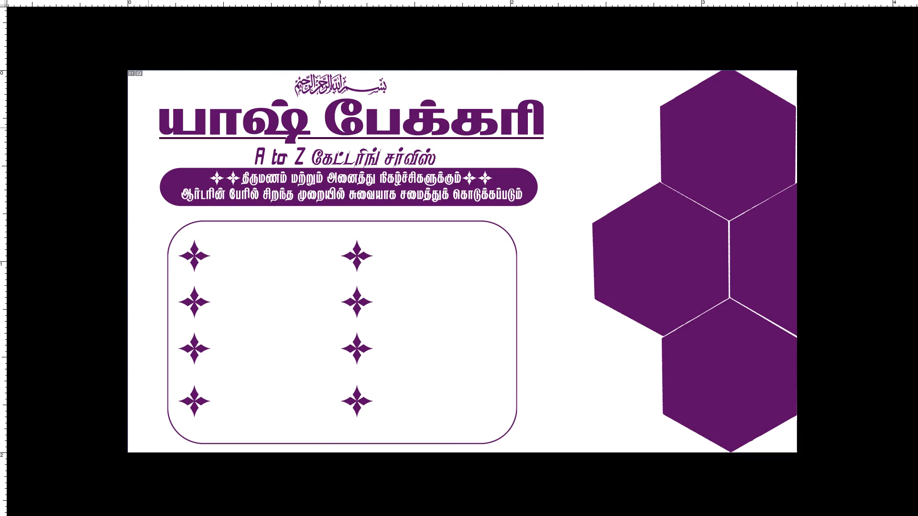
{"action": "type", "text": "zz"}
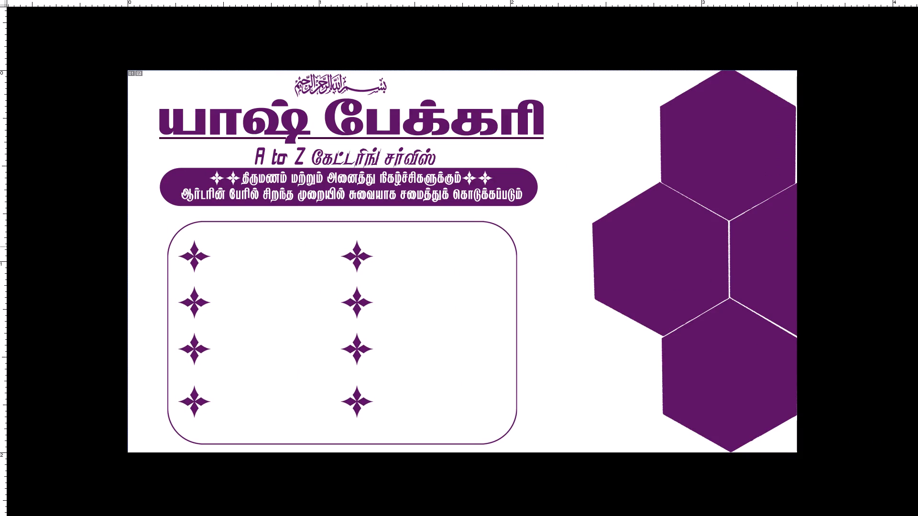
{"action": "key", "text": "v"}
{"action": "key", "text": "Down"}
Move the promotional bar with its two text lines and four white stars slightly down and left, between the tagline and the rounded frame.
{"action": "key", "text": "z"}
{"action": "triple_click", "coordinate": [316, 247]}
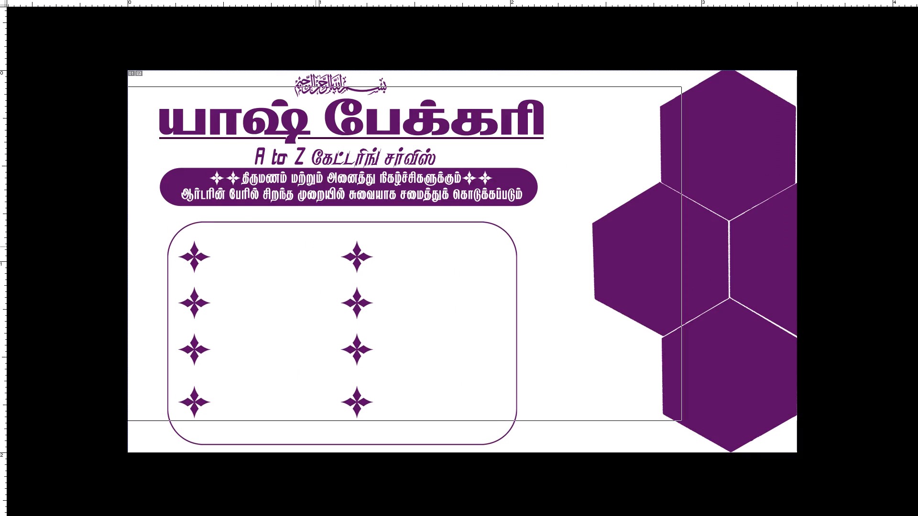
{"action": "key", "text": "space"}
{"action": "key", "text": "space"}
{"action": "key", "text": "space"}
{"action": "key", "text": "space"}
{"action": "key", "text": "space"}
{"action": "key", "text": "space"}
{"action": "key", "text": "space"}
{"action": "key", "text": "space"}
{"action": "key", "text": "space"}
{"action": "key", "text": "space"}
{"action": "key", "text": "space"}
{"action": "key", "text": "space"}
{"action": "key", "text": "space"}
{"action": "left_click_drag", "start_coordinate": [316, 247], "coordinate": [393, 348]}
{"action": "left_click_drag", "start_coordinate": [374, 328], "coordinate": [415, 342]}
{"action": "left_click", "coordinate": [368, 275]}
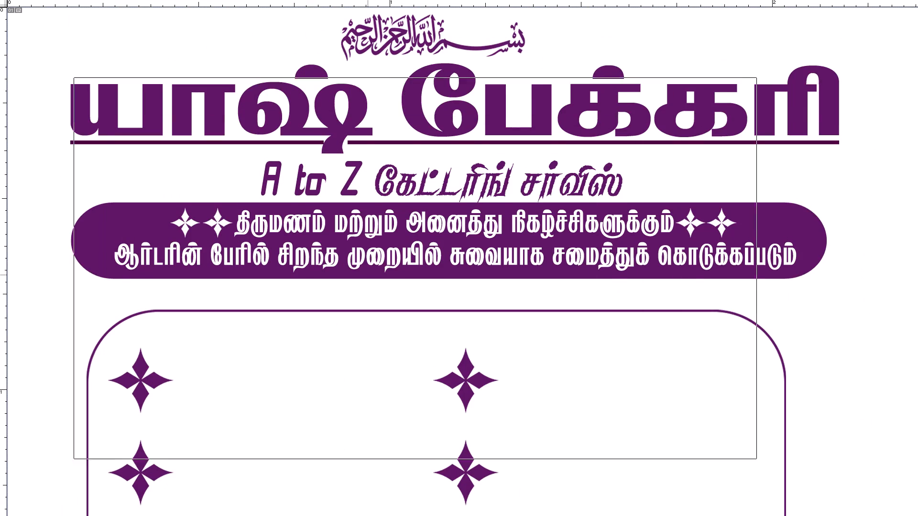
{"action": "key", "text": "space"}
{"action": "left_click_drag", "start_coordinate": [368, 275], "coordinate": [376, 291]}
{"action": "right_click", "coordinate": [371, 269]}
{"action": "left_click", "coordinate": [370, 269]}
{"action": "key", "text": "v"}
{"action": "right_click", "coordinate": [370, 269]}
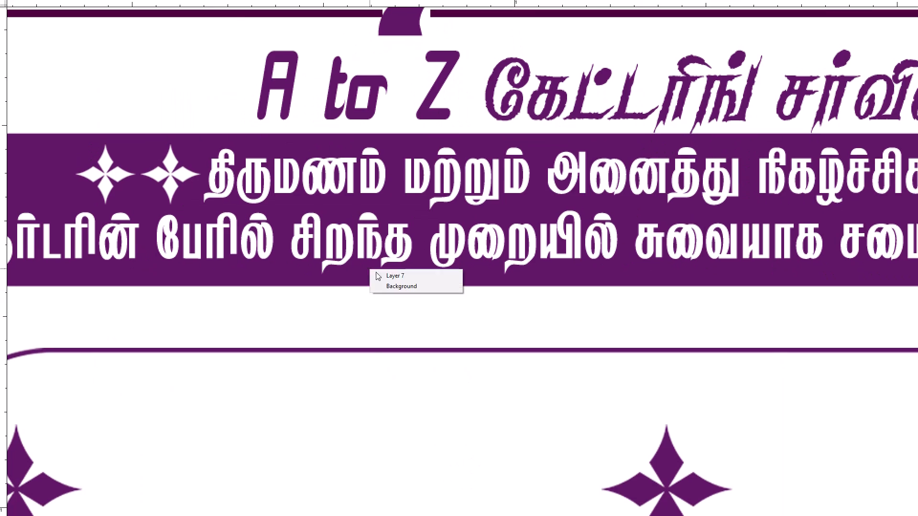
{"action": "left_click", "coordinate": [376, 272]}
{"action": "left_click_drag", "start_coordinate": [383, 267], "coordinate": [396, 279]}
{"action": "key", "text": "ctrl+z"}
{"action": "right_click", "coordinate": [172, 188], "text": "shift"}
{"action": "left_click", "coordinate": [181, 193], "text": "shift"}
{"action": "left_click_drag", "start_coordinate": [182, 193], "coordinate": [200, 203]}
{"action": "key", "text": "ctrl+z"}
{"action": "right_click", "coordinate": [117, 171], "text": "shift"}
{"action": "left_click", "coordinate": [127, 176], "text": "shift"}
{"action": "left_click_drag", "start_coordinate": [128, 176], "coordinate": [143, 183]}
{"action": "key", "text": "ctrl+z"}
{"action": "key", "text": "space"}
{"action": "key", "text": "space"}
{"action": "key", "text": "space"}
{"action": "key", "text": "space"}
{"action": "key", "text": "space"}
{"action": "key", "text": "space"}
{"action": "key", "text": "space"}
{"action": "key", "text": "space"}
{"action": "left_click_drag", "start_coordinate": [605, 212], "coordinate": [106, 212]}
{"action": "left_click_drag", "start_coordinate": [568, 214], "coordinate": [317, 214]}
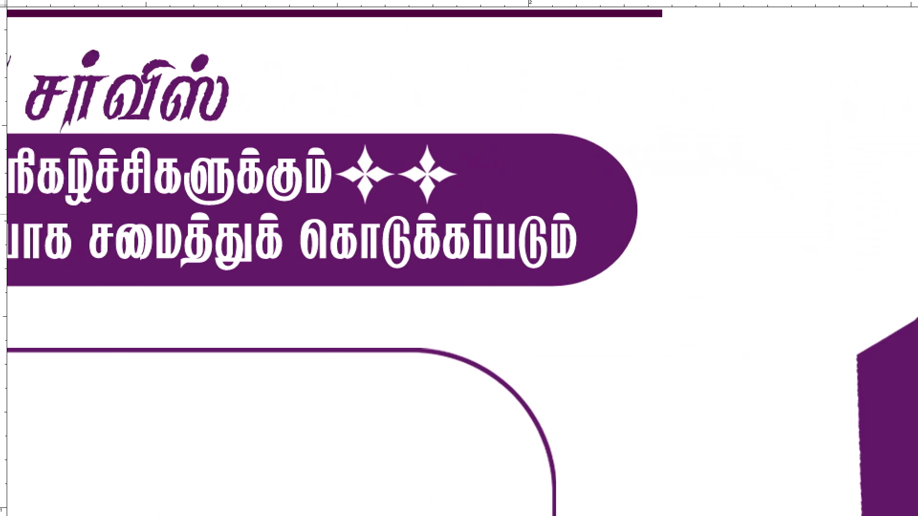
{"action": "left_click_drag", "start_coordinate": [317, 214], "coordinate": [209, 214]}
{"action": "right_click", "coordinate": [262, 185], "text": "shift"}
{"action": "left_click", "coordinate": [271, 193], "text": "shift"}
{"action": "left_click_drag", "start_coordinate": [266, 190], "coordinate": [274, 195]}
{"action": "key", "text": "ctrl+z"}
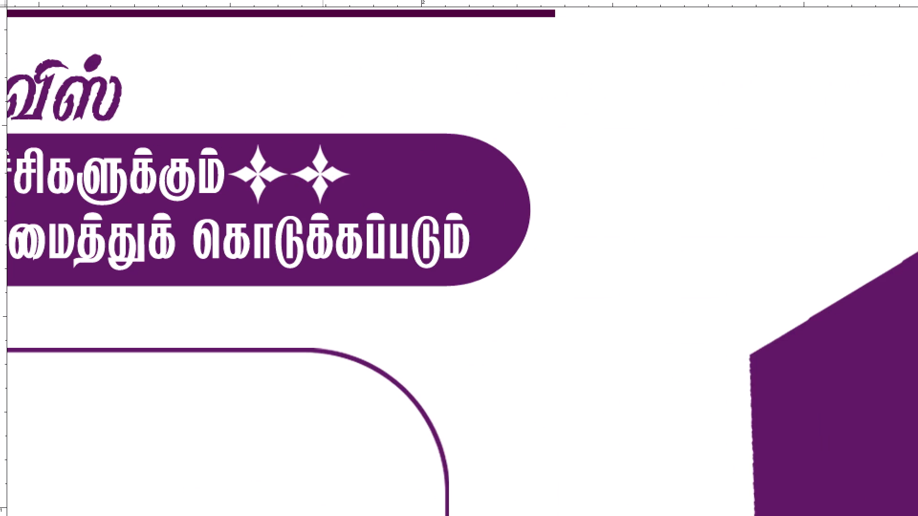
{"action": "right_click", "coordinate": [319, 172], "text": "shift"}
{"action": "left_click", "coordinate": [327, 177], "text": "shift"}
{"action": "left_click_drag", "start_coordinate": [327, 177], "coordinate": [336, 182]}
{"action": "key", "text": "ctrl+z"}
{"action": "key", "text": "ctrl+minus"}
{"action": "key", "text": "ctrl+minus"}
{"action": "key", "text": "ctrl+minus"}
{"action": "key", "text": "Down"}
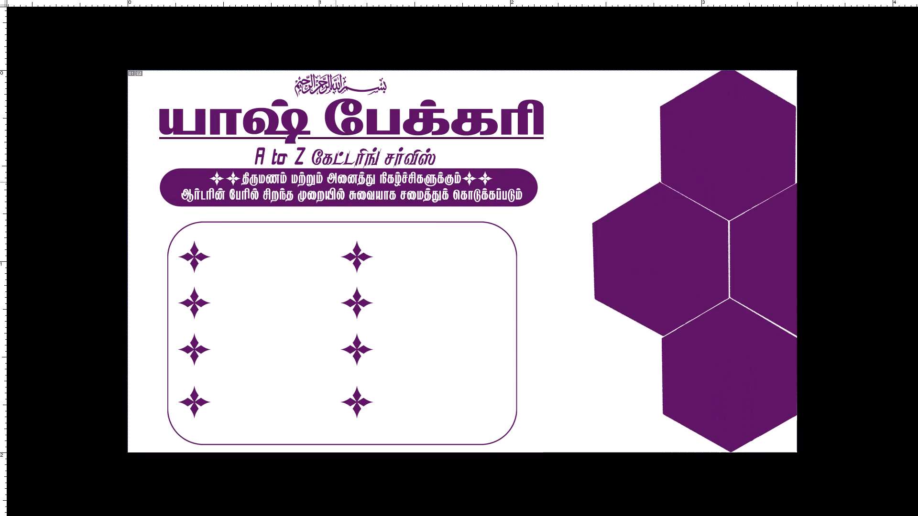
{"action": "key", "text": "Down"}
{"action": "key", "text": "Down"}
{"action": "key", "text": "Down"}
{"action": "key", "text": "Down"}
{"action": "key", "text": "Down"}
{"action": "key", "text": "Down"}
{"action": "key", "text": "Down"}
{"action": "key", "text": "Down"}
{"action": "key", "text": "Down"}
{"action": "key", "text": "Down"}
{"action": "key", "text": "Down"}
{"action": "key", "text": "Down"}
{"action": "key", "text": "Down"}
{"action": "key", "text": "Down"}
{"action": "key", "text": "Down"}
{"action": "key", "text": "Left"}
{"action": "key", "text": "Left"}
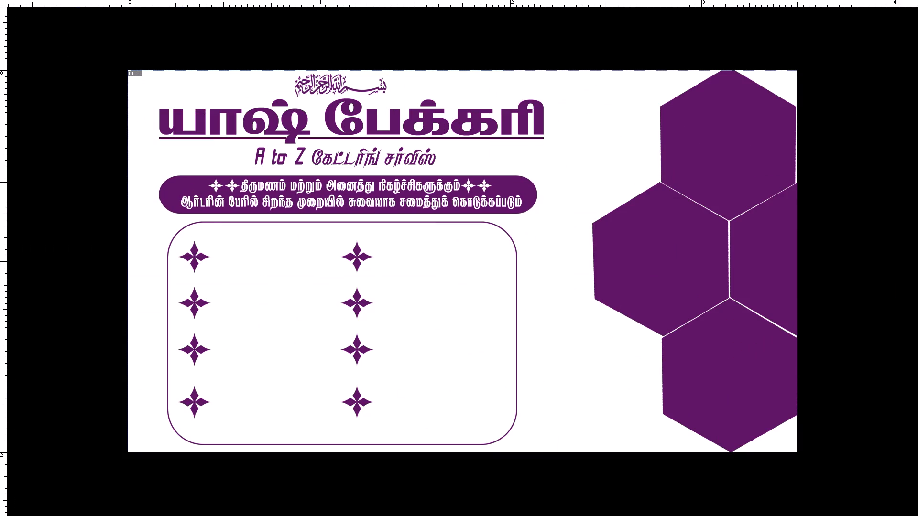
{"action": "key", "text": "Left"}
{"action": "key", "text": "Left"}
{"action": "key", "text": "Left"}
{"action": "key", "text": "Down"}
{"action": "key", "text": "Down"}
{"action": "key", "text": "Right"}
{"action": "key", "text": "Right"}
{"action": "key", "text": "Right"}
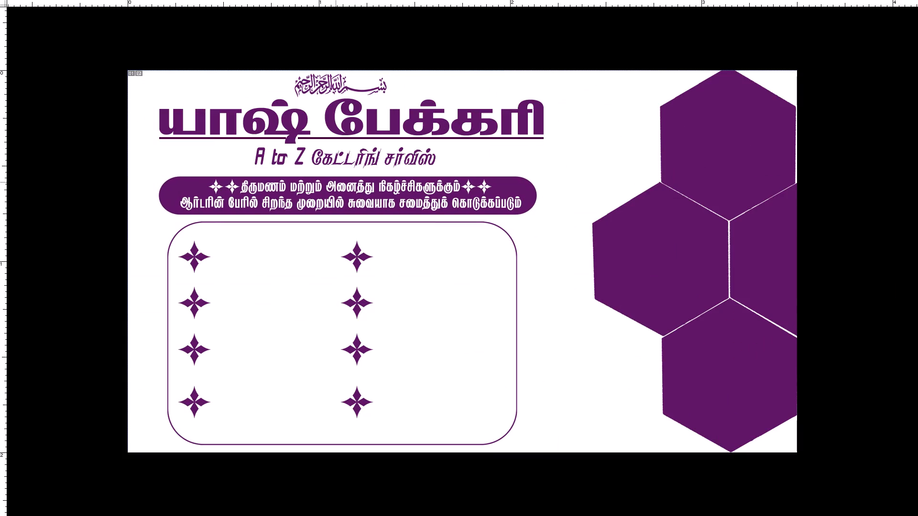
Shift the rounded frame and its eight purple stars slightly right so the group is centred beneath the promotional bar.
{"action": "right_click", "coordinate": [355, 264]}
{"action": "left_click", "coordinate": [361, 267]}
{"action": "left_click_drag", "start_coordinate": [366, 268], "coordinate": [377, 276]}
{"action": "key", "text": "ctrl+z"}
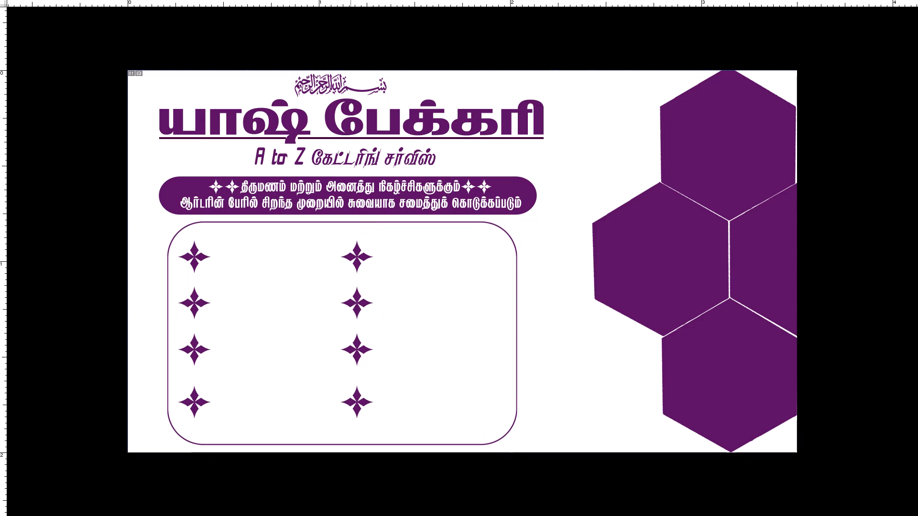
{"action": "left_click_drag", "start_coordinate": [340, 284], "coordinate": [349, 286], "text": "shift"}
{"action": "key", "text": "Left"}
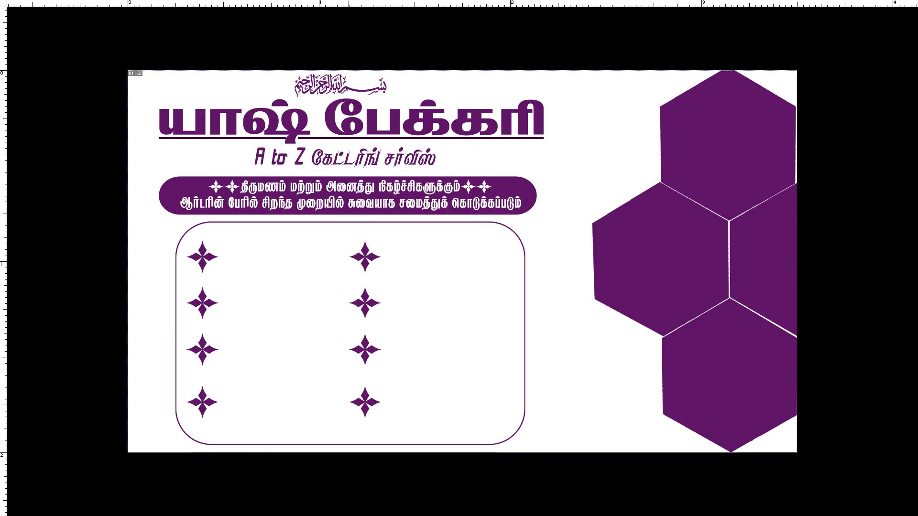
{"action": "key", "text": "Left"}
{"action": "key", "text": "Left"}
{"action": "key", "text": "Left"}
Select the promotional bar with its two text lines and white stars and nudge it slightly down, closer to the rounded frame.
{"action": "scroll", "coordinate": [360, 281], "scroll_direction": "up", "scroll_amount": 3}
{"action": "key", "text": "z"}
{"action": "triple_click", "coordinate": [330, 203]}
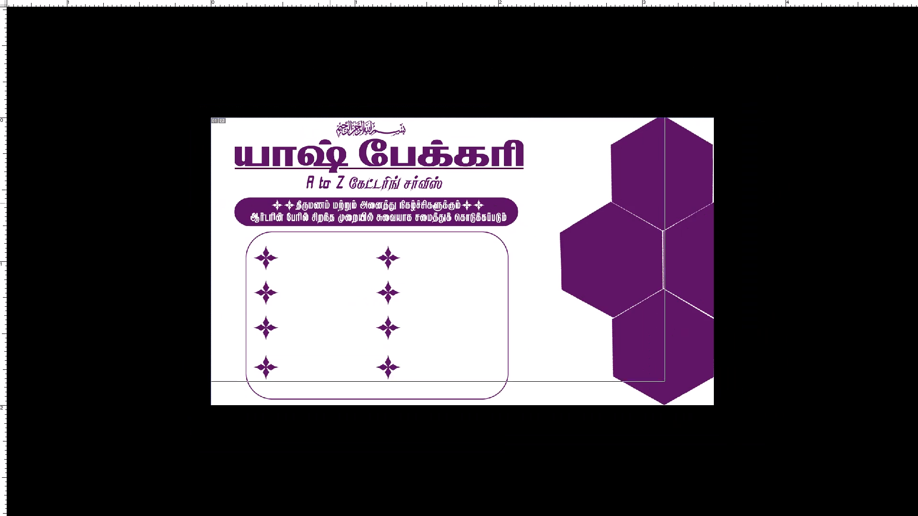
{"action": "left_click", "coordinate": [330, 203]}
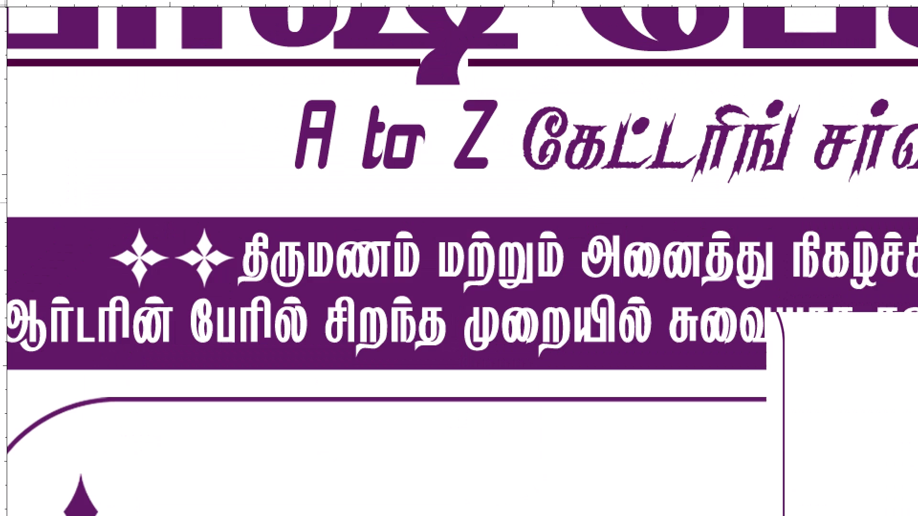
{"action": "key", "text": "v"}
{"action": "right_click", "coordinate": [350, 258]}
{"action": "left_click", "coordinate": [366, 267]}
{"action": "key", "text": "Down"}
{"action": "key", "text": "Down"}
{"action": "key", "text": "Down"}
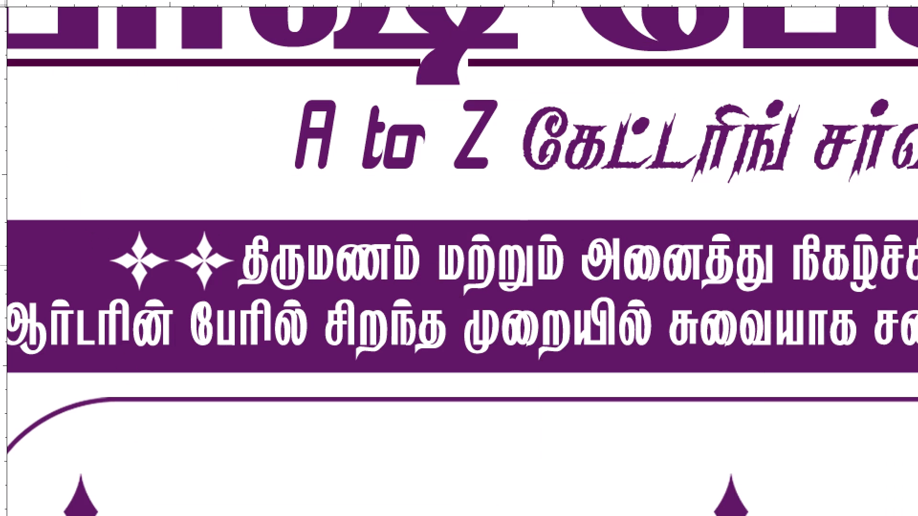
{"action": "key", "text": "Down"}
{"action": "key", "text": "Down"}
{"action": "key", "text": "Down"}
{"action": "key", "text": "Down"}
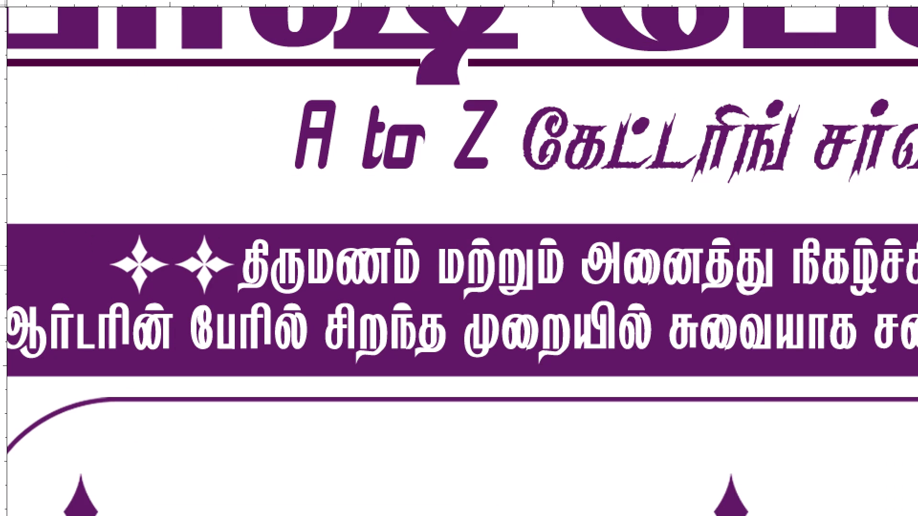
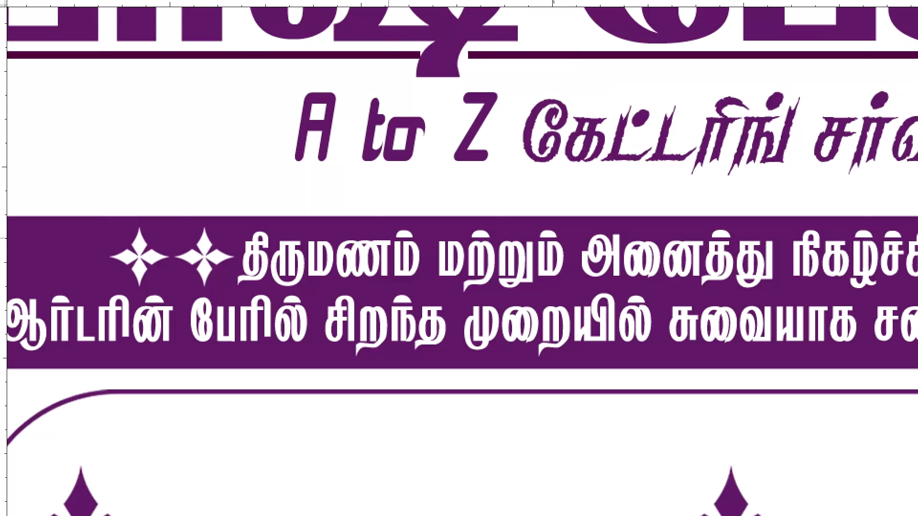
Examine the spacing and centring of the promotional bar and star-bulleted frame, up close and across the whole card.
{"action": "key", "text": "ctrl+minus"}
{"action": "key", "text": "ctrl+minus"}
{"action": "scroll", "coordinate": [388, 253], "scroll_direction": "up", "scroll_amount": 2}
{"action": "scroll", "coordinate": [388, 253], "scroll_direction": "down", "scroll_amount": 3}
{"action": "scroll", "coordinate": [388, 253], "scroll_direction": "up", "scroll_amount": 3}
{"action": "scroll", "coordinate": [388, 253], "scroll_direction": "down", "scroll_amount": 2}
{"action": "key", "text": "ctrl+plus"}
{"action": "key", "text": "space"}
{"action": "key", "text": "space"}
{"action": "key", "text": "space"}
{"action": "key", "text": "space"}
{"action": "key", "text": "space"}
{"action": "key", "text": "space"}
{"action": "key", "text": "space"}
{"action": "key", "text": "space"}
{"action": "key", "text": "space"}
{"action": "key", "text": "space"}
{"action": "key", "text": "space"}
{"action": "key", "text": "space"}
{"action": "key", "text": "space"}
{"action": "key", "text": "space"}
{"action": "key", "text": "space"}
{"action": "key", "text": "space"}
{"action": "key", "text": "space"}
{"action": "key", "text": "space"}
{"action": "key", "text": "space"}
{"action": "key", "text": "space"}
{"action": "left_click_drag", "start_coordinate": [408, 252], "coordinate": [575, 200]}
{"action": "left_click_drag", "start_coordinate": [532, 236], "coordinate": [696, 138]}
{"action": "left_click", "coordinate": [603, 225]}
{"action": "scroll", "coordinate": [605, 221], "scroll_direction": "up", "scroll_amount": 2}
{"action": "scroll", "coordinate": [605, 221], "scroll_direction": "down", "scroll_amount": 2}
{"action": "scroll", "coordinate": [605, 221], "scroll_direction": "up", "scroll_amount": 2}
{"action": "scroll", "coordinate": [609, 225], "scroll_direction": "down", "scroll_amount": 2}
{"action": "scroll", "coordinate": [609, 226], "scroll_direction": "up", "scroll_amount": 2}
{"action": "scroll", "coordinate": [612, 226], "scroll_direction": "down", "scroll_amount": 2}
{"action": "scroll", "coordinate": [612, 226], "scroll_direction": "up", "scroll_amount": 2}
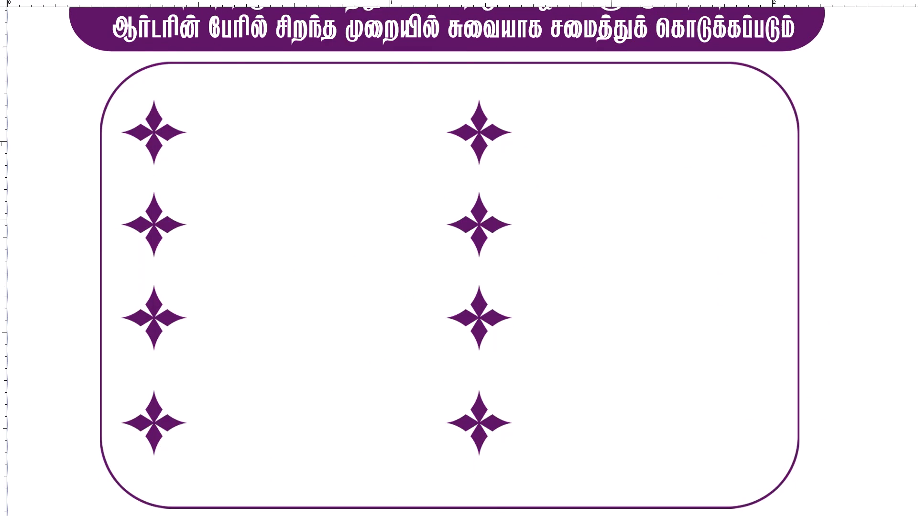
{"action": "key", "text": "ctrl+minus"}
{"action": "key", "text": "ctrl+minus"}
{"action": "scroll", "coordinate": [578, 231], "scroll_direction": "up", "scroll_amount": 3}
{"action": "scroll", "coordinate": [507, 250], "scroll_direction": "down", "scroll_amount": 3}
{"action": "scroll", "coordinate": [506, 250], "scroll_direction": "up", "scroll_amount": 4}
{"action": "scroll", "coordinate": [506, 250], "scroll_direction": "down", "scroll_amount": 3}
{"action": "scroll", "coordinate": [506, 250], "scroll_direction": "up", "scroll_amount": 2}
{"action": "scroll", "coordinate": [506, 250], "scroll_direction": "down", "scroll_amount": 2}
{"action": "scroll", "coordinate": [506, 250], "scroll_direction": "up", "scroll_amount": 2}
{"action": "scroll", "coordinate": [506, 250], "scroll_direction": "down", "scroll_amount": 2}
{"action": "scroll", "coordinate": [506, 250], "scroll_direction": "up", "scroll_amount": 1}
{"action": "scroll", "coordinate": [506, 250], "scroll_direction": "down", "scroll_amount": 3}
{"action": "scroll", "coordinate": [506, 250], "scroll_direction": "up", "scroll_amount": 2}
{"action": "scroll", "coordinate": [506, 250], "scroll_direction": "down", "scroll_amount": 1}
{"action": "scroll", "coordinate": [506, 250], "scroll_direction": "up", "scroll_amount": 2}
{"action": "scroll", "coordinate": [506, 250], "scroll_direction": "down", "scroll_amount": 3}
{"action": "scroll", "coordinate": [506, 250], "scroll_direction": "up", "scroll_amount": 2}
{"action": "scroll", "coordinate": [506, 250], "scroll_direction": "down", "scroll_amount": 3}
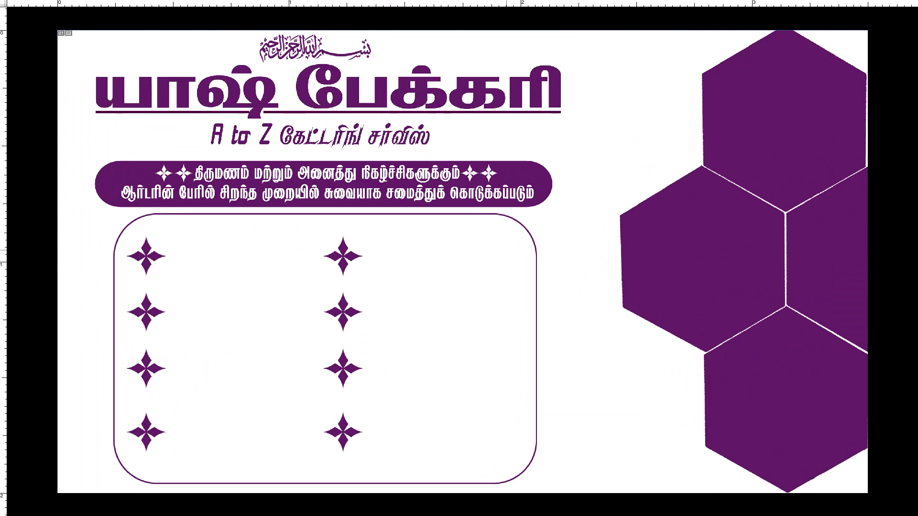
{"action": "key", "text": "space"}
{"action": "key", "text": "space"}
{"action": "key", "text": "space"}
{"action": "key", "text": "space"}
{"action": "key", "text": "space"}
{"action": "key", "text": "space"}
{"action": "key", "text": "space"}
{"action": "key", "text": "space"}
{"action": "key", "text": "space"}
{"action": "key", "text": "space"}
{"action": "key", "text": "space"}
{"action": "key", "text": "space"}
{"action": "key", "text": "space"}
{"action": "key", "text": "space"}
{"action": "left_click_drag", "start_coordinate": [506, 250], "coordinate": [515, 207]}
{"action": "left_click_drag", "start_coordinate": [515, 226], "coordinate": [512, 212]}
{"action": "scroll", "coordinate": [360, 201], "scroll_direction": "up", "scroll_amount": 2}
{"action": "scroll", "coordinate": [360, 201], "scroll_direction": "down", "scroll_amount": 1}
{"action": "scroll", "coordinate": [360, 201], "scroll_direction": "up", "scroll_amount": 2}
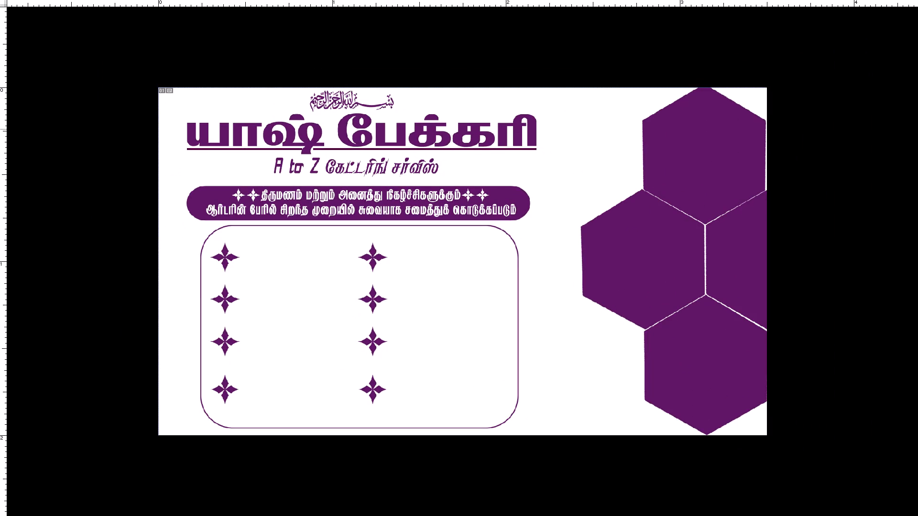
{"action": "scroll", "coordinate": [613, 336], "scroll_direction": "down", "scroll_amount": 3}
{"action": "scroll", "coordinate": [613, 336], "scroll_direction": "up", "scroll_amount": 3}
{"action": "scroll", "coordinate": [584, 319], "scroll_direction": "down", "scroll_amount": 1}
Inspect the promotional bar's rounded end and the edge sharpness of the Tamil catering tagline at close range.
{"action": "key", "text": "z"}
{"action": "left_click_drag", "start_coordinate": [131, 133], "coordinate": [640, 280]}
{"action": "key", "text": "space"}
{"action": "key", "text": "space"}
{"action": "key", "text": "space"}
{"action": "key", "text": "space"}
{"action": "key", "text": "space"}
{"action": "key", "text": "space"}
{"action": "key", "text": "space"}
{"action": "key", "text": "space"}
{"action": "key", "text": "space"}
{"action": "key", "text": "space"}
{"action": "key", "text": "space"}
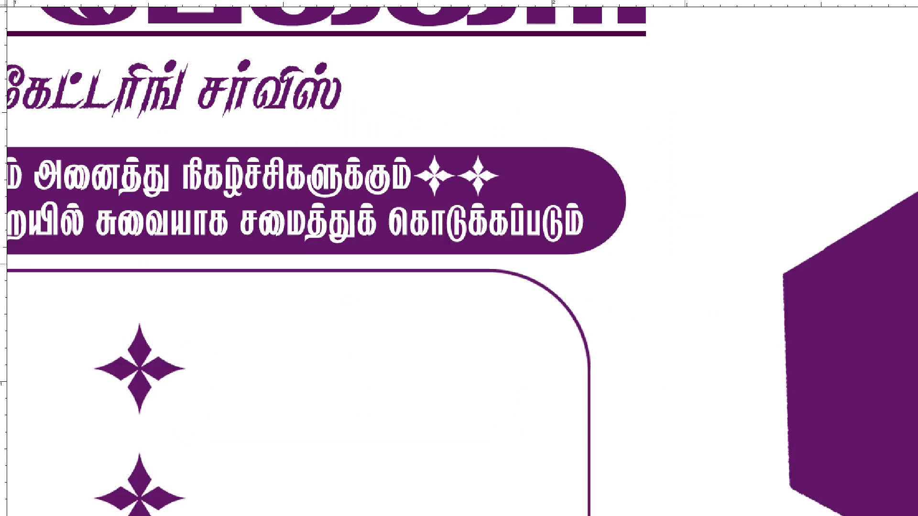
{"action": "left_click_drag", "start_coordinate": [551, 233], "coordinate": [917, 281]}
{"action": "key", "text": "v"}
{"action": "right_click", "coordinate": [490, 210]}
{"action": "left_click", "coordinate": [501, 213]}
{"action": "key", "text": "z"}
{"action": "triple_click", "coordinate": [464, 206]}
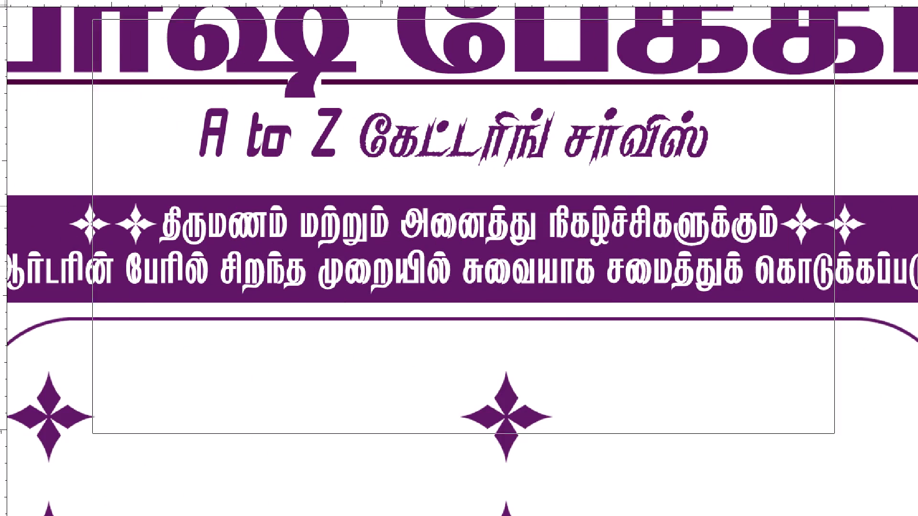
{"action": "key", "text": "v"}
{"action": "left_click", "coordinate": [464, 206]}
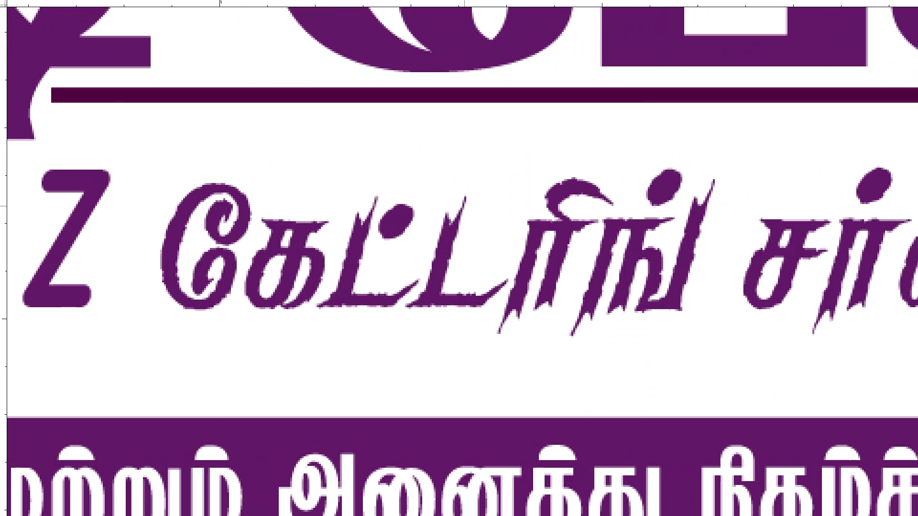
Change the image resolution to 1500 pixels/inch with resampling on, using Image Size.
{"action": "key", "text": "alt+i"}
{"action": "key", "text": "alt+i"}
{"action": "double_click", "coordinate": [713, 200]}
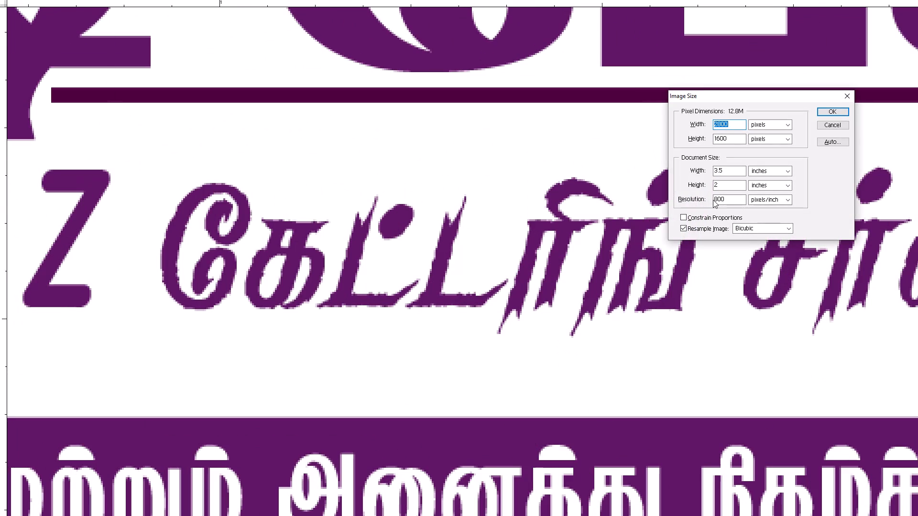
{"action": "double_click", "coordinate": [716, 200]}
{"action": "key", "text": "1"}
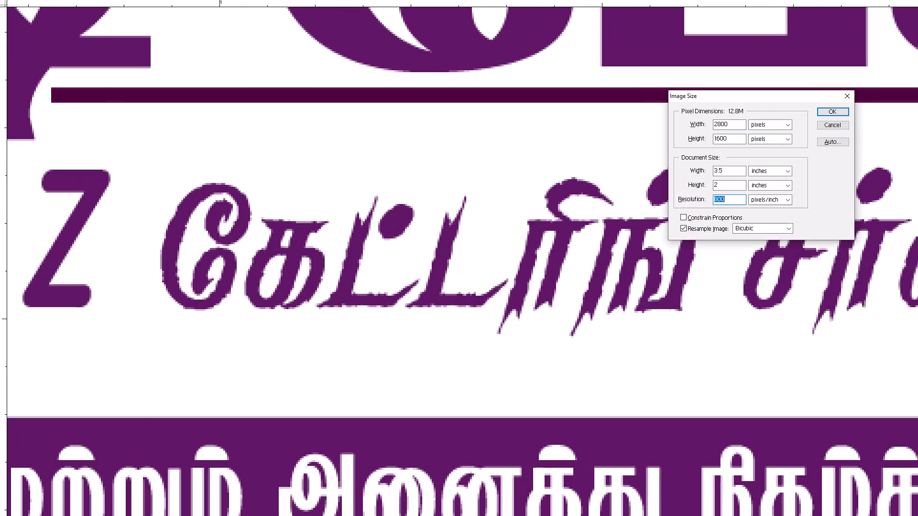
{"action": "type", "text": "500"}
{"action": "key", "text": "Return"}
Examine the edge quality of the bakery name, the A to Z catering tagline and the promotional bar text at close range.
{"action": "key", "text": "ctrl+minus"}
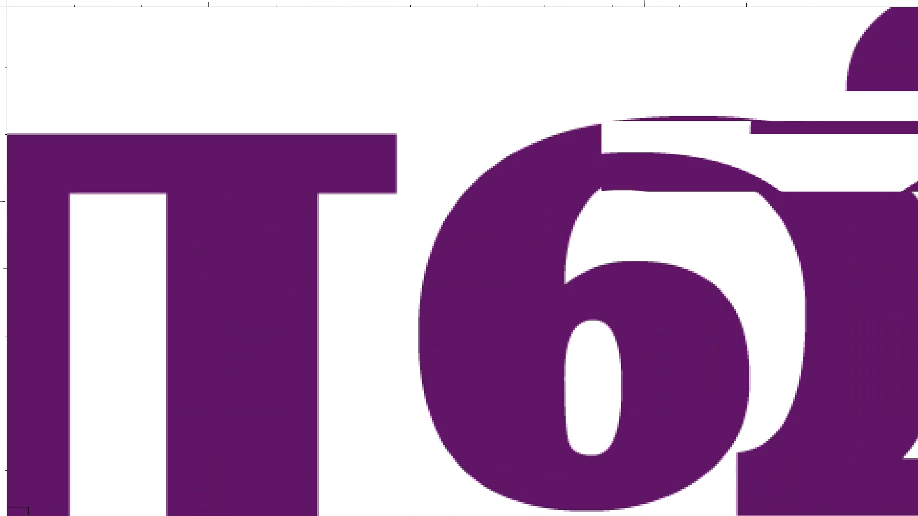
{"action": "key", "text": "ctrl+minus"}
{"action": "key", "text": "ctrl+minus"}
{"action": "key", "text": "ctrl+minus"}
{"action": "key", "text": "space"}
{"action": "key", "text": "space"}
{"action": "key", "text": "space"}
{"action": "left_click_drag", "start_coordinate": [598, 224], "coordinate": [559, 200]}
{"action": "key", "text": "z"}
{"action": "triple_click", "coordinate": [479, 204]}
{"action": "double_click", "coordinate": [479, 204]}
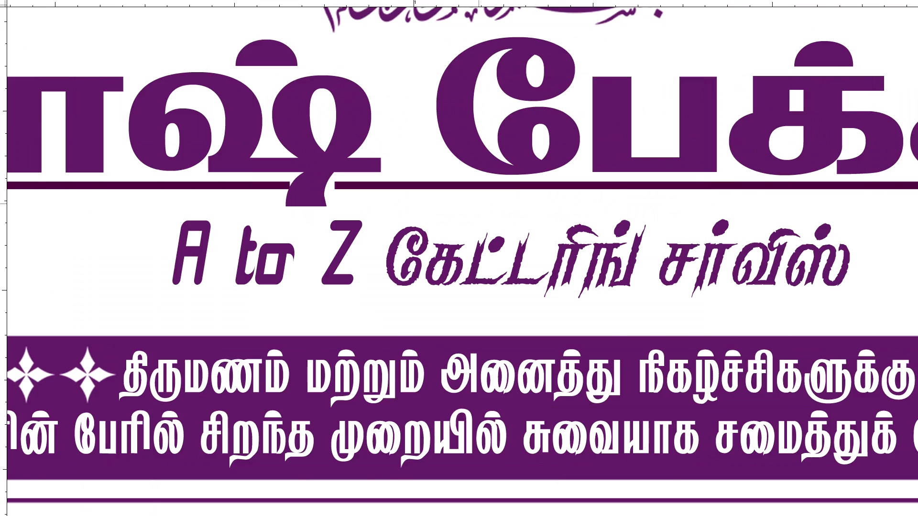
{"action": "key", "text": "space"}
{"action": "key", "text": "space"}
{"action": "key", "text": "space"}
{"action": "key", "text": "space"}
{"action": "key", "text": "space"}
{"action": "key", "text": "space"}
{"action": "key", "text": "space"}
{"action": "key", "text": "space"}
{"action": "key", "text": "space"}
{"action": "key", "text": "space"}
{"action": "key", "text": "space"}
{"action": "key", "text": "space"}
{"action": "key", "text": "space"}
{"action": "key", "text": "space"}
{"action": "key", "text": "space"}
{"action": "key", "text": "space"}
{"action": "key", "text": "space"}
{"action": "key", "text": "space"}
{"action": "key", "text": "space"}
{"action": "key", "text": "space"}
{"action": "left_click_drag", "start_coordinate": [484, 308], "coordinate": [475, 109]}
{"action": "left_click_drag", "start_coordinate": [470, 203], "coordinate": [494, 26]}
{"action": "left_click_drag", "start_coordinate": [492, 248], "coordinate": [499, 151]}
{"action": "key", "text": "v"}
{"action": "key", "text": "ctrl+minus"}
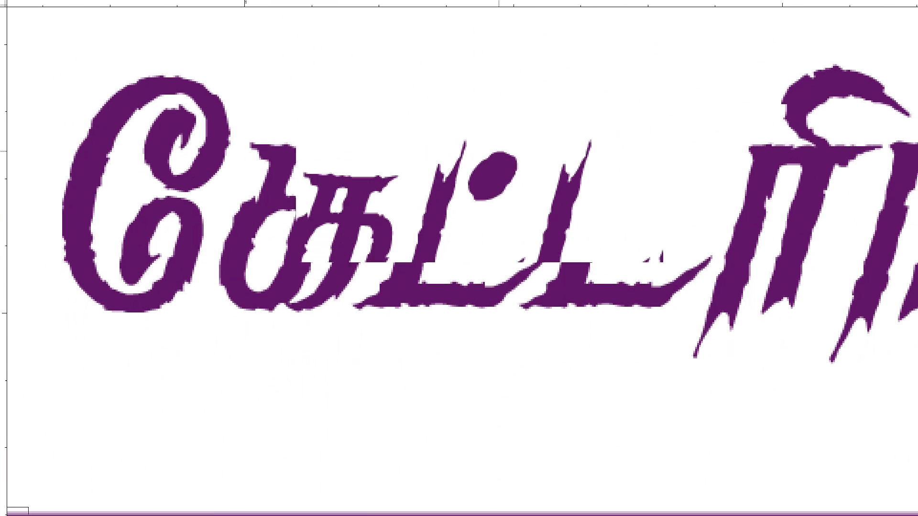
{"action": "key", "text": "ctrl+minus"}
{"action": "key", "text": "ctrl+minus"}
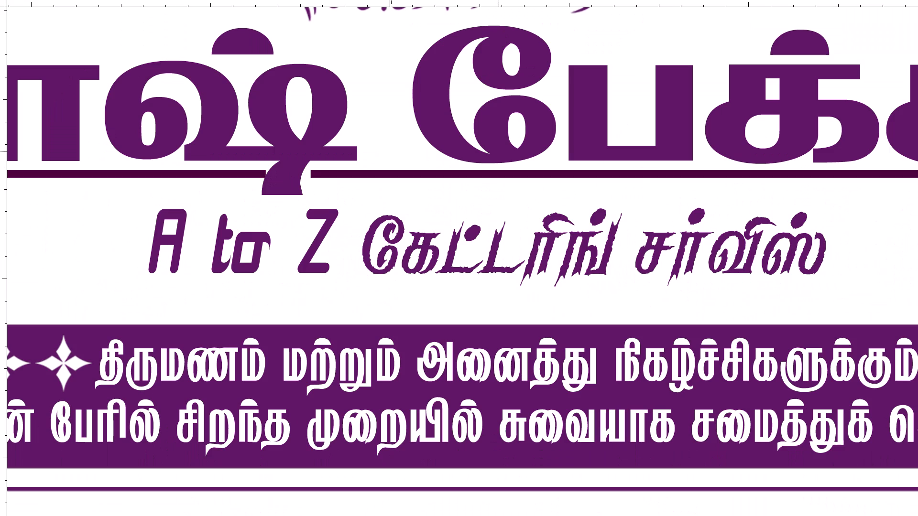
{"action": "key", "text": "ctrl+minus"}
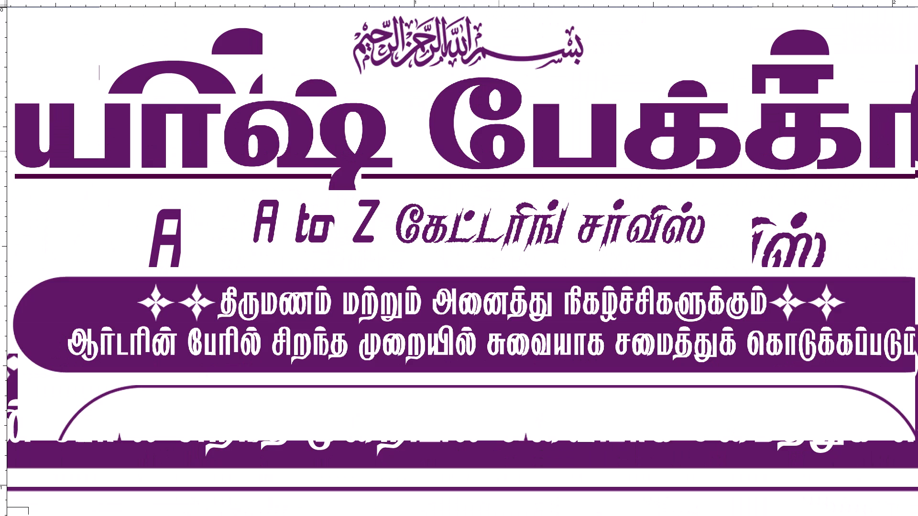
{"action": "key", "text": "z"}
{"action": "left_click", "coordinate": [448, 172]}
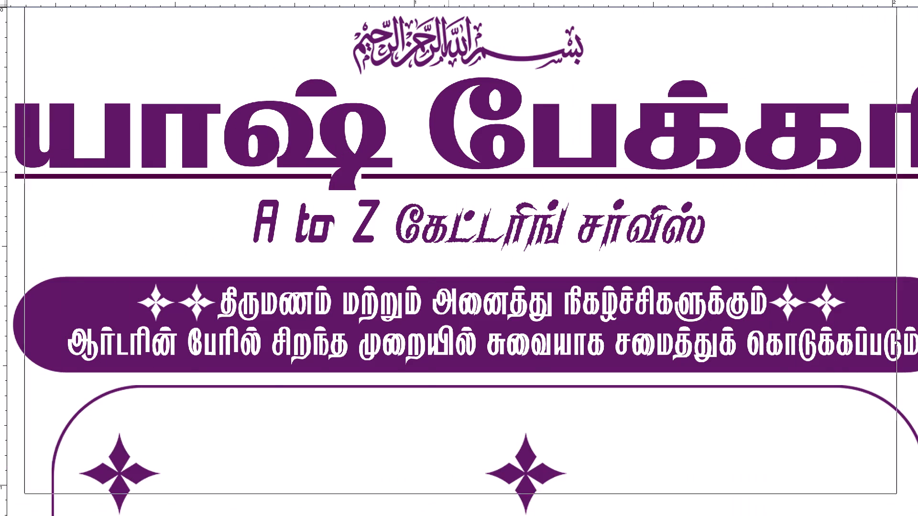
{"action": "left_click", "coordinate": [448, 172]}
{"action": "key", "text": "v"}
{"action": "key", "text": "space"}
{"action": "key", "text": "space"}
{"action": "key", "text": "space"}
{"action": "key", "text": "space"}
{"action": "key", "text": "space"}
{"action": "key", "text": "space"}
{"action": "key", "text": "space"}
{"action": "key", "text": "space"}
{"action": "key", "text": "space"}
{"action": "key", "text": "space"}
{"action": "left_click_drag", "start_coordinate": [431, 264], "coordinate": [410, 32]}
{"action": "left_click_drag", "start_coordinate": [408, 159], "coordinate": [412, 41]}
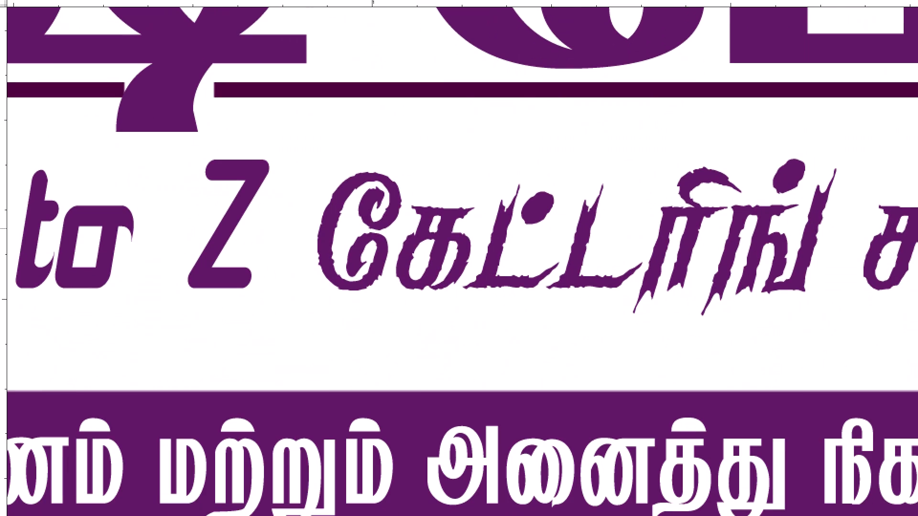
Move the A to Z catering tagline up towards the underline of the bakery name.
{"action": "right_click", "coordinate": [376, 221]}
{"action": "left_click", "coordinate": [385, 231]}
{"action": "left_click_drag", "start_coordinate": [384, 228], "coordinate": [384, 188], "text": "shift"}
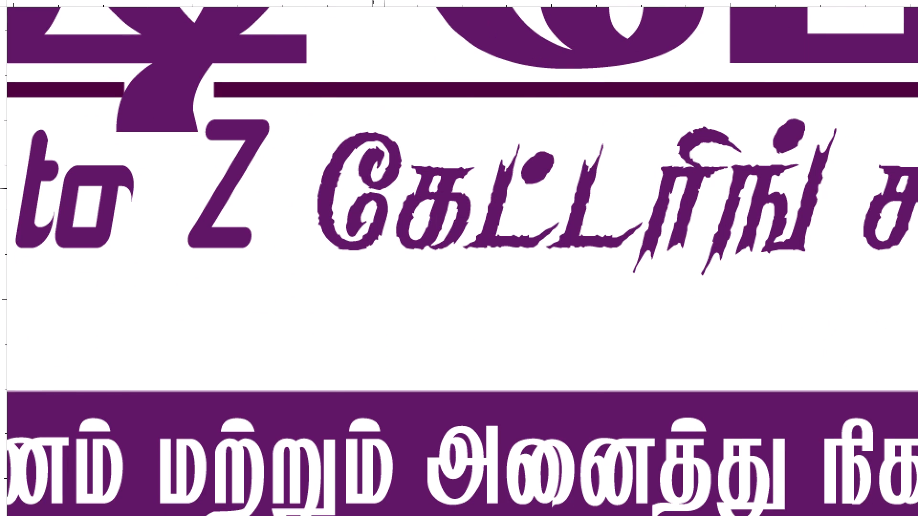
Slightly reduce the height of the A to Z catering tagline from its top edge, keeping its width.
{"action": "key", "text": "ctrl+minus"}
{"action": "key", "text": "ctrl+minus"}
{"action": "key", "text": "ctrl+minus"}
{"action": "key", "text": "ctrl+plus"}
{"action": "key", "text": "space"}
{"action": "key", "text": "z"}
{"action": "triple_click", "coordinate": [363, 125]}
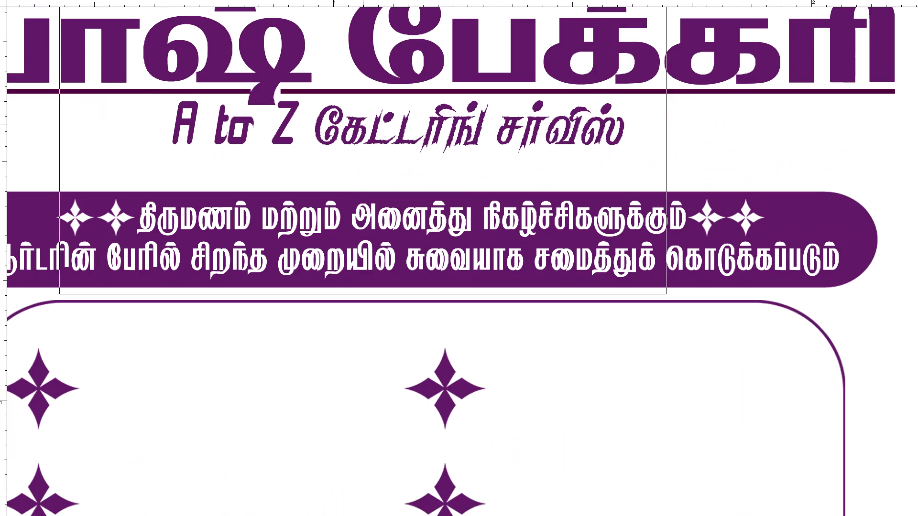
{"action": "key", "text": "space"}
{"action": "key", "text": "space"}
{"action": "key", "text": "space"}
{"action": "key", "text": "space"}
{"action": "key", "text": "space"}
{"action": "key", "text": "space"}
{"action": "key", "text": "space"}
{"action": "key", "text": "space"}
{"action": "key", "text": "space"}
{"action": "key", "text": "space"}
{"action": "key", "text": "space"}
{"action": "key", "text": "space"}
{"action": "key", "text": "space"}
{"action": "key", "text": "space"}
{"action": "key", "text": "space"}
{"action": "key", "text": "space"}
{"action": "key", "text": "space"}
{"action": "key", "text": "space"}
{"action": "left_click_drag", "start_coordinate": [405, 253], "coordinate": [409, 0]}
{"action": "left_click_drag", "start_coordinate": [411, 243], "coordinate": [386, 0]}
{"action": "left_click_drag", "start_coordinate": [402, 223], "coordinate": [396, 182]}
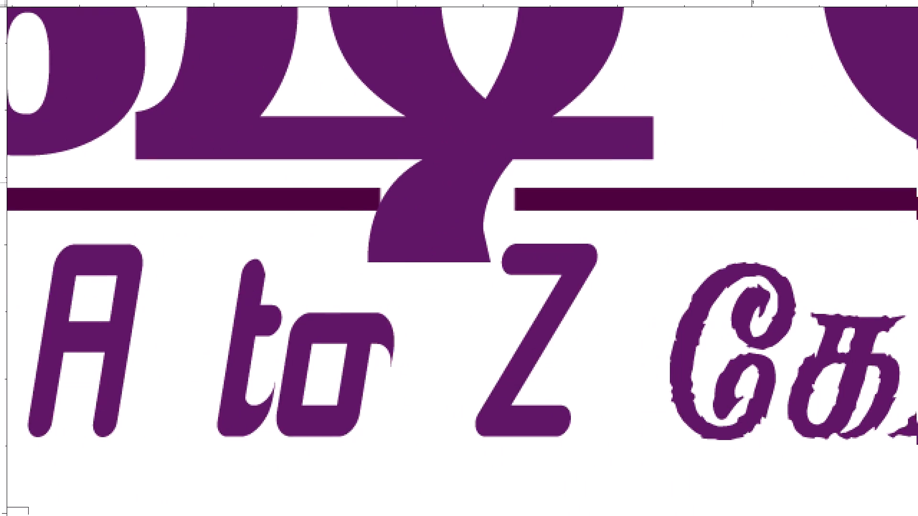
{"action": "left_click_drag", "start_coordinate": [396, 182], "coordinate": [361, 113]}
{"action": "key", "text": "v"}
{"action": "key", "text": "ctrl+t"}
{"action": "left_click_drag", "start_coordinate": [638, 161], "coordinate": [643, 190], "text": "shift"}
{"action": "key", "text": "Return"}
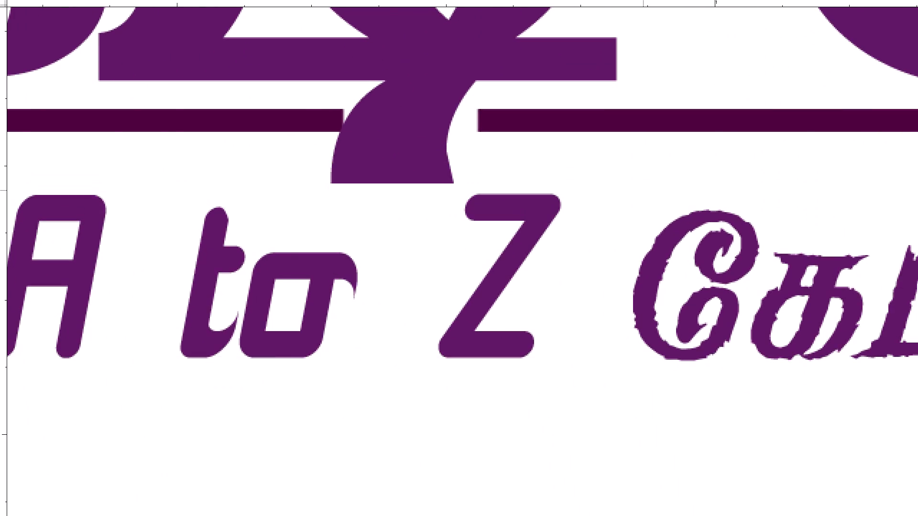
Nudge the catering tagline up in small increments to sit just beneath the bakery name's underline.
{"action": "key", "text": "ctrl+minus"}
{"action": "key", "text": "ctrl+minus"}
{"action": "key", "text": "ctrl+minus"}
{"action": "key", "text": "Up"}
{"action": "key", "text": "Up"}
{"action": "key", "text": "Up"}
{"action": "key", "text": "Up"}
{"action": "key", "text": "Up"}
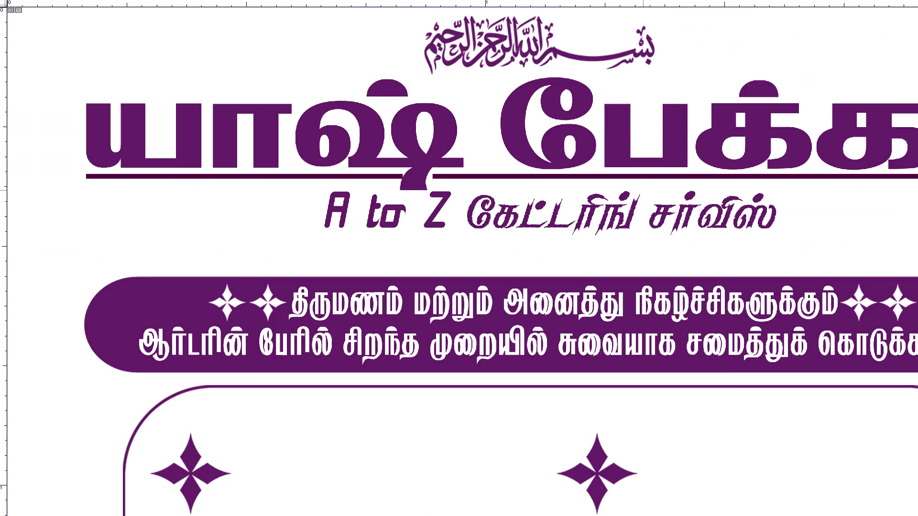
{"action": "key", "text": "Up"}
{"action": "key", "text": "Up"}
{"action": "key", "text": "Up"}
{"action": "key", "text": "Up"}
{"action": "key", "text": "Up"}
{"action": "key", "text": "Up"}
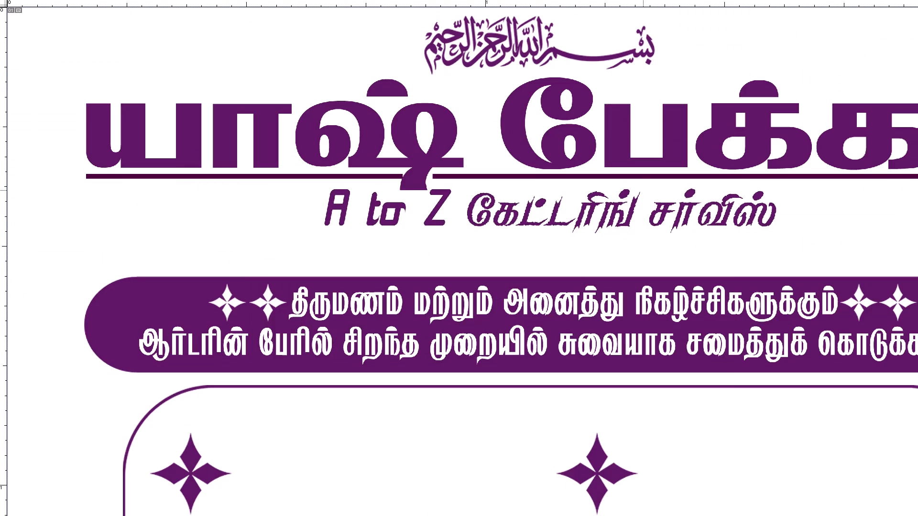
{"action": "key", "text": "Up"}
{"action": "key", "text": "Up"}
{"action": "key", "text": "Up"}
{"action": "key", "text": "Up"}
{"action": "key", "text": "Up"}
{"action": "key", "text": "Up"}
{"action": "key", "text": "Up"}
{"action": "key", "text": "Up"}
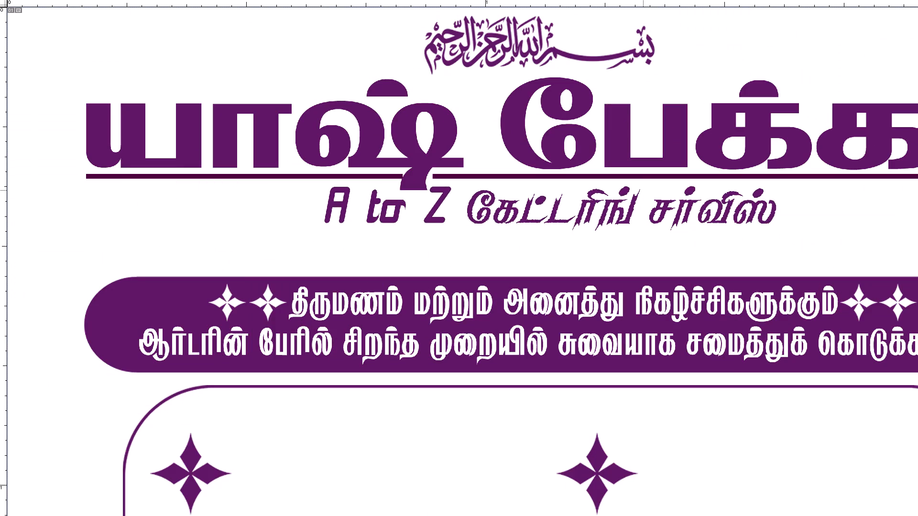
{"action": "key", "text": "Up"}
{"action": "key", "text": "Up"}
{"action": "key", "text": "Up"}
{"action": "key", "text": "Up"}
{"action": "key", "text": "Up"}
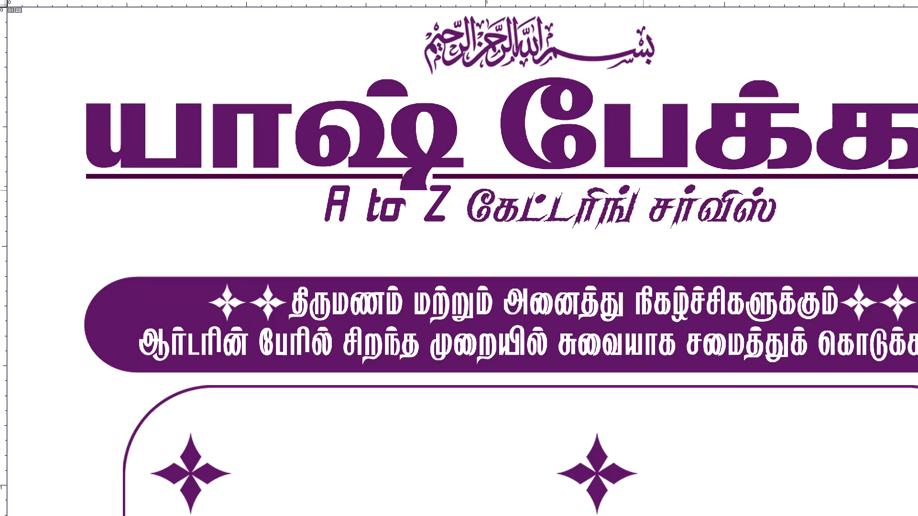
{"action": "key", "text": "Up"}
{"action": "key", "text": "Up"}
Move the purple promotional bar with its two-line text up so it sits close beneath the catering tagline.
{"action": "key", "text": "space"}
{"action": "key", "text": "space"}
{"action": "key", "text": "space"}
{"action": "key", "text": "space"}
{"action": "key", "text": "space"}
{"action": "key", "text": "space"}
{"action": "key", "text": "space"}
{"action": "key", "text": "space"}
{"action": "key", "text": "space"}
{"action": "left_click_drag", "start_coordinate": [644, 190], "coordinate": [525, 145]}
{"action": "right_click", "coordinate": [454, 297]}
{"action": "left_click", "coordinate": [464, 301]}
{"action": "left_click_drag", "start_coordinate": [465, 301], "coordinate": [475, 304]}
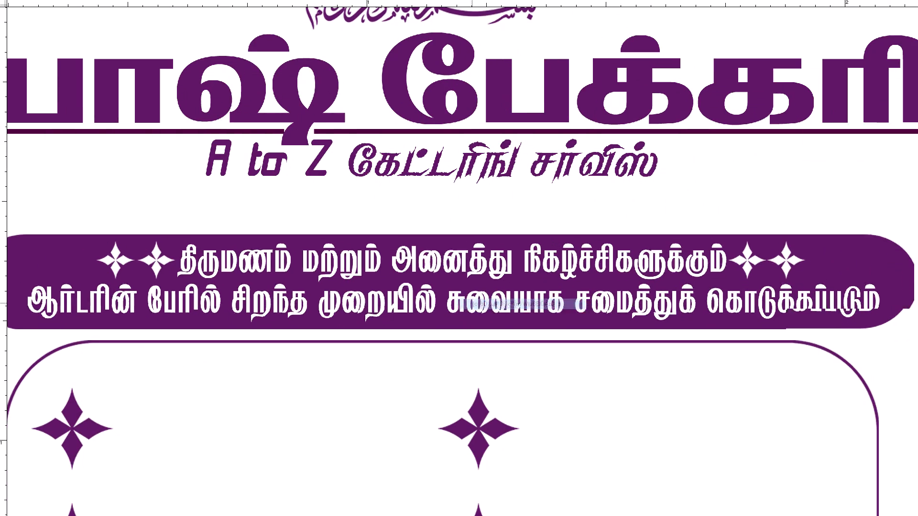
{"action": "left_click_drag", "start_coordinate": [475, 304], "coordinate": [478, 305]}
{"action": "key", "text": "ctrl+z"}
{"action": "left_click_drag", "start_coordinate": [434, 253], "coordinate": [433, 206], "text": "shift"}
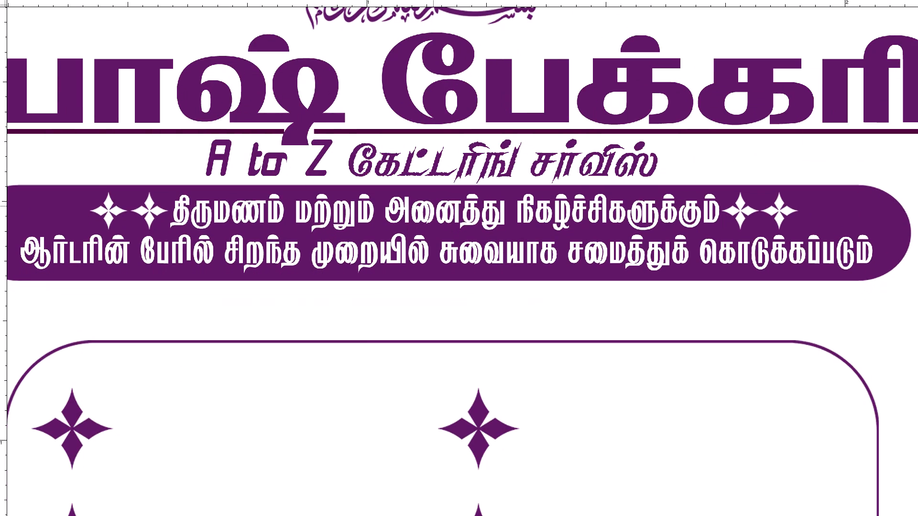
{"action": "left_click_drag", "start_coordinate": [433, 206], "coordinate": [435, 208], "text": "shift"}
Move the rounded frame and its star bullets up, leaving a narrow gap beneath the promotional bar.
{"action": "key", "text": "space"}
{"action": "key", "text": "space"}
{"action": "key", "text": "space"}
{"action": "key", "text": "space"}
{"action": "key", "text": "space"}
{"action": "key", "text": "space"}
{"action": "key", "text": "space"}
{"action": "left_click_drag", "start_coordinate": [437, 267], "coordinate": [437, 172]}
{"action": "left_click_drag", "start_coordinate": [443, 222], "coordinate": [446, 206]}
{"action": "right_click_drag", "start_coordinate": [478, 297], "coordinate": [484, 299]}
{"action": "left_click", "coordinate": [492, 304]}
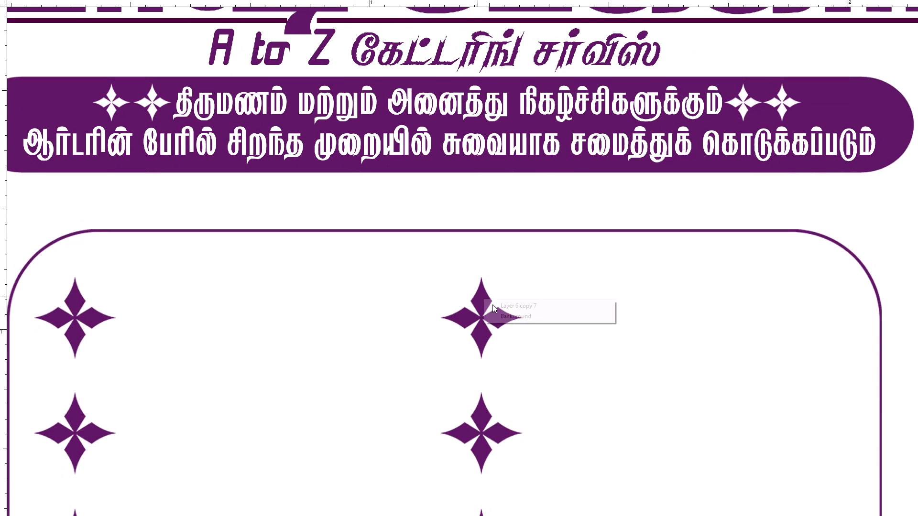
{"action": "left_click_drag", "start_coordinate": [490, 301], "coordinate": [484, 255], "text": "shift"}
Examine the star bullets and the frame's lower part up close, and the balance of the whole card.
{"action": "key", "text": "space"}
{"action": "key", "text": "space"}
{"action": "key", "text": "space"}
{"action": "key", "text": "space"}
{"action": "key", "text": "space"}
{"action": "key", "text": "space"}
{"action": "key", "text": "space"}
{"action": "key", "text": "space"}
{"action": "key", "text": "space"}
{"action": "key", "text": "space"}
{"action": "key", "text": "space"}
{"action": "key", "text": "space"}
{"action": "key", "text": "space"}
{"action": "key", "text": "space"}
{"action": "key", "text": "space"}
{"action": "left_click_drag", "start_coordinate": [483, 330], "coordinate": [483, 107]}
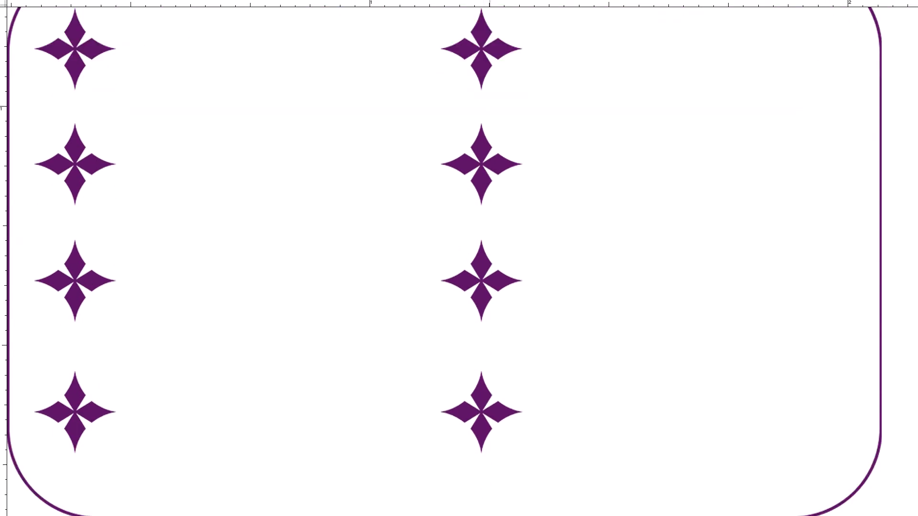
{"action": "left_click_drag", "start_coordinate": [483, 381], "coordinate": [483, 136]}
{"action": "left_click_drag", "start_coordinate": [507, 373], "coordinate": [507, 228]}
{"action": "key", "text": "ctrl+minus"}
{"action": "key", "text": "ctrl+minus"}
{"action": "key", "text": "ctrl+minus"}
{"action": "key", "text": "ctrl+minus"}
{"action": "scroll", "coordinate": [507, 227], "scroll_direction": "up", "scroll_amount": 2}
{"action": "scroll", "coordinate": [507, 227], "scroll_direction": "down", "scroll_amount": 3}
{"action": "key", "text": "z"}
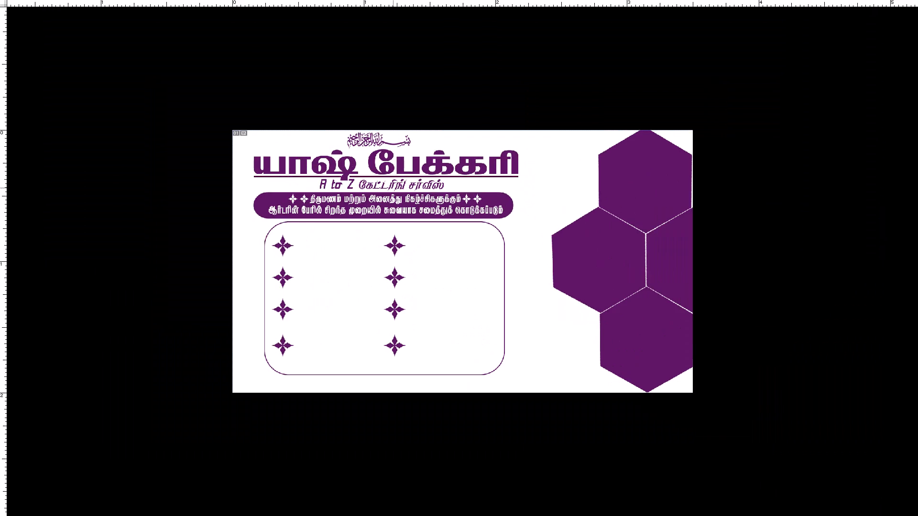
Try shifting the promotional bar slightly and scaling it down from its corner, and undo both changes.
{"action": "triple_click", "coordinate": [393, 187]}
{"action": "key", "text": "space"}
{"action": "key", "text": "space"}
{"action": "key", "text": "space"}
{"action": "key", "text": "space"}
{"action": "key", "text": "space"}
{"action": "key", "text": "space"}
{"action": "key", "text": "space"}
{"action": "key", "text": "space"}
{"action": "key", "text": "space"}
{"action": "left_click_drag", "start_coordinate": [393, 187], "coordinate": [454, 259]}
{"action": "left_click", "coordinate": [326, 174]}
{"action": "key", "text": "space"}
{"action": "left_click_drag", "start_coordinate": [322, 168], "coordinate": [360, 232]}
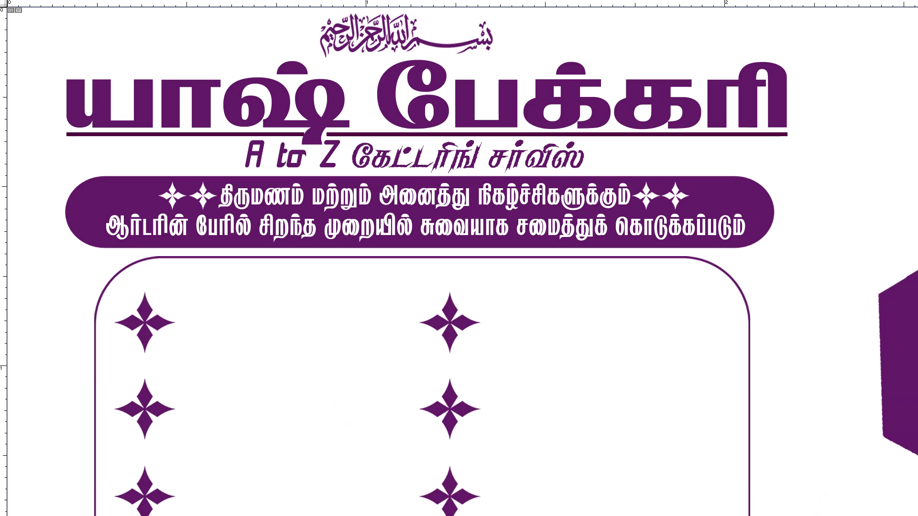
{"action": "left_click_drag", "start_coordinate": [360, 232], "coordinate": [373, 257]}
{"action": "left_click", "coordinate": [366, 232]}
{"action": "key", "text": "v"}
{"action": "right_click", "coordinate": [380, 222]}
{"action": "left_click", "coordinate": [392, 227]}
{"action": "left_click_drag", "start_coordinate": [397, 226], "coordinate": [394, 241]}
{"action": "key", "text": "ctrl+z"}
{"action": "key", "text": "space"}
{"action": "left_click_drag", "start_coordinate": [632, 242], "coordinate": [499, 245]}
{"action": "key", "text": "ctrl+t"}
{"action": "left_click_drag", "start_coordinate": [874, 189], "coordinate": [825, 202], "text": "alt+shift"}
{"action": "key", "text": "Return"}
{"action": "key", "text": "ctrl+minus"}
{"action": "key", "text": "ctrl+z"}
Scale the promotional bar and its text down proportionally about its centre so it is narrower than the frame below.
{"action": "key", "text": "ctrl+t"}
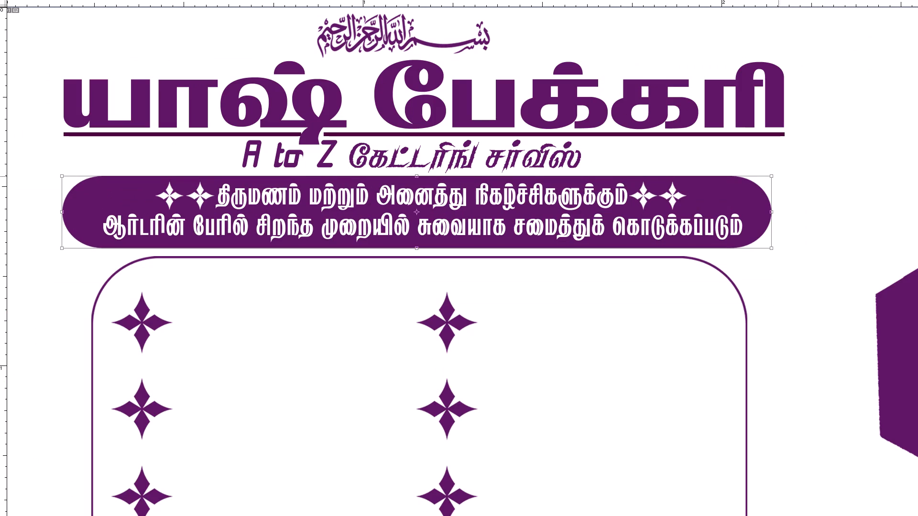
{"action": "left_click_drag", "start_coordinate": [772, 174], "coordinate": [732, 193], "text": "alt+shift"}
{"action": "key", "text": "Return"}
Nudge the scaled promotional bar up in small increments, closer to the catering tagline.
{"action": "key", "text": "Up"}
{"action": "key", "text": "Up"}
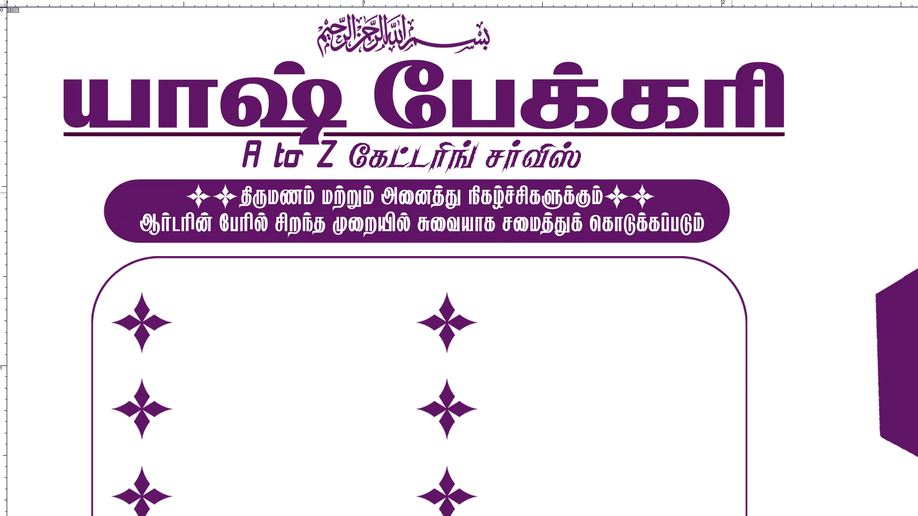
{"action": "key", "text": "Up"}
{"action": "key", "text": "Up"}
{"action": "key", "text": "Up"}
{"action": "key", "text": "Up"}
{"action": "key", "text": "Up"}
{"action": "key", "text": "Up"}
{"action": "key", "text": "Up"}
{"action": "key", "text": "Up"}
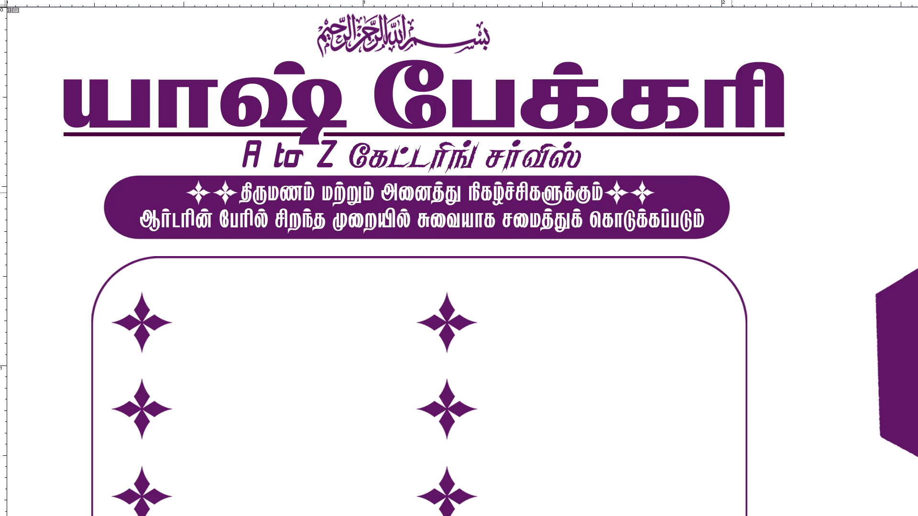
Move the star-bulleted frame up slightly to close the gap beneath the promotional bar, and save the file.
{"action": "key", "text": "space"}
{"action": "right_click", "coordinate": [444, 315]}
{"action": "left_click", "coordinate": [449, 319]}
{"action": "left_click_drag", "start_coordinate": [454, 312], "coordinate": [453, 302], "text": "shift"}
{"action": "key", "text": "ctrl+minus"}
{"action": "key", "text": "ctrl+0"}
{"action": "scroll", "coordinate": [453, 302], "scroll_direction": "up", "scroll_amount": 3}
{"action": "scroll", "coordinate": [453, 302], "scroll_direction": "down", "scroll_amount": 2}
{"action": "scroll", "coordinate": [453, 302], "scroll_direction": "up", "scroll_amount": 2}
{"action": "scroll", "coordinate": [453, 302], "scroll_direction": "down", "scroll_amount": 2}
{"action": "scroll", "coordinate": [453, 302], "scroll_direction": "up", "scroll_amount": 2}
{"action": "scroll", "coordinate": [453, 302], "scroll_direction": "down", "scroll_amount": 2}
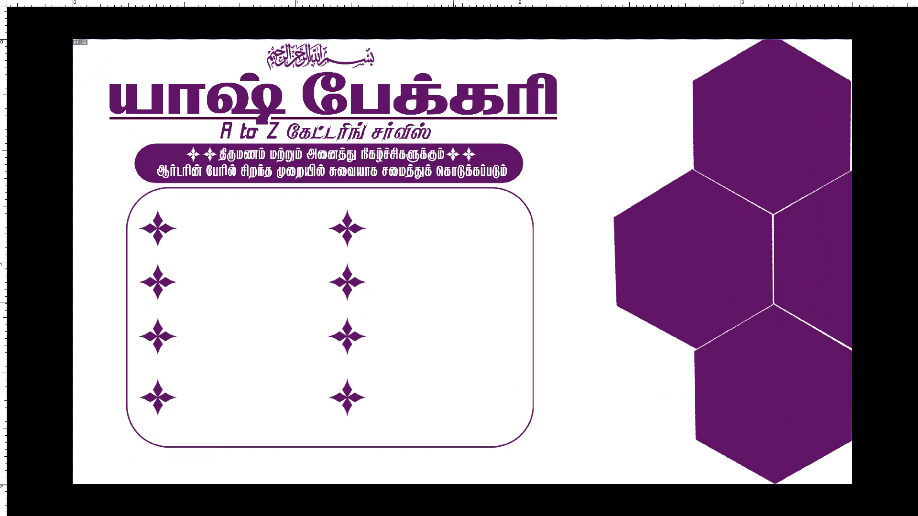
{"action": "key", "text": "ctrl+s"}
Examine the spacing between the header, the promotional bar and the frame's upper edge up close.
{"action": "scroll", "coordinate": [443, 305], "scroll_direction": "up", "scroll_amount": 4}
{"action": "scroll", "coordinate": [436, 303], "scroll_direction": "down", "scroll_amount": 3}
{"action": "key", "text": "ctrl+plus"}
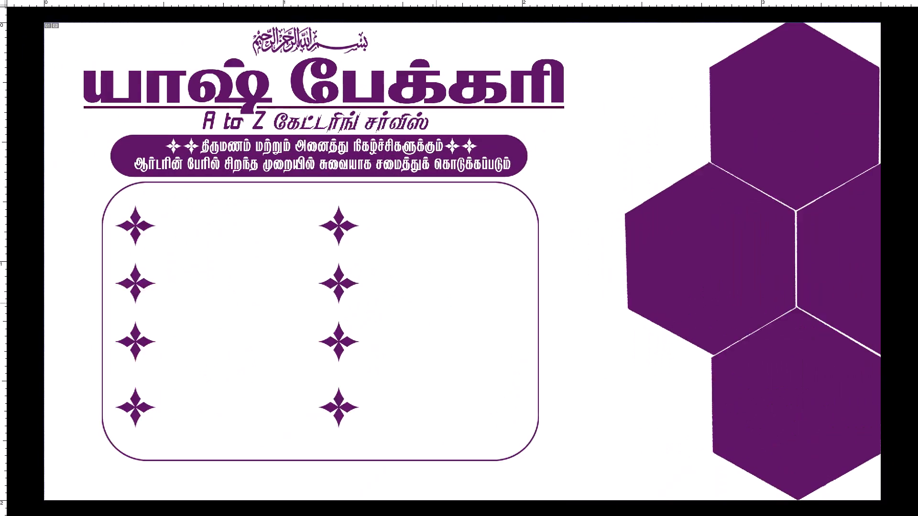
{"action": "key", "text": "ctrl+plus"}
{"action": "key", "text": "ctrl+space"}
{"action": "key", "text": "ctrl+space"}
{"action": "key", "text": "ctrl+space"}
{"action": "key", "text": "ctrl+space"}
{"action": "key", "text": "ctrl+space"}
{"action": "key", "text": "ctrl+space"}
{"action": "key", "text": "ctrl+space"}
{"action": "key", "text": "ctrl+space"}
{"action": "key", "text": "ctrl+space"}
{"action": "key", "text": "ctrl+space"}
{"action": "key", "text": "ctrl+space"}
{"action": "key", "text": "ctrl+space"}
{"action": "key", "text": "ctrl+space"}
{"action": "key", "text": "ctrl+space"}
{"action": "key", "text": "ctrl+space"}
{"action": "key", "text": "ctrl+space"}
{"action": "key", "text": "ctrl+space"}
{"action": "key", "text": "ctrl+space"}
{"action": "key", "text": "ctrl+space"}
{"action": "key", "text": "ctrl+space"}
{"action": "left_click_drag", "start_coordinate": [443, 302], "coordinate": [656, 455]}
{"action": "left_click_drag", "start_coordinate": [466, 211], "coordinate": [669, 385]}
{"action": "left_click_drag", "start_coordinate": [637, 293], "coordinate": [706, 350]}
{"action": "left_click_drag", "start_coordinate": [649, 326], "coordinate": [682, 353]}
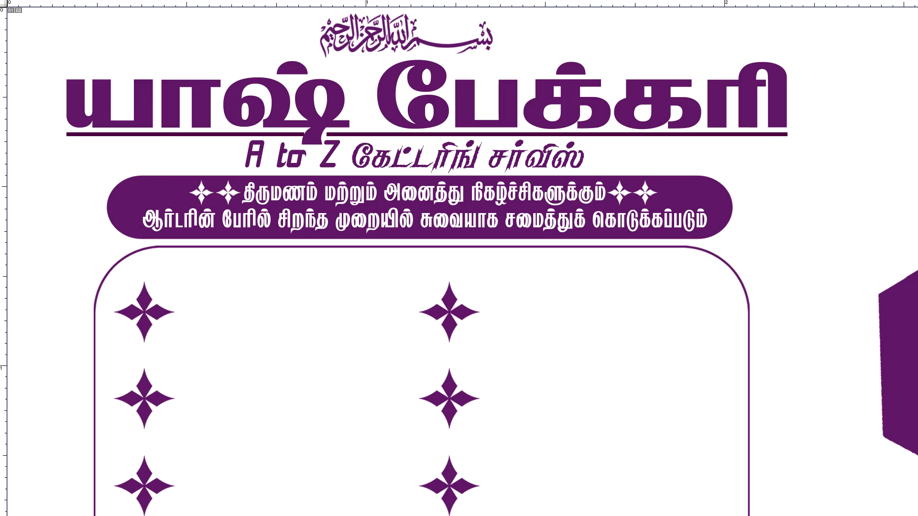
{"action": "left_click_drag", "start_coordinate": [682, 353], "coordinate": [737, 392]}
{"action": "left_click_drag", "start_coordinate": [641, 332], "coordinate": [654, 340]}
{"action": "key", "text": "ctrl+plus"}
{"action": "key", "text": "ctrl+space"}
{"action": "key", "text": "ctrl+space"}
{"action": "key", "text": "ctrl+space"}
{"action": "key", "text": "ctrl+space"}
{"action": "key", "text": "ctrl+space"}
{"action": "key", "text": "ctrl+space"}
{"action": "key", "text": "ctrl+space"}
{"action": "key", "text": "ctrl+space"}
{"action": "key", "text": "ctrl+space"}
{"action": "key", "text": "ctrl+space"}
{"action": "left_click_drag", "start_coordinate": [542, 282], "coordinate": [624, 382]}
{"action": "left_click_drag", "start_coordinate": [589, 330], "coordinate": [601, 357]}
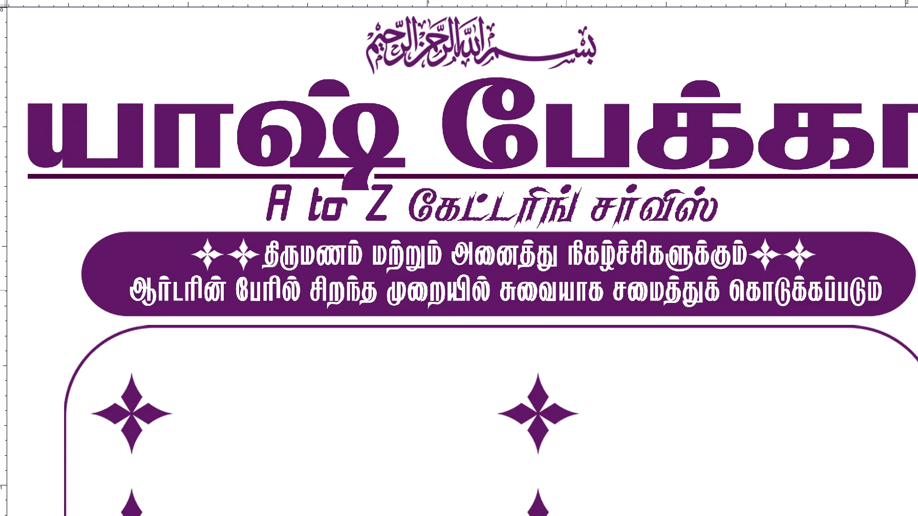
Scale the Arabic calligraphy above the bakery name down proportionally about its centre.
{"action": "key", "text": "space"}
{"action": "left_click_drag", "start_coordinate": [459, 42], "coordinate": [456, 97]}
{"action": "key", "text": "z"}
{"action": "left_click", "coordinate": [432, 26]}
{"action": "key", "text": "space"}
{"action": "key", "text": "space"}
{"action": "left_click_drag", "start_coordinate": [432, 27], "coordinate": [434, 31]}
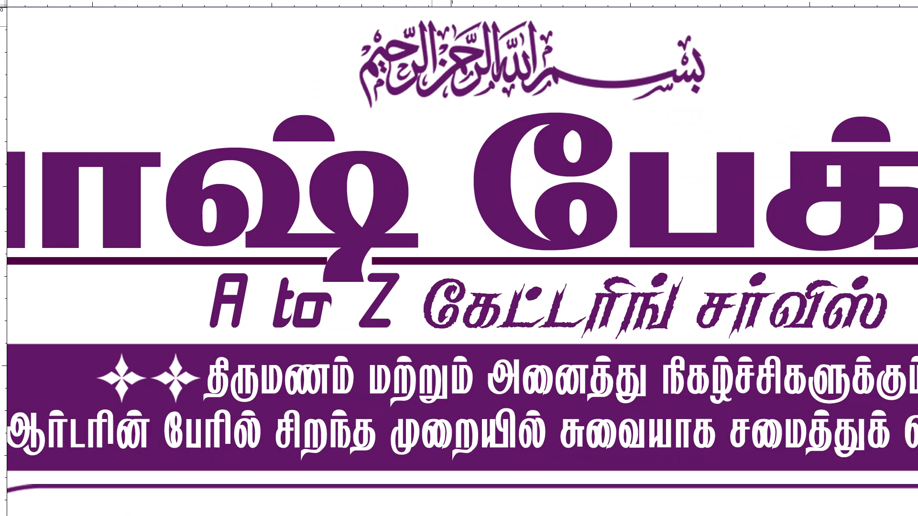
{"action": "left_click_drag", "start_coordinate": [434, 31], "coordinate": [440, 123]}
{"action": "key", "text": "v"}
{"action": "right_click", "coordinate": [470, 45]}
{"action": "left_click", "coordinate": [478, 52]}
{"action": "left_click_drag", "start_coordinate": [480, 52], "coordinate": [491, 54]}
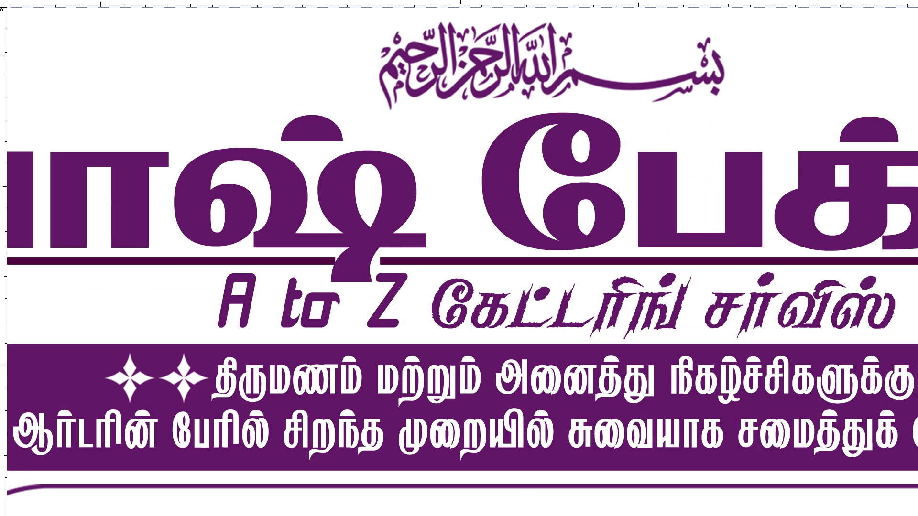
{"action": "key", "text": "ctrl+z"}
{"action": "key", "text": "ctrl+t"}
{"action": "left_click_drag", "start_coordinate": [713, 118], "coordinate": [677, 105], "text": "alt+shift"}
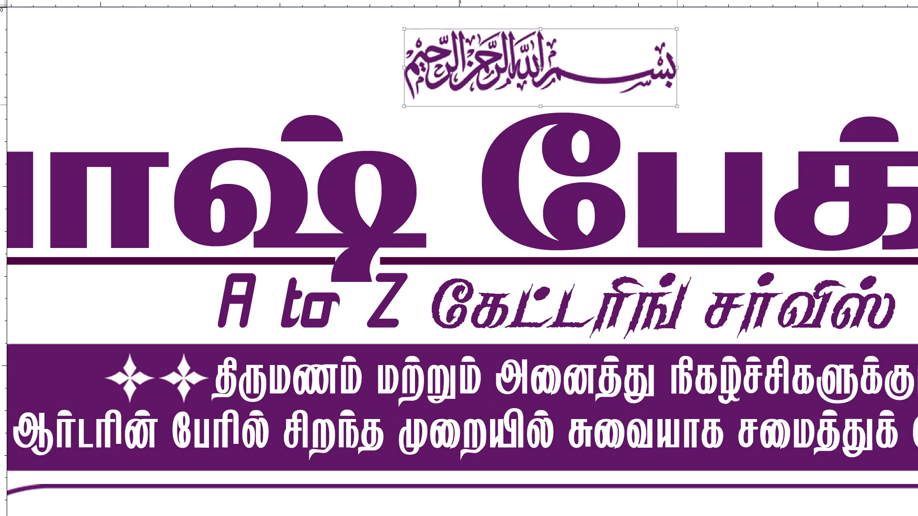
{"action": "key", "text": "Return"}
Move the scaled calligraphy up near the card's top edge and nudge it back down in small increments.
{"action": "key", "text": "ctrl+minus"}
{"action": "key", "text": "ctrl+minus"}
{"action": "left_click_drag", "start_coordinate": [443, 33], "coordinate": [439, 25], "text": "shift"}
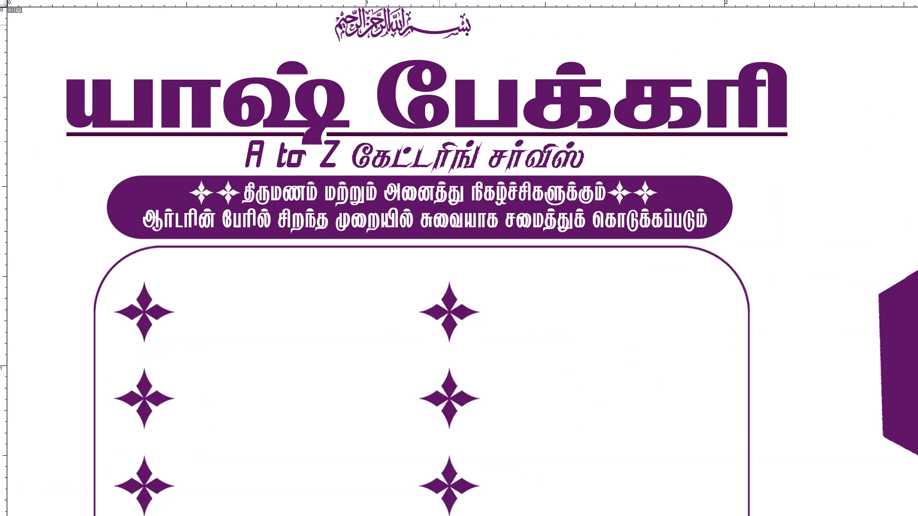
{"action": "key", "text": "Down"}
{"action": "key", "text": "Down"}
{"action": "key", "text": "Down"}
{"action": "key", "text": "Down"}
{"action": "key", "text": "Down"}
{"action": "key", "text": "Down"}
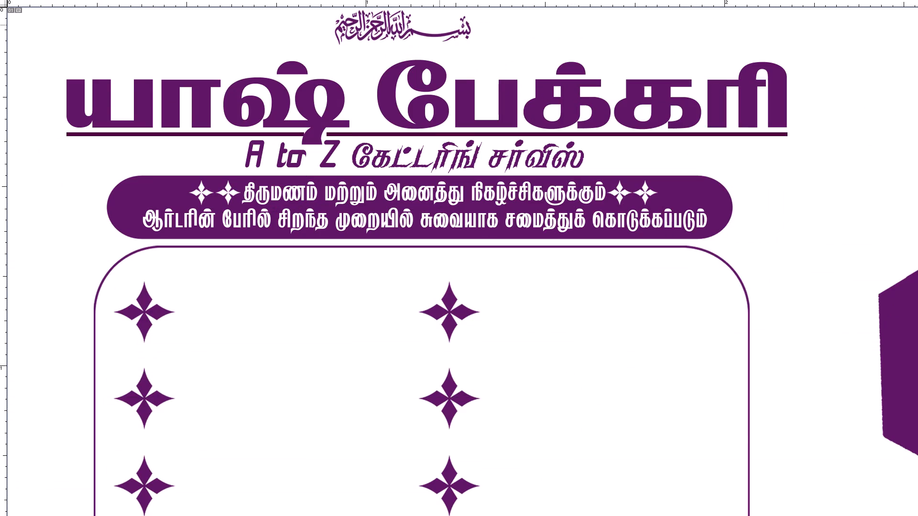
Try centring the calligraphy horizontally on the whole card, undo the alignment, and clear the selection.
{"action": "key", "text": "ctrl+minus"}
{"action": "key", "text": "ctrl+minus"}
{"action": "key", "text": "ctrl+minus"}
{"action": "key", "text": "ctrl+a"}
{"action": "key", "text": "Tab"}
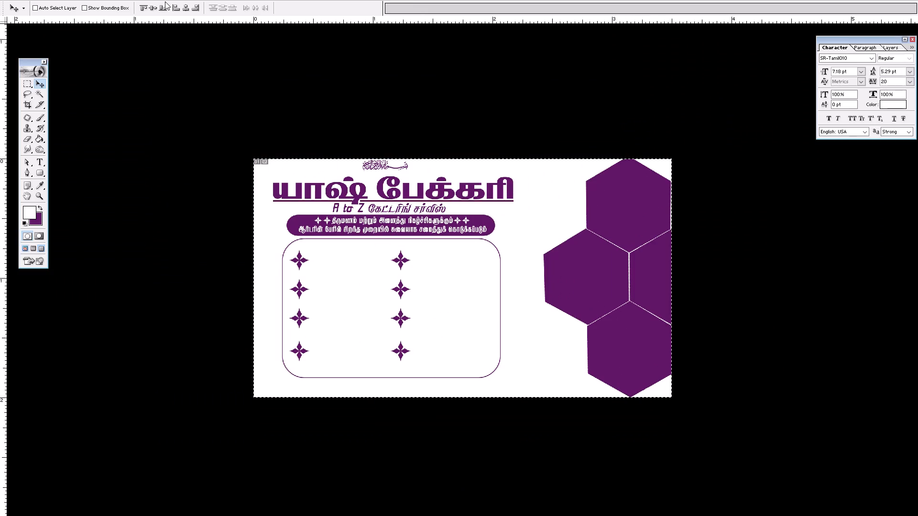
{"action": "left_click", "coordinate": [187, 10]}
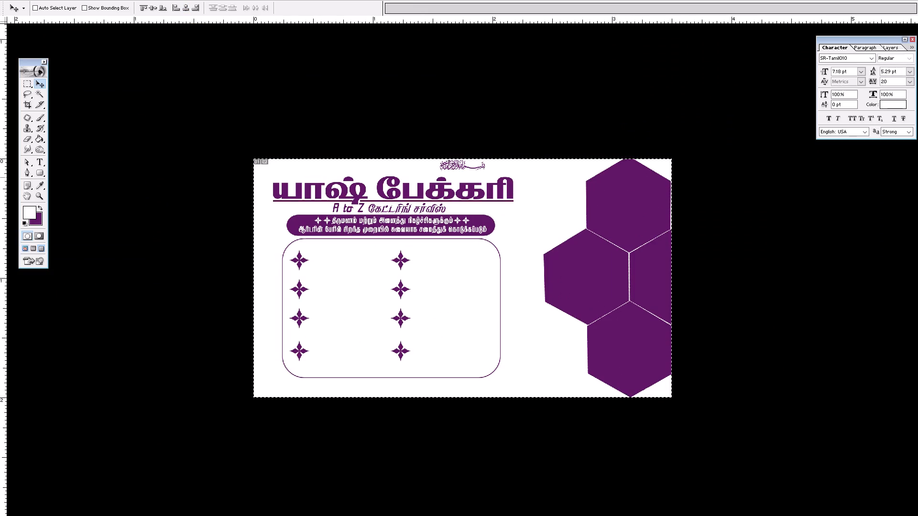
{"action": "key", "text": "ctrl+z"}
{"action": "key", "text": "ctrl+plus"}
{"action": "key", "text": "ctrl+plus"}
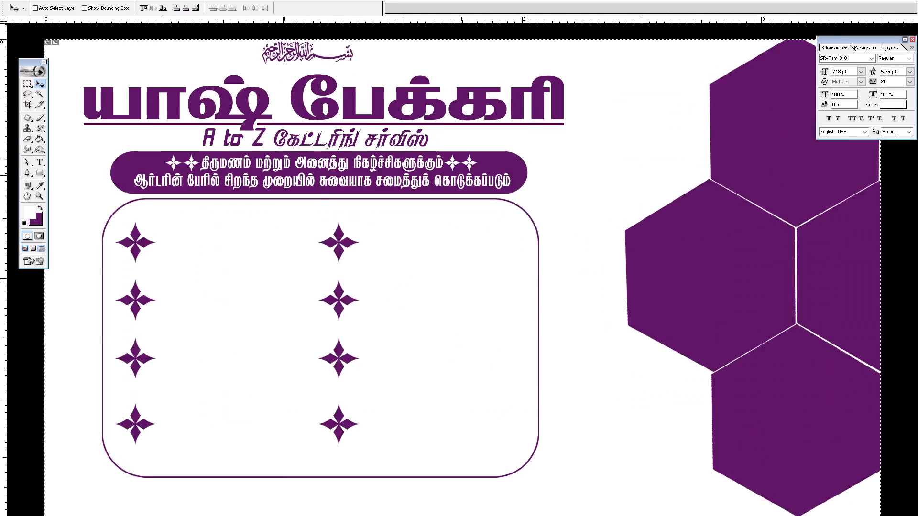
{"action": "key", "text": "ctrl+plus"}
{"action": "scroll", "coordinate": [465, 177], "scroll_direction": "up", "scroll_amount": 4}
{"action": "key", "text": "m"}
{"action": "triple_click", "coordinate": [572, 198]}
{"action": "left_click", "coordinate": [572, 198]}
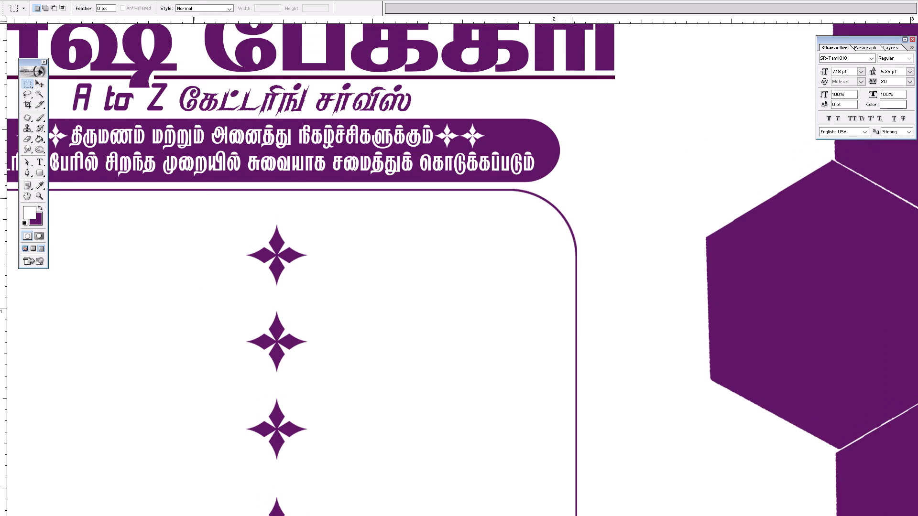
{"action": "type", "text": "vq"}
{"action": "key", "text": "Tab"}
Examine the spacing of the calligraphy, bakery name, catering tagline and promotional bar up close.
{"action": "key", "text": "space"}
{"action": "key", "text": "space"}
{"action": "key", "text": "space"}
{"action": "left_click_drag", "start_coordinate": [499, 176], "coordinate": [616, 383]}
{"action": "left_click_drag", "start_coordinate": [550, 282], "coordinate": [609, 399]}
{"action": "key", "text": "ctrl+plus"}
{"action": "key", "text": "space"}
{"action": "key", "text": "space"}
{"action": "key", "text": "space"}
{"action": "key", "text": "space"}
{"action": "key", "text": "space"}
{"action": "key", "text": "space"}
{"action": "key", "text": "space"}
{"action": "key", "text": "space"}
{"action": "key", "text": "space"}
{"action": "left_click_drag", "start_coordinate": [484, 246], "coordinate": [522, 412]}
{"action": "left_click_drag", "start_coordinate": [462, 177], "coordinate": [499, 359]}
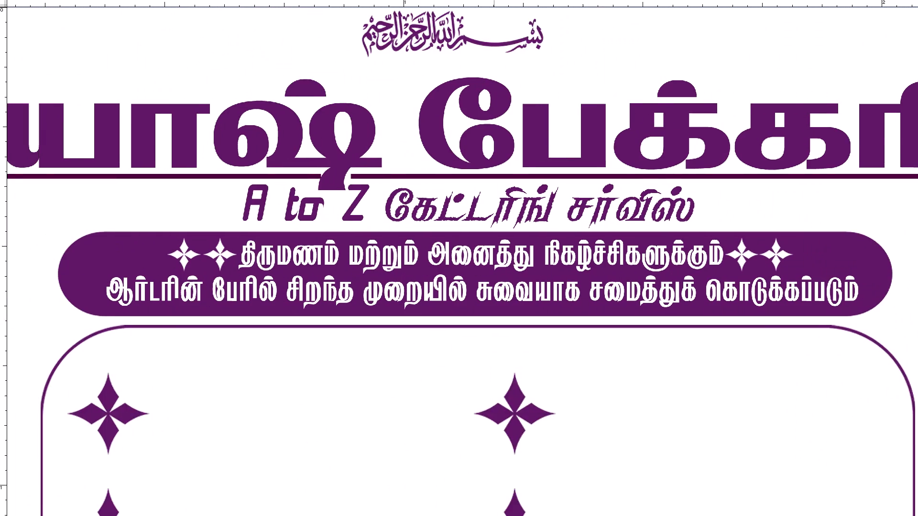
{"action": "left_click_drag", "start_coordinate": [499, 359], "coordinate": [504, 383]}
{"action": "key", "text": "ctrl+plus"}
{"action": "key", "text": "space"}
{"action": "key", "text": "space"}
{"action": "key", "text": "space"}
{"action": "key", "text": "space"}
{"action": "key", "text": "space"}
{"action": "key", "text": "space"}
{"action": "key", "text": "space"}
{"action": "left_click_drag", "start_coordinate": [475, 316], "coordinate": [514, 492]}
{"action": "left_click_drag", "start_coordinate": [507, 361], "coordinate": [524, 439]}
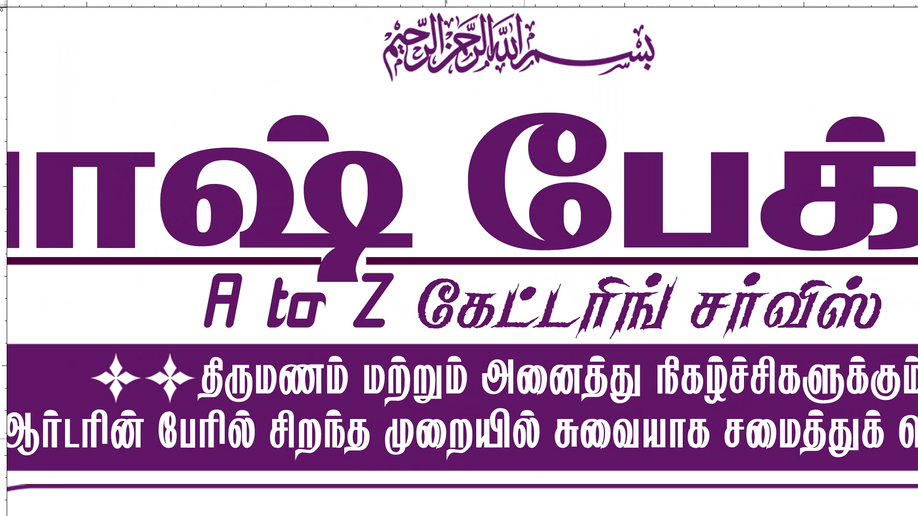
{"action": "scroll", "coordinate": [524, 439], "scroll_direction": "up", "scroll_amount": 1}
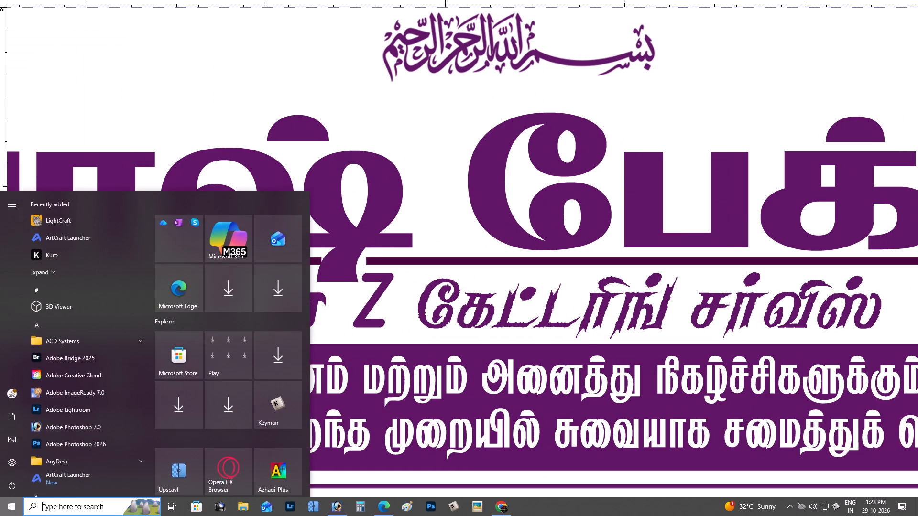
{"action": "left_click", "coordinate": [615, 285]}
Examine the edges of the bakery name's lettering and the Arabic calligraphy at high magnification.
{"action": "key", "text": "ctrl+plus"}
{"action": "key", "text": "ctrl+plus"}
{"action": "key", "text": "ctrl+plus"}
{"action": "key", "text": "space"}
{"action": "key", "text": "space"}
{"action": "key", "text": "space"}
{"action": "key", "text": "space"}
{"action": "key", "text": "space"}
{"action": "key", "text": "space"}
{"action": "key", "text": "space"}
{"action": "key", "text": "space"}
{"action": "key", "text": "space"}
{"action": "key", "text": "space"}
{"action": "key", "text": "space"}
{"action": "key", "text": "space"}
{"action": "key", "text": "space"}
{"action": "key", "text": "space"}
{"action": "key", "text": "space"}
{"action": "key", "text": "space"}
{"action": "key", "text": "space"}
{"action": "key", "text": "space"}
{"action": "key", "text": "space"}
{"action": "key", "text": "space"}
{"action": "left_click_drag", "start_coordinate": [553, 188], "coordinate": [593, 429]}
{"action": "left_click_drag", "start_coordinate": [508, 149], "coordinate": [525, 299]}
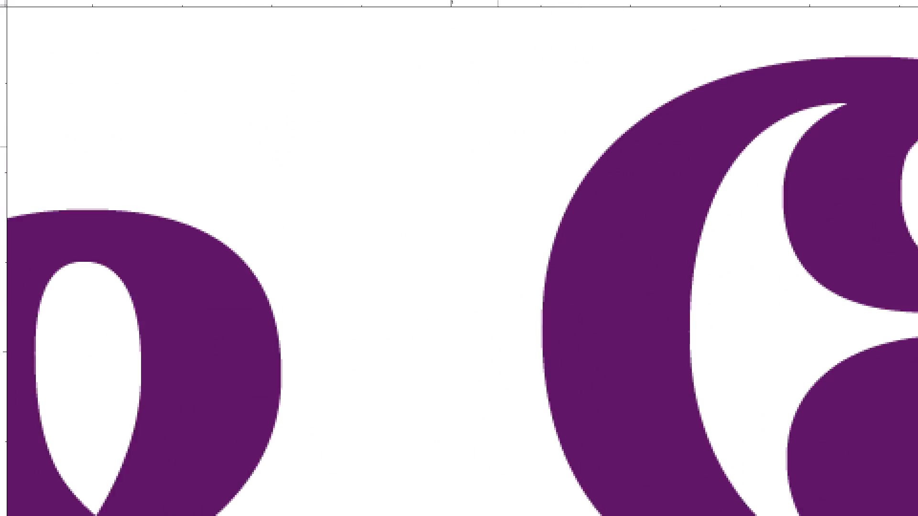
{"action": "left_click_drag", "start_coordinate": [497, 145], "coordinate": [487, 366]}
{"action": "left_click_drag", "start_coordinate": [414, 86], "coordinate": [460, 361]}
{"action": "left_click_drag", "start_coordinate": [497, 250], "coordinate": [301, 302]}
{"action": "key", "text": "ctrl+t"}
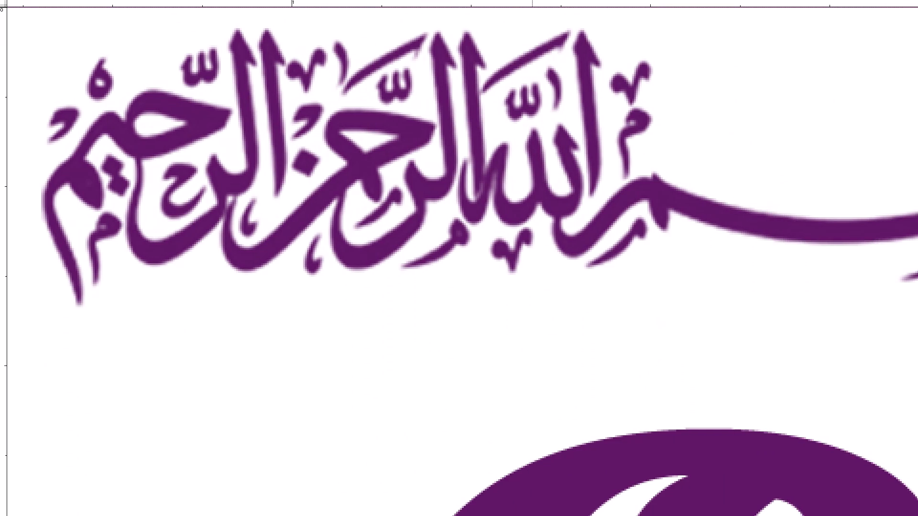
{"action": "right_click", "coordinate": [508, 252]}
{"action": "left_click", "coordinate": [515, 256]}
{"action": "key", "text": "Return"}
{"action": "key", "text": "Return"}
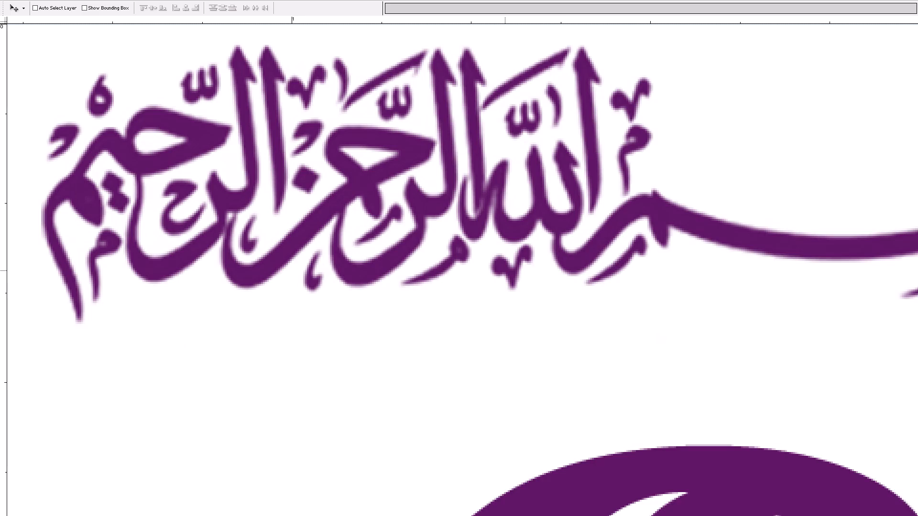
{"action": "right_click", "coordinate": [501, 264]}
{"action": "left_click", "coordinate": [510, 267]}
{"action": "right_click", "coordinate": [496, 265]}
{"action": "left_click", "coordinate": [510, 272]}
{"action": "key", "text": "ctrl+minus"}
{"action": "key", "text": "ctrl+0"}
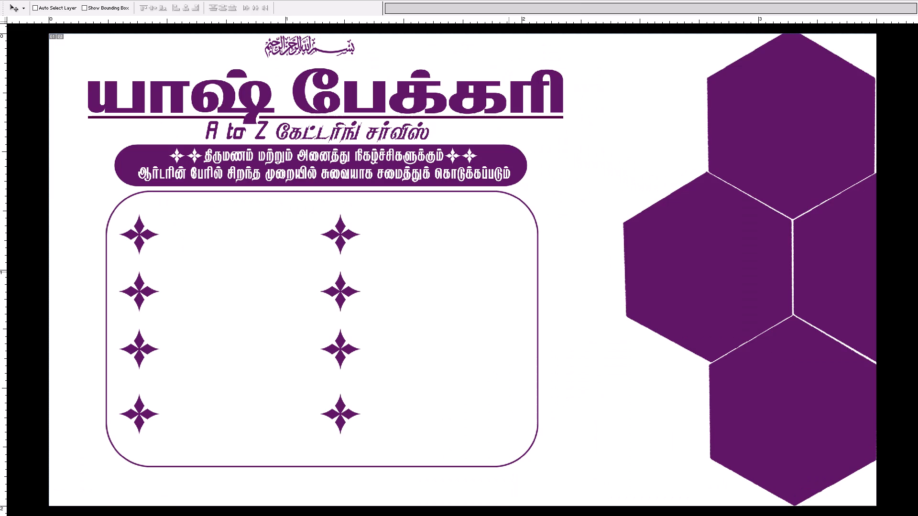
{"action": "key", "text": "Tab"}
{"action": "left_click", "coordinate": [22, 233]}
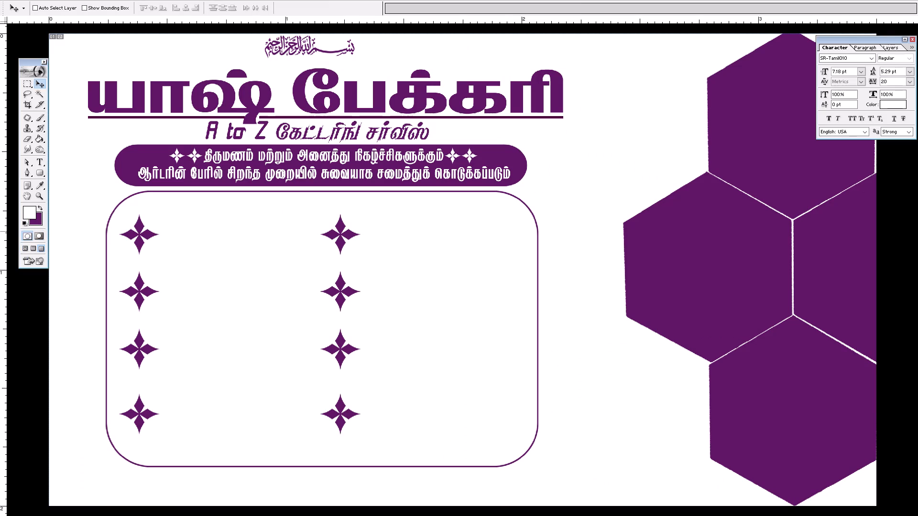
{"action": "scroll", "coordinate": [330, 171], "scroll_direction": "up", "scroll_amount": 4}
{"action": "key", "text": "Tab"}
Squash the Arabic calligraphy vertically from its lower edge, keeping its width and its top edge in place.
{"action": "key", "text": "z"}
{"action": "left_click_drag", "start_coordinate": [291, 98], "coordinate": [390, 146]}
{"action": "key", "text": "space"}
{"action": "key", "text": "space"}
{"action": "key", "text": "space"}
{"action": "key", "text": "space"}
{"action": "key", "text": "space"}
{"action": "key", "text": "space"}
{"action": "key", "text": "space"}
{"action": "key", "text": "space"}
{"action": "key", "text": "space"}
{"action": "key", "text": "space"}
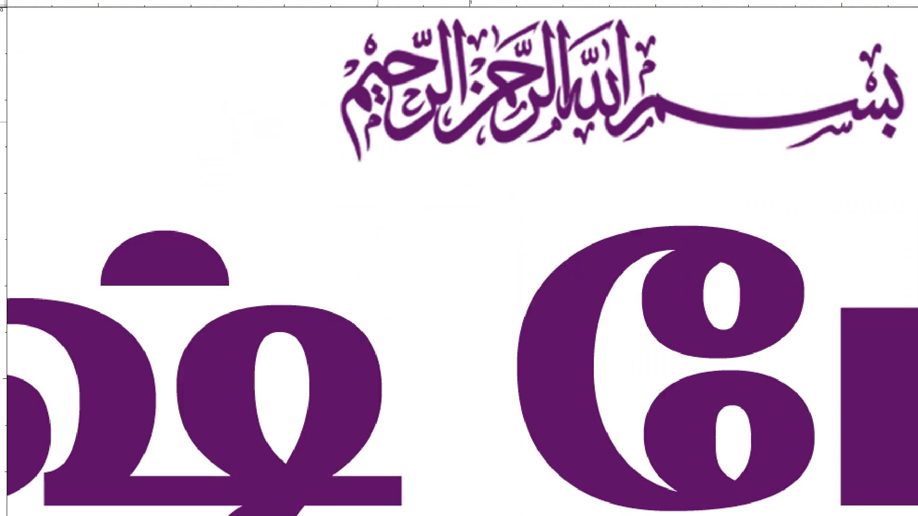
{"action": "left_click_drag", "start_coordinate": [373, 114], "coordinate": [164, 272]}
{"action": "key", "text": "v"}
{"action": "right_click", "coordinate": [264, 112]}
{"action": "left_click", "coordinate": [274, 116]}
{"action": "left_click_drag", "start_coordinate": [277, 117], "coordinate": [286, 120]}
{"action": "key", "text": "ctrl+z"}
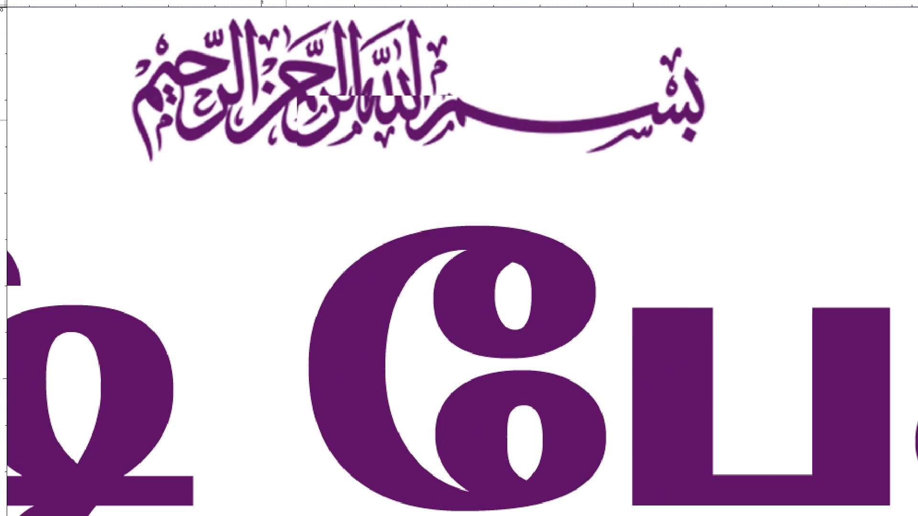
{"action": "key", "text": "ctrl+t"}
{"action": "left_click_drag", "start_coordinate": [431, 177], "coordinate": [431, 148], "text": "shift"}
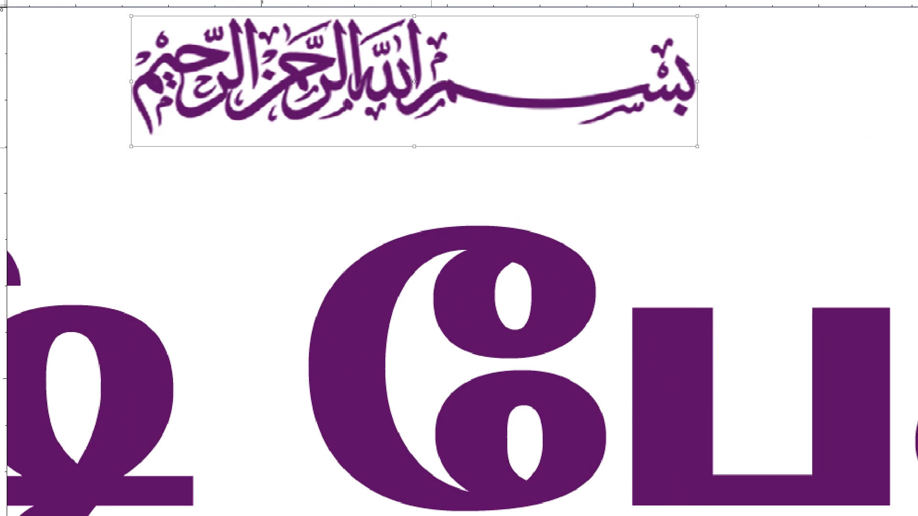
{"action": "key", "text": "Return"}
Move the large bakery name with its underline straight up until it sits close beneath the Arabic calligraphy.
{"action": "key", "text": "ctrl+minus"}
{"action": "key", "text": "ctrl+minus"}
{"action": "key", "text": "ctrl+minus"}
{"action": "scroll", "coordinate": [431, 148], "scroll_direction": "up", "scroll_amount": 4}
{"action": "scroll", "coordinate": [431, 148], "scroll_direction": "down", "scroll_amount": 4}
{"action": "scroll", "coordinate": [431, 147], "scroll_direction": "up", "scroll_amount": 4}
{"action": "scroll", "coordinate": [446, 144], "scroll_direction": "down", "scroll_amount": 5}
{"action": "scroll", "coordinate": [446, 144], "scroll_direction": "up", "scroll_amount": 4}
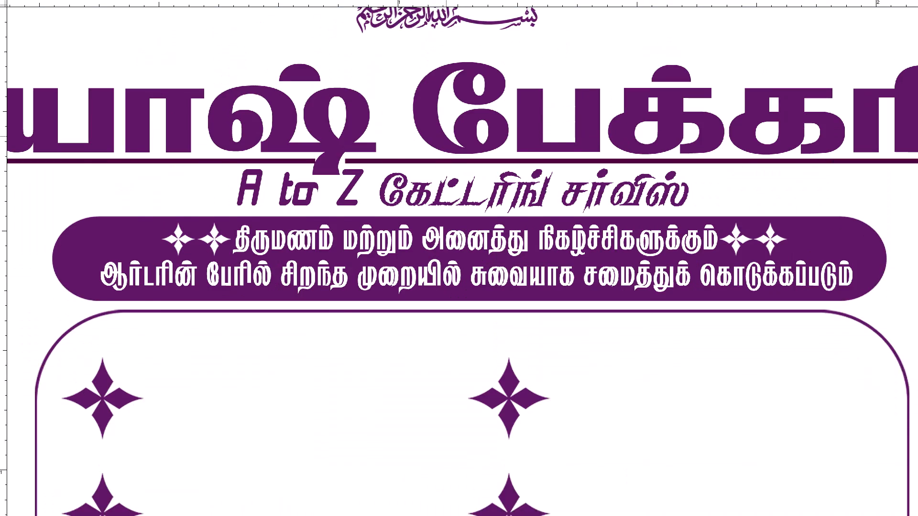
{"action": "key", "text": "ctrl+minus"}
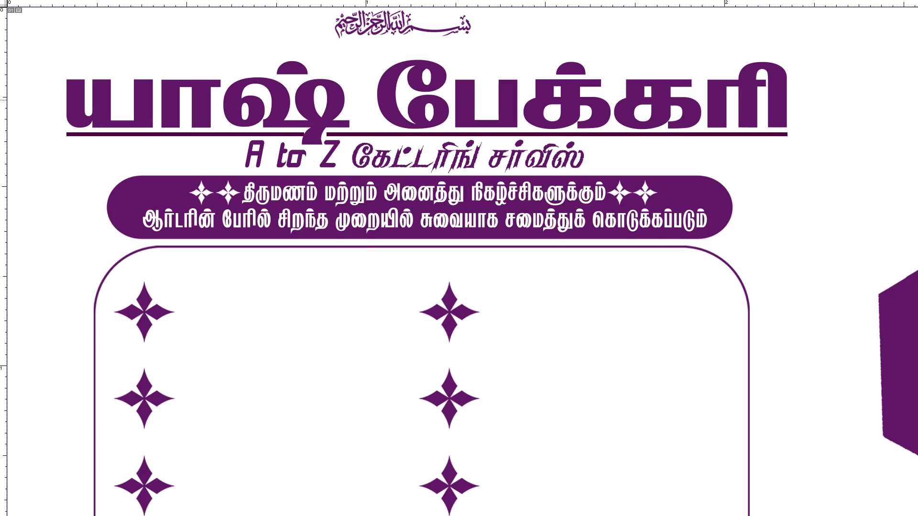
{"action": "right_click", "coordinate": [387, 100]}
{"action": "left_click", "coordinate": [392, 104]}
{"action": "left_click_drag", "start_coordinate": [398, 106], "coordinate": [403, 108]}
{"action": "key", "text": "ctrl+z"}
{"action": "left_click_drag", "start_coordinate": [401, 108], "coordinate": [398, 86], "text": "shift"}
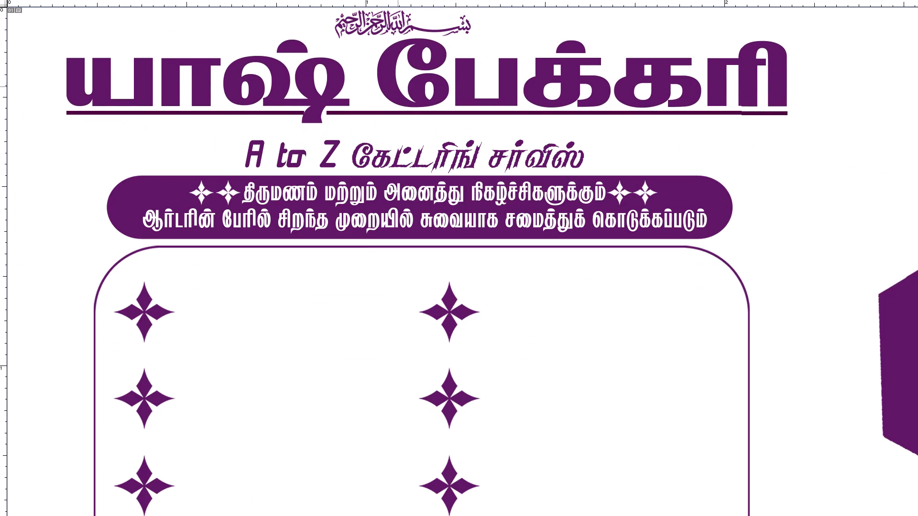
{"action": "left_click_drag", "start_coordinate": [398, 86], "coordinate": [398, 85], "text": "shift"}
Move the "A to Z" catering tagline up to reduce the gap below the underlined bakery name.
{"action": "key", "text": "z"}
{"action": "triple_click", "coordinate": [399, 140]}
{"action": "double_click", "coordinate": [399, 140]}
{"action": "key", "text": "space"}
{"action": "key", "text": "space"}
{"action": "key", "text": "space"}
{"action": "key", "text": "space"}
{"action": "key", "text": "space"}
{"action": "key", "text": "space"}
{"action": "key", "text": "space"}
{"action": "key", "text": "space"}
{"action": "key", "text": "space"}
{"action": "key", "text": "space"}
{"action": "key", "text": "space"}
{"action": "key", "text": "space"}
{"action": "key", "text": "space"}
{"action": "key", "text": "space"}
{"action": "key", "text": "space"}
{"action": "key", "text": "space"}
{"action": "key", "text": "space"}
{"action": "key", "text": "space"}
{"action": "key", "text": "space"}
{"action": "key", "text": "space"}
{"action": "left_click_drag", "start_coordinate": [416, 204], "coordinate": [402, 183]}
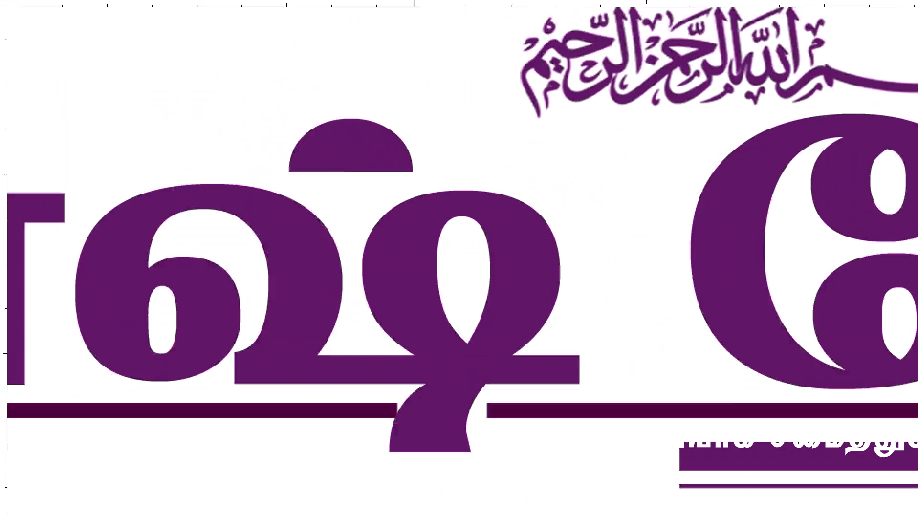
{"action": "left_click_drag", "start_coordinate": [402, 183], "coordinate": [373, 135]}
{"action": "left_click_drag", "start_coordinate": [398, 205], "coordinate": [378, 132]}
{"action": "left_click_drag", "start_coordinate": [439, 283], "coordinate": [328, 65]}
{"action": "left_click_drag", "start_coordinate": [371, 172], "coordinate": [361, 139]}
{"action": "key", "text": "v"}
{"action": "right_click", "coordinate": [350, 142]}
{"action": "left_click", "coordinate": [360, 150]}
{"action": "left_click_drag", "start_coordinate": [359, 134], "coordinate": [356, 95], "text": "shift"}
{"action": "key", "text": "ctrl+minus"}
{"action": "key", "text": "ctrl+0"}
Move the rounded promotional bar with its white text slightly up, closer to the catering tagline.
{"action": "key", "text": "z"}
{"action": "key", "text": "z"}
{"action": "triple_click", "coordinate": [272, 124]}
{"action": "key", "text": "space"}
{"action": "key", "text": "space"}
{"action": "key", "text": "space"}
{"action": "left_click_drag", "start_coordinate": [336, 124], "coordinate": [301, 3]}
{"action": "key", "text": "v"}
{"action": "key", "text": "ctrl+plus"}
{"action": "key", "text": "space"}
{"action": "left_click_drag", "start_coordinate": [381, 134], "coordinate": [398, 180]}
{"action": "right_click", "coordinate": [395, 161]}
{"action": "left_click", "coordinate": [403, 164]}
{"action": "left_click_drag", "start_coordinate": [412, 156], "coordinate": [408, 144], "text": "shift"}
{"action": "key", "text": "ctrl+minus"}
{"action": "key", "text": "ctrl+0"}
{"action": "scroll", "coordinate": [408, 144], "scroll_direction": "up", "scroll_amount": 3}
{"action": "scroll", "coordinate": [408, 144], "scroll_direction": "down", "scroll_amount": 3}
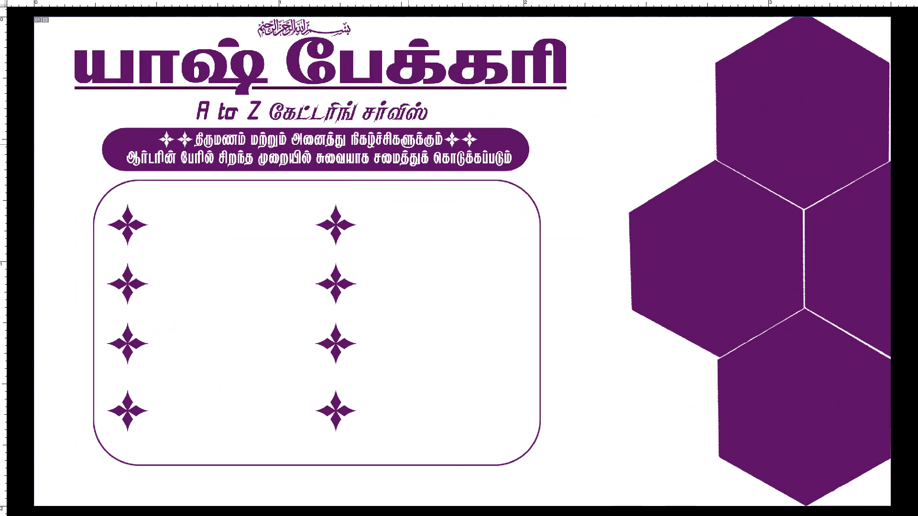
{"action": "key", "text": "Up"}
Shift the star bullets together with their rounded frame slightly up, closer to the promotional bar.
{"action": "scroll", "coordinate": [408, 144], "scroll_direction": "down", "scroll_amount": 4}
{"action": "scroll", "coordinate": [408, 144], "scroll_direction": "up", "scroll_amount": 4}
{"action": "scroll", "coordinate": [408, 144], "scroll_direction": "down", "scroll_amount": 4}
{"action": "scroll", "coordinate": [408, 144], "scroll_direction": "up", "scroll_amount": 2}
{"action": "key", "text": "ctrl+minus"}
{"action": "key", "text": "ctrl+minus"}
{"action": "key", "text": "z"}
{"action": "left_click", "coordinate": [394, 176]}
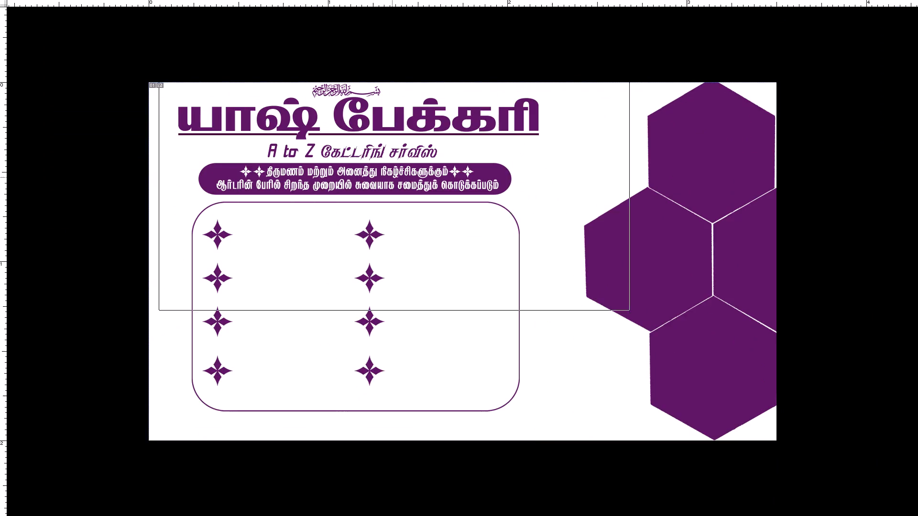
{"action": "left_click_drag", "start_coordinate": [372, 200], "coordinate": [368, 211]}
{"action": "key", "text": "space"}
{"action": "key", "text": "space"}
{"action": "key", "text": "space"}
{"action": "left_click_drag", "start_coordinate": [350, 251], "coordinate": [380, 102]}
{"action": "key", "text": "ctrl+minus"}
{"action": "right_click", "coordinate": [308, 185]}
{"action": "left_click", "coordinate": [327, 196]}
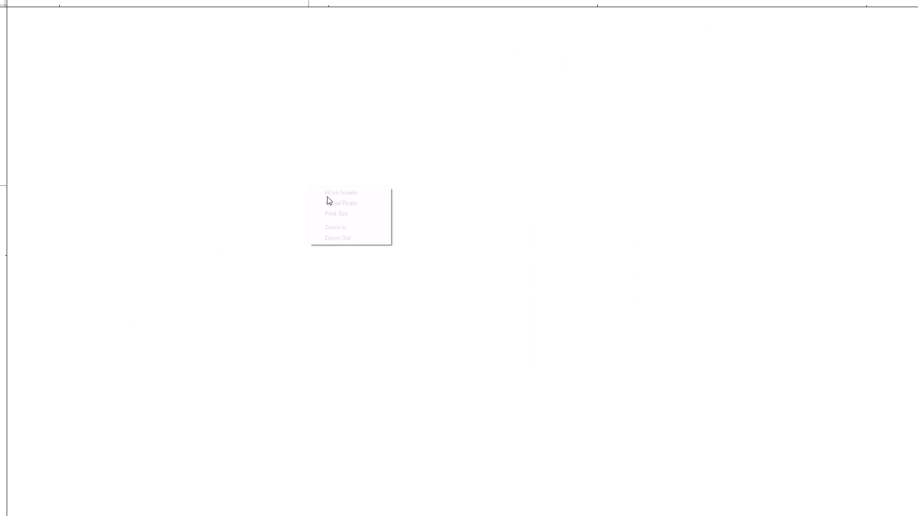
{"action": "key", "text": "space"}
{"action": "left_click_drag", "start_coordinate": [307, 233], "coordinate": [310, 184]}
{"action": "left_click_drag", "start_coordinate": [214, 176], "coordinate": [456, 308]}
{"action": "key", "text": "space"}
{"action": "left_click_drag", "start_coordinate": [392, 281], "coordinate": [473, 228]}
{"action": "key", "text": "v"}
{"action": "right_click", "coordinate": [516, 181]}
{"action": "right_click", "coordinate": [542, 158]}
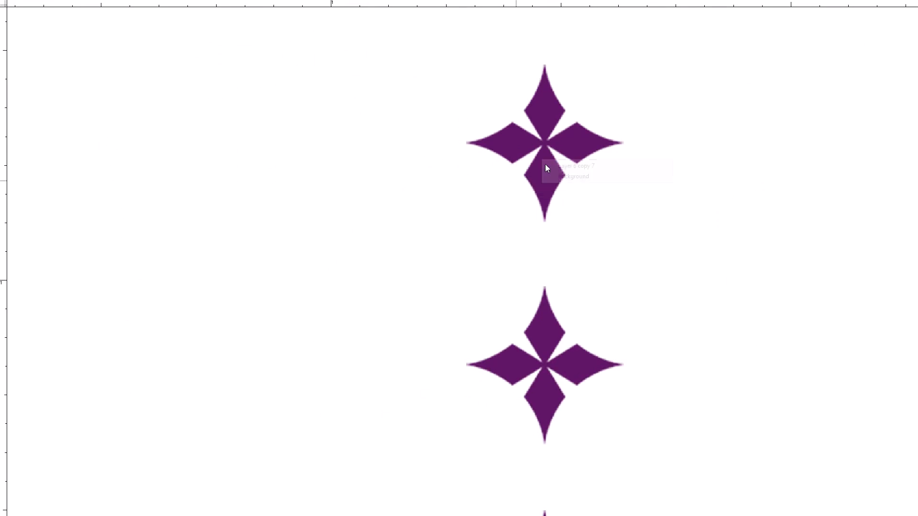
{"action": "left_click", "coordinate": [548, 167]}
{"action": "key", "text": "space"}
{"action": "key", "text": "space"}
{"action": "key", "text": "space"}
{"action": "key", "text": "space"}
{"action": "left_click_drag", "start_coordinate": [557, 150], "coordinate": [528, 409]}
{"action": "left_click_drag", "start_coordinate": [526, 369], "coordinate": [524, 376]}
{"action": "left_click_drag", "start_coordinate": [517, 266], "coordinate": [516, 251], "text": "shift"}
{"action": "key", "text": "ctrl+minus"}
{"action": "key", "text": "ctrl+0"}
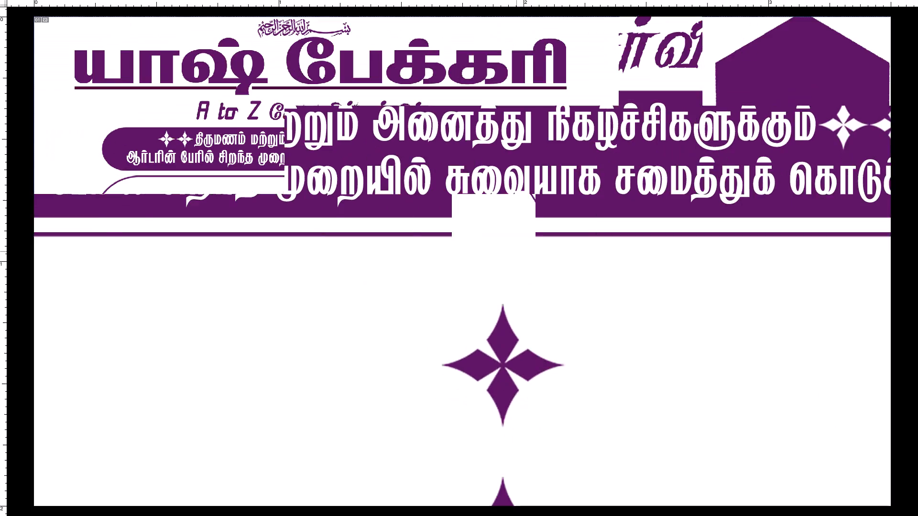
Place a copy of the white two-line promotional text inside the rounded frame, over the first row of star bullets.
{"action": "scroll", "coordinate": [516, 251], "scroll_direction": "up", "scroll_amount": 4}
{"action": "scroll", "coordinate": [516, 251], "scroll_direction": "down", "scroll_amount": 4}
{"action": "key", "text": "ctrl+plus"}
{"action": "key", "text": "ctrl+plus"}
{"action": "key", "text": "ctrl+plus"}
{"action": "key", "text": "space"}
{"action": "key", "text": "space"}
{"action": "key", "text": "space"}
{"action": "key", "text": "space"}
{"action": "key", "text": "space"}
{"action": "key", "text": "space"}
{"action": "key", "text": "space"}
{"action": "key", "text": "space"}
{"action": "key", "text": "space"}
{"action": "key", "text": "space"}
{"action": "key", "text": "space"}
{"action": "key", "text": "space"}
{"action": "key", "text": "space"}
{"action": "key", "text": "space"}
{"action": "key", "text": "space"}
{"action": "key", "text": "space"}
{"action": "key", "text": "space"}
{"action": "key", "text": "space"}
{"action": "left_click_drag", "start_coordinate": [449, 255], "coordinate": [917, 515]}
{"action": "left_click_drag", "start_coordinate": [545, 130], "coordinate": [871, 123]}
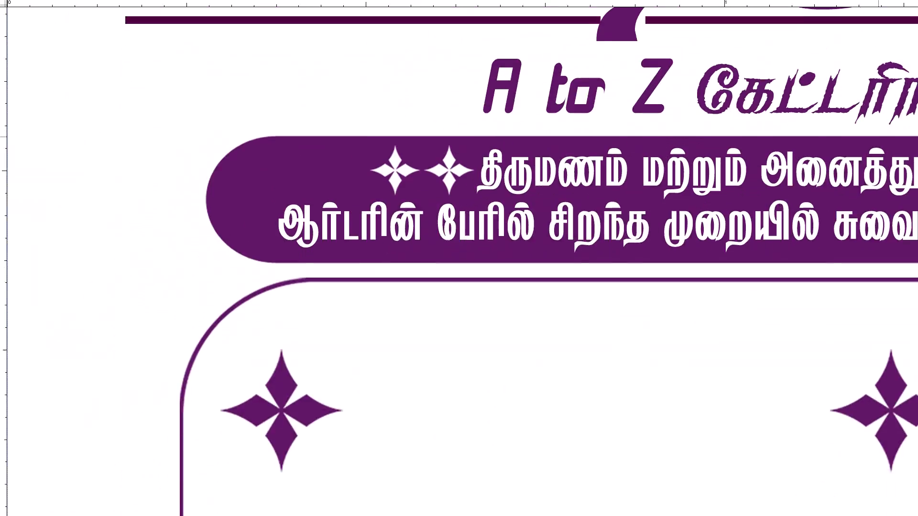
{"action": "left_click_drag", "start_coordinate": [871, 123], "coordinate": [737, 0]}
{"action": "right_click", "coordinate": [430, 97]}
{"action": "left_click", "coordinate": [437, 105]}
{"action": "right_click", "coordinate": [432, 97], "text": "shift"}
{"action": "left_click", "coordinate": [438, 106], "text": "shift"}
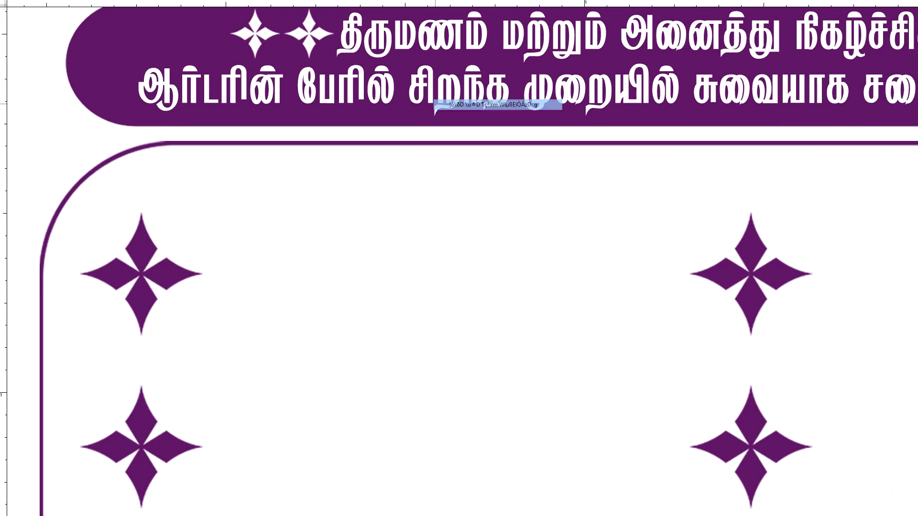
{"action": "left_click_drag", "start_coordinate": [435, 102], "coordinate": [446, 105]}
{"action": "key", "text": "ctrl+z"}
{"action": "left_click_drag", "start_coordinate": [468, 85], "coordinate": [454, 278], "text": "alt"}
Recolour the copied two-line text inside the frame from white to the card's dark purple.
{"action": "key", "text": "alt+shift+BackSpace"}
{"action": "key", "text": "x"}
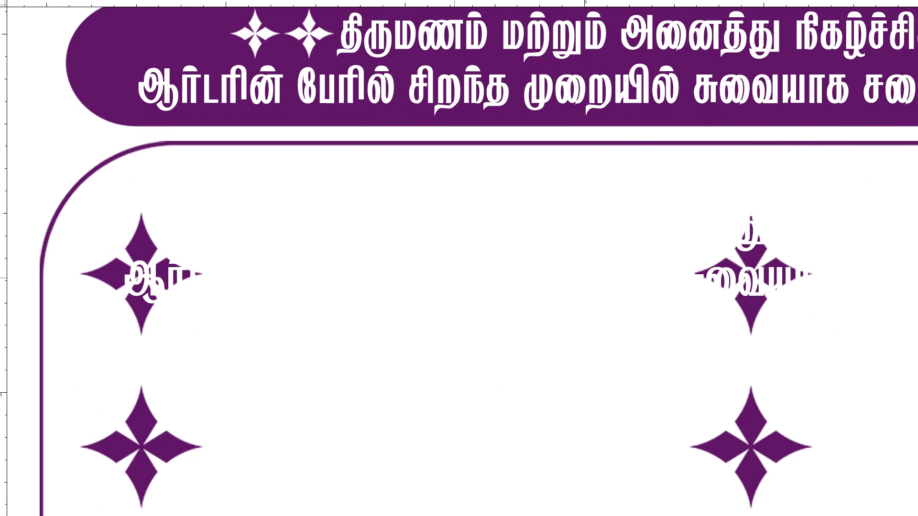
{"action": "key", "text": "alt+shift+BackSpace"}
{"action": "key", "text": "Tab"}
{"action": "key", "text": "ctrl+minus"}
{"action": "key", "text": "Tab"}
{"action": "key", "text": "ctrl+t"}
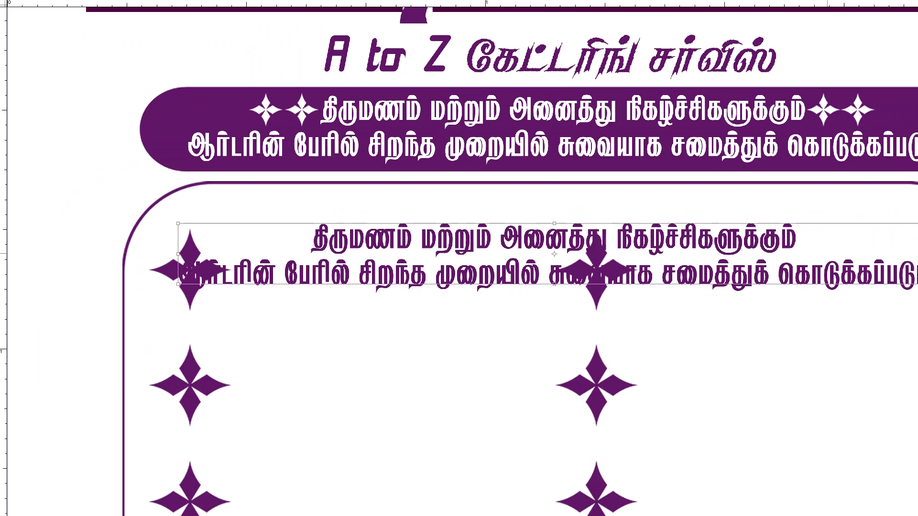
{"action": "key", "text": "Return"}
Activate Tamil keyboard input and replace the copied purple text with the item name "தம்ரூட்".
{"action": "key", "text": "f"}
{"action": "key", "text": "f"}
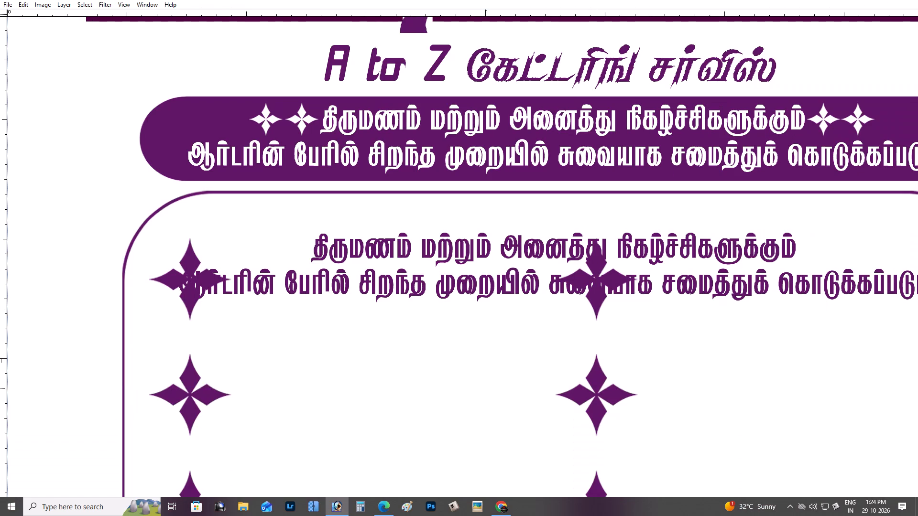
{"action": "left_click", "coordinate": [840, 509]}
{"action": "left_click", "coordinate": [842, 505]}
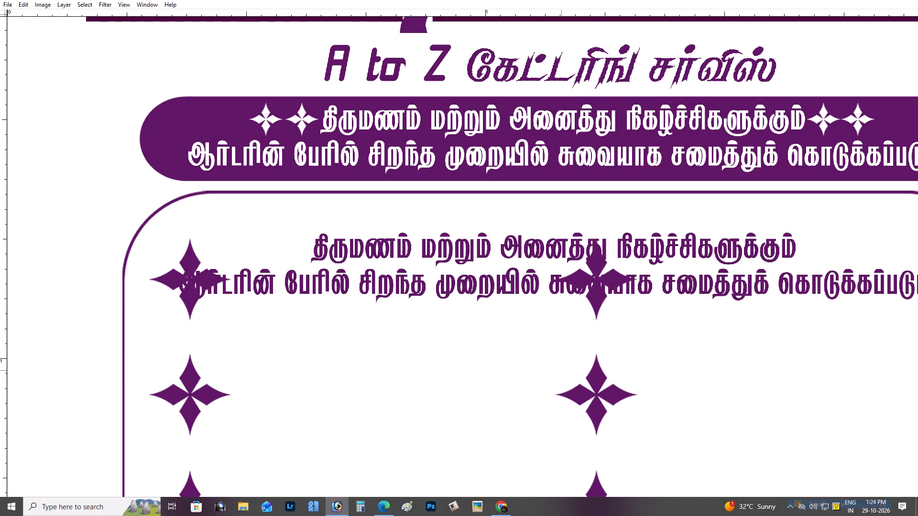
{"action": "key", "text": "Tab"}
{"action": "left_click", "coordinate": [42, 163]}
{"action": "key", "text": "Tab"}
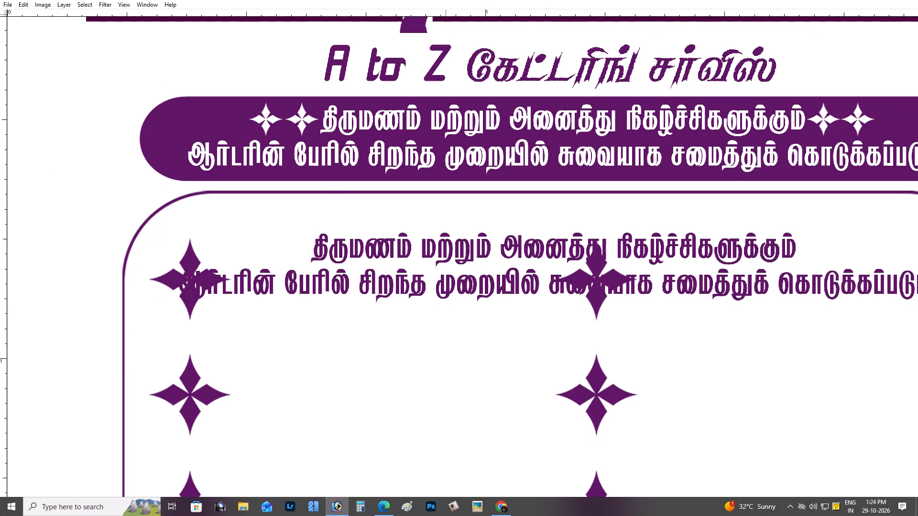
{"action": "triple_click", "coordinate": [440, 260]}
{"action": "key", "text": "ctrl+a"}
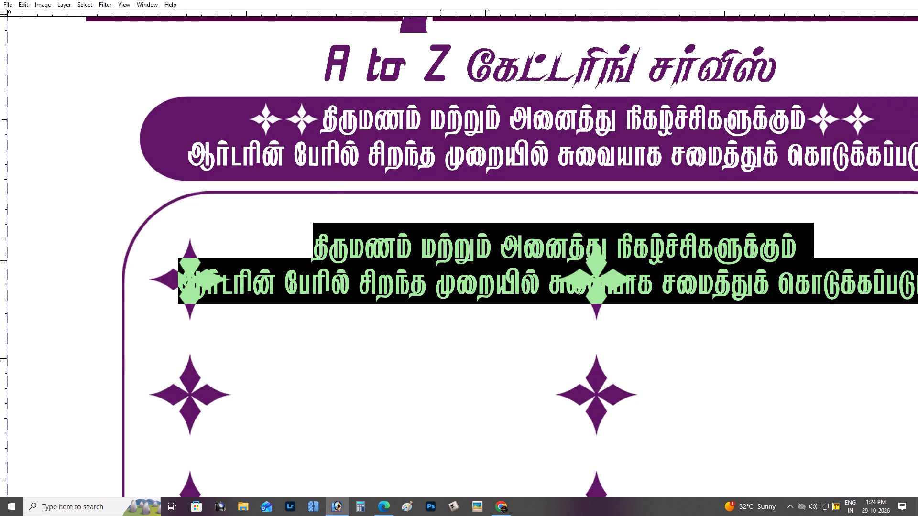
{"action": "key", "text": "k"}
{"action": "type", "text": "k;"}
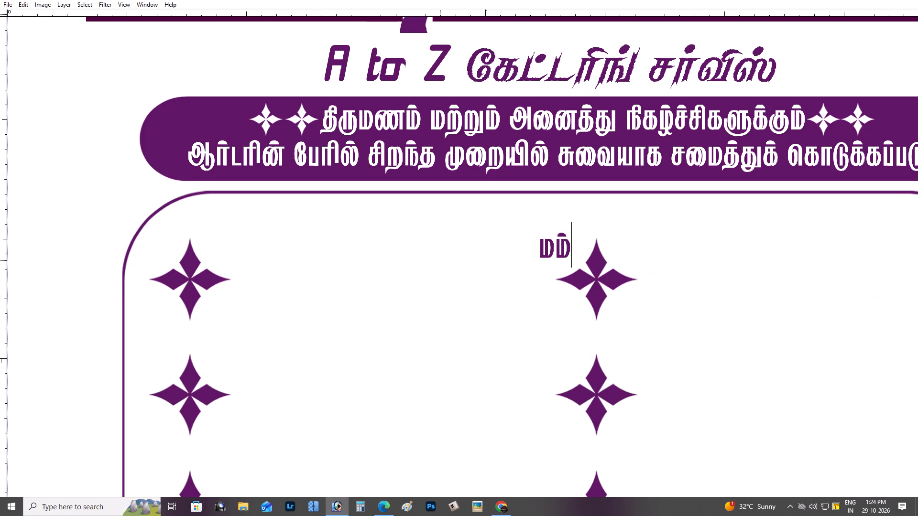
{"action": "key", "text": "BackSpace"}
{"action": "key", "text": "BackSpace"}
{"action": "key", "text": "BackSpace"}
{"action": "key", "text": "BackSpace"}
{"action": "type", "text": "jk;U[]l;"}
{"action": "key", "text": "ctrl+Return"}
{"action": "key", "text": "ctrl+backslash"}
Enlarge "தம்ரூட்" and place it just beside the first star bullet of the frame's left column.
{"action": "left_click_drag", "start_coordinate": [544, 232], "coordinate": [546, 237]}
{"action": "left_click_drag", "start_coordinate": [555, 203], "coordinate": [288, 228]}
{"action": "key", "text": "ctrl+Return"}
{"action": "key", "text": "space"}
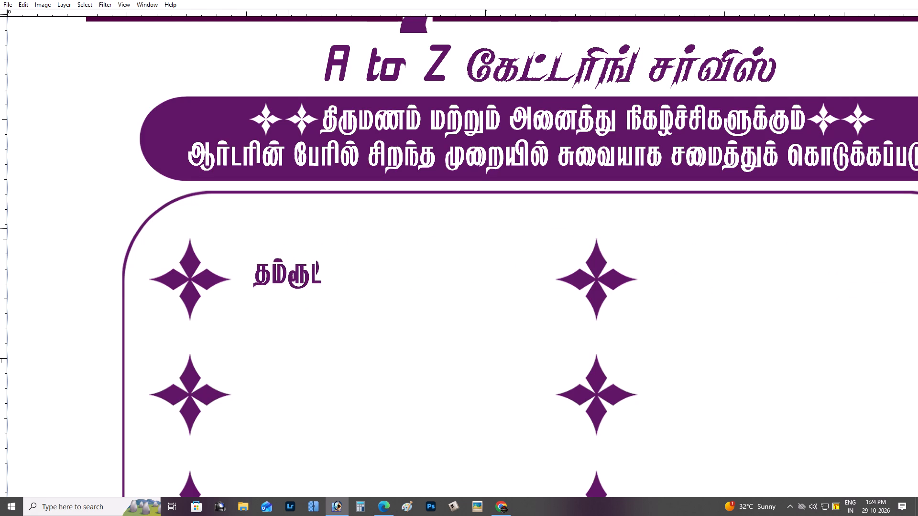
{"action": "left_click_drag", "start_coordinate": [288, 228], "coordinate": [296, 181]}
{"action": "key", "text": "ctrl+t"}
{"action": "left_click_drag", "start_coordinate": [322, 212], "coordinate": [386, 202], "text": "alt+shift"}
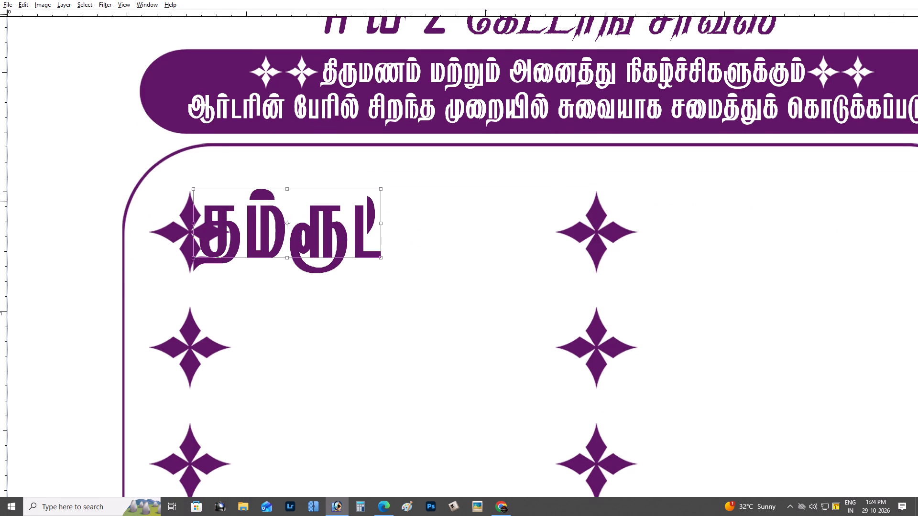
{"action": "key", "text": "Return"}
{"action": "left_click", "coordinate": [347, 229]}
{"action": "left_click_drag", "start_coordinate": [293, 158], "coordinate": [345, 155]}
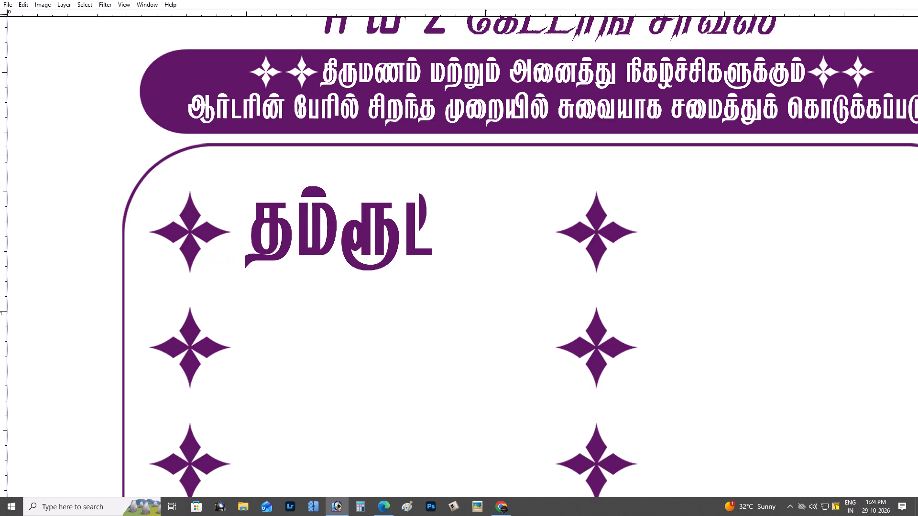
{"action": "key", "text": "ctrl+Return"}
{"action": "key", "text": "ctrl+t"}
{"action": "left_click_drag", "start_coordinate": [431, 184], "coordinate": [424, 191], "text": "alt+shift"}
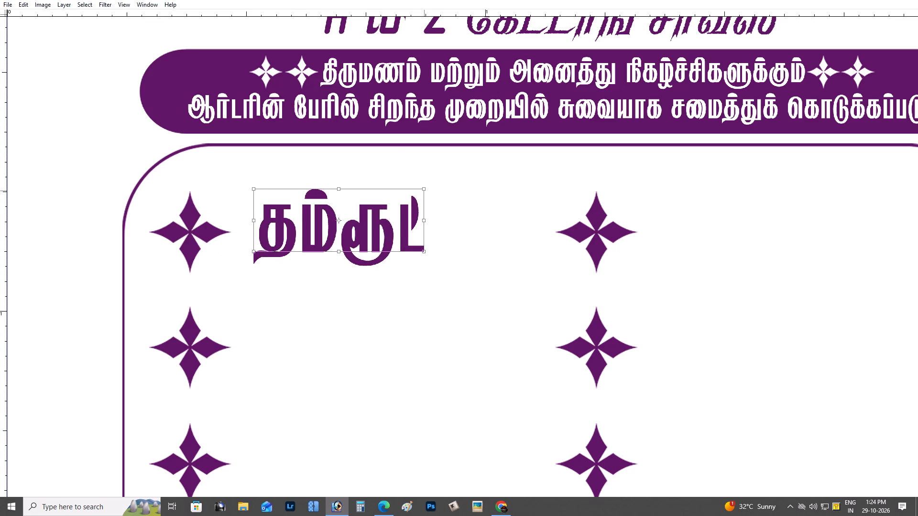
{"action": "key", "text": "Return"}
Add a second line reading "ஜாலு முர்தப்பா" below "தம்ரூட்" in the same text.
{"action": "key", "text": "space"}
{"action": "left_click_drag", "start_coordinate": [417, 215], "coordinate": [414, 189]}
{"action": "left_click", "coordinate": [415, 203]}
{"action": "key", "text": "Return"}
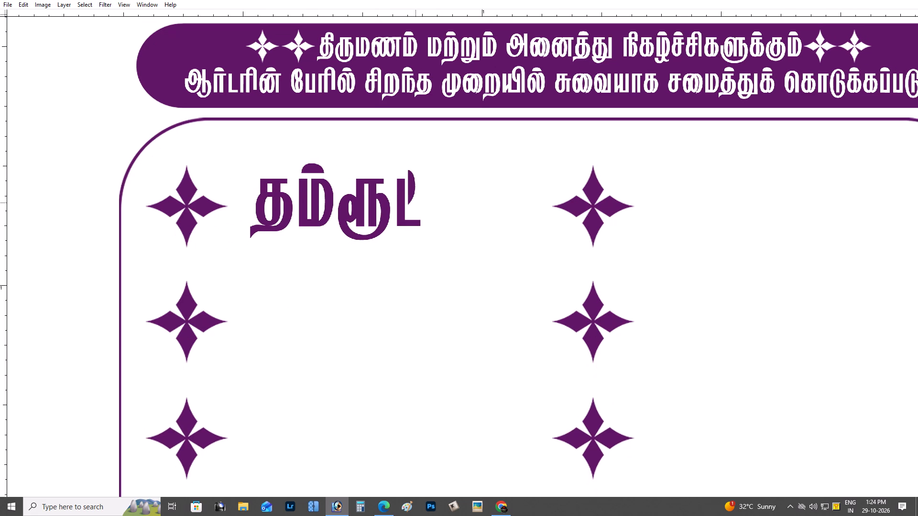
{"action": "key", "text": "shift+numbersign"}
{"action": "key", "text": "j"}
{"action": "key", "text": "BackSpace"}
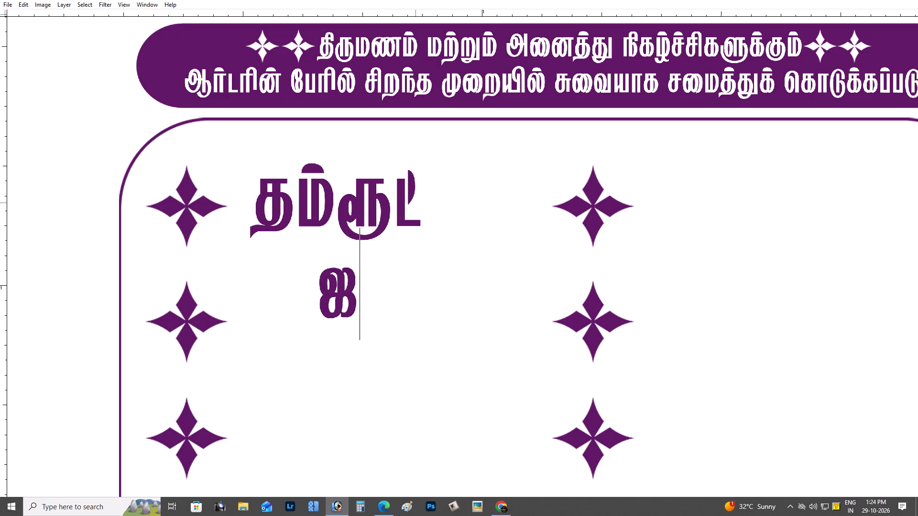
{"action": "key", "text": "shift+h"}
{"action": "key", "text": "BackSpace"}
{"action": "type", "text": "hY"}
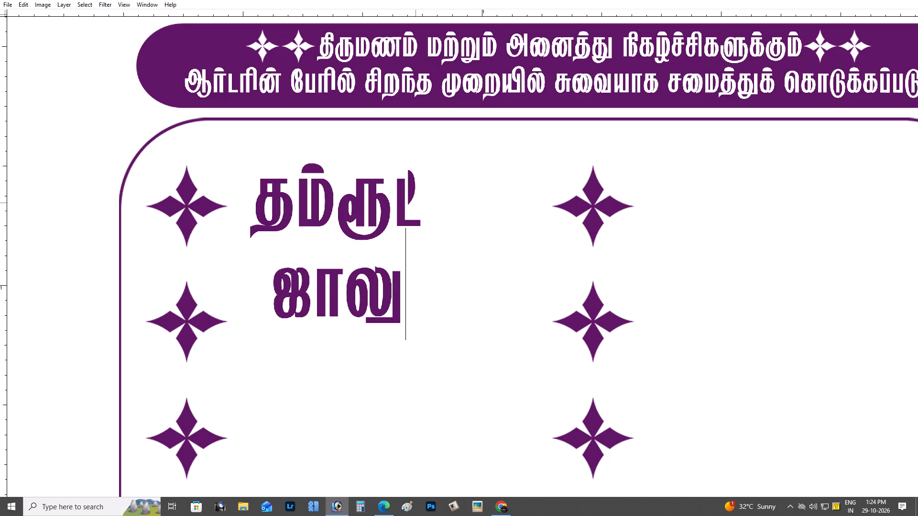
{"action": "key", "text": "space"}
{"action": "key", "text": "shift+k"}
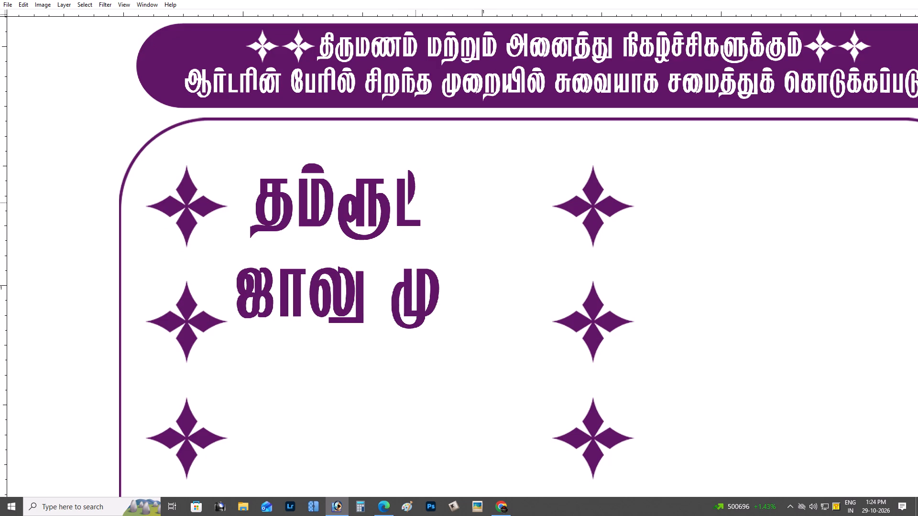
{"action": "type", "text": "u;jg"}
{"action": "key", "text": "BackSpace"}
{"action": "key", "text": "f"}
{"action": "key", "text": "BackSpace"}
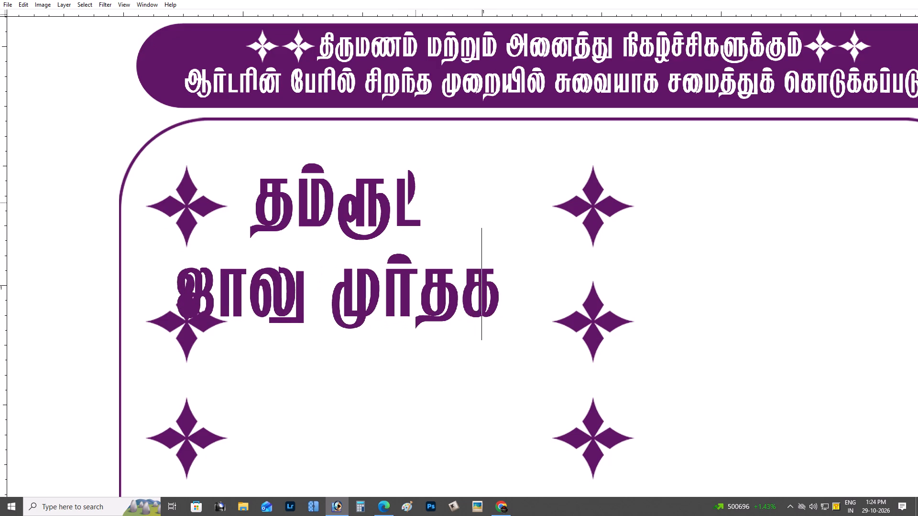
{"action": "type", "text": "g;g"}
{"action": "key", "text": "h"}
{"action": "key", "text": "ctrl+Return"}
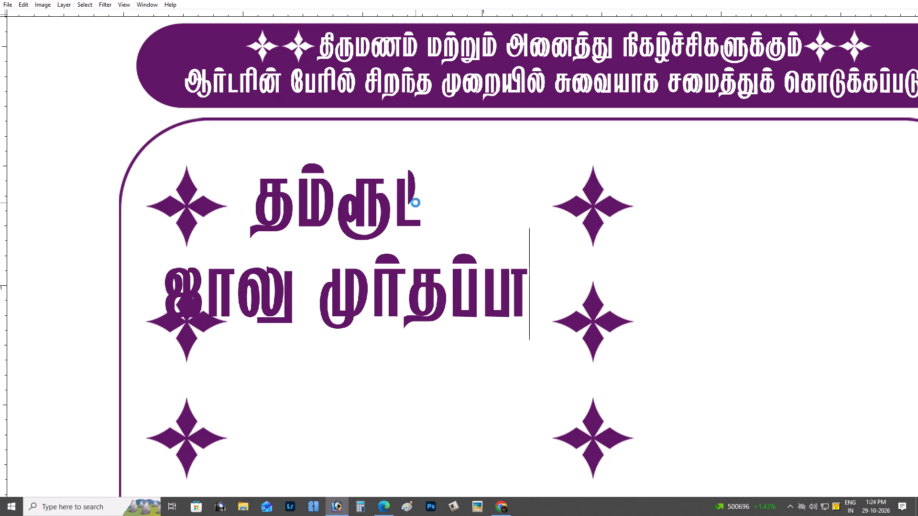
Left-align both lines of the item text.
{"action": "key", "text": "Tab"}
{"action": "triple_click", "coordinate": [360, 237]}
{"action": "double_click", "coordinate": [360, 237]}
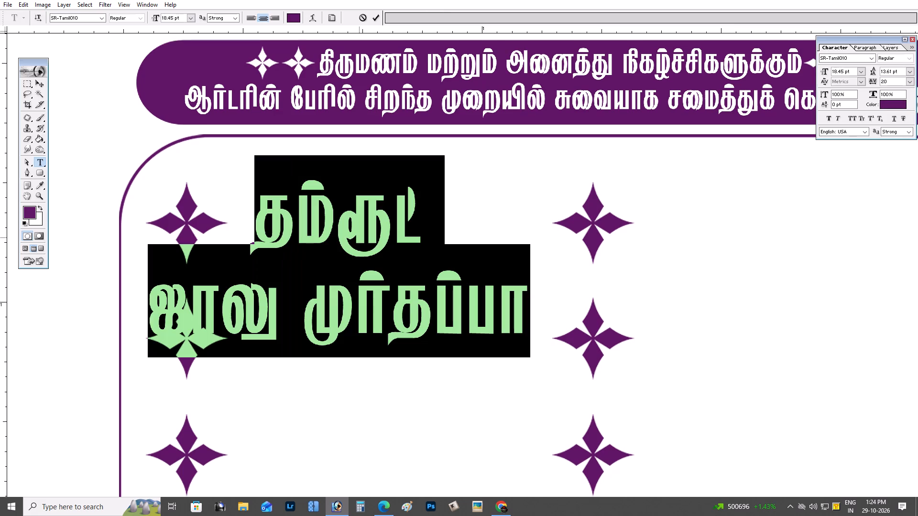
{"action": "left_click", "coordinate": [252, 22]}
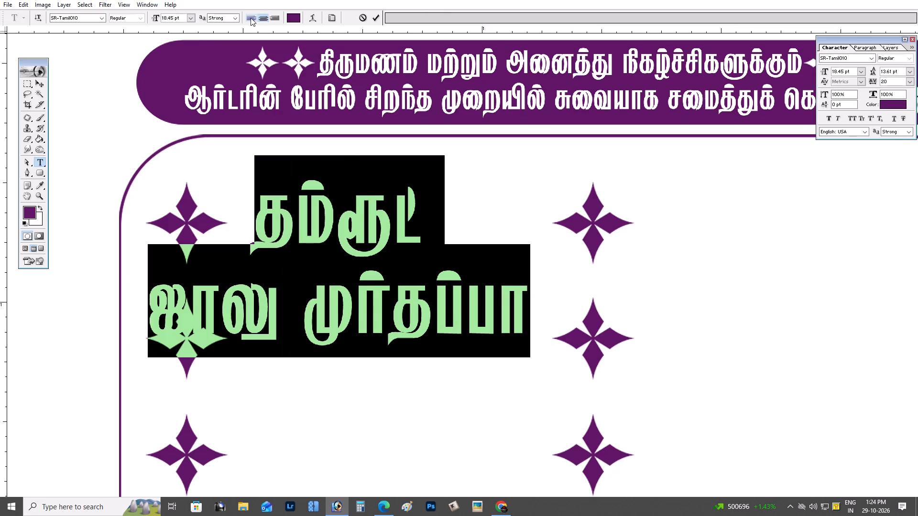
{"action": "left_click", "coordinate": [250, 16]}
{"action": "key", "text": "ctrl+Return"}
{"action": "key", "text": "ctrl+Return"}
Move the two-line item text back beside the left column of star bullets.
{"action": "left_click_drag", "start_coordinate": [382, 200], "coordinate": [384, 204]}
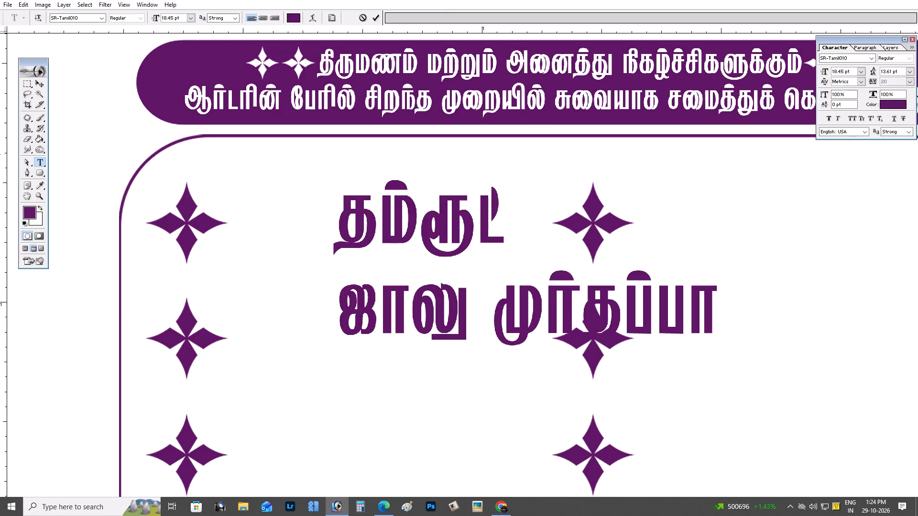
{"action": "left_click_drag", "start_coordinate": [420, 124], "coordinate": [317, 139]}
{"action": "key", "text": "ctrl+Return"}
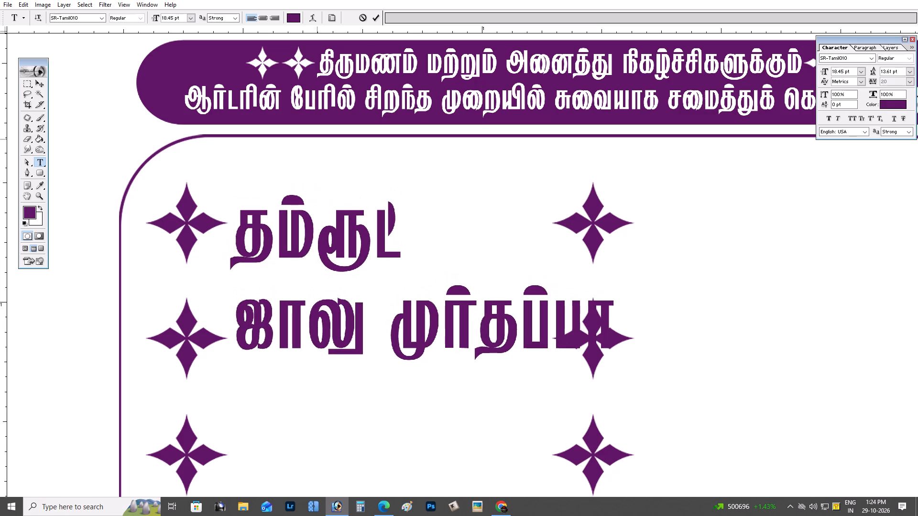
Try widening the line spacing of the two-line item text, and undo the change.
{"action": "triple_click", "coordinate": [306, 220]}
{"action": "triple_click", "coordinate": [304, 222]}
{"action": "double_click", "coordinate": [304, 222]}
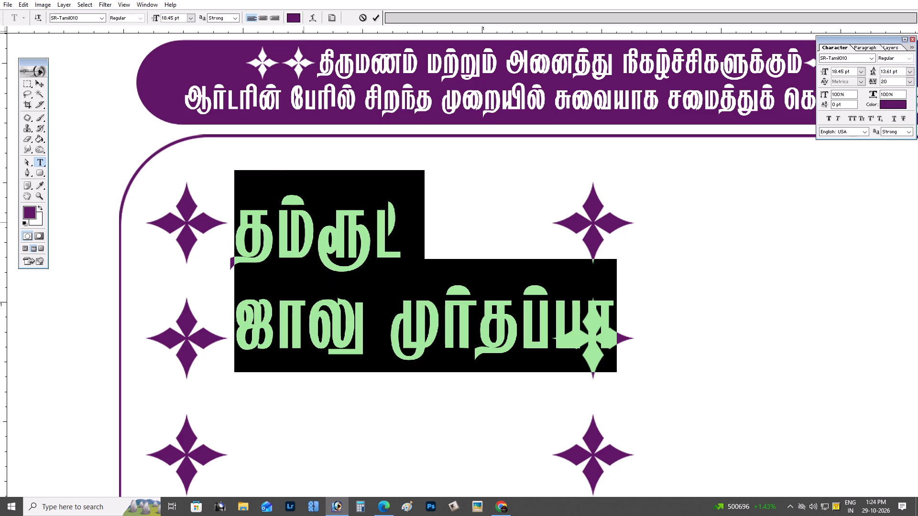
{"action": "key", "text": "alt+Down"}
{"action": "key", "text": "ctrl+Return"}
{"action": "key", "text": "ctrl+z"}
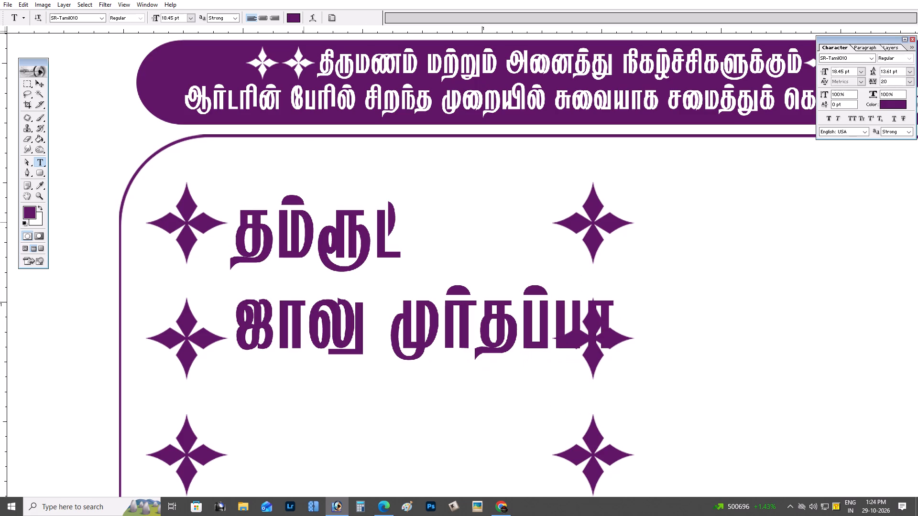
Scale the two-line item text down to about 14 pt and fit it between the two star columns.
{"action": "key", "text": "ctrl+Return"}
{"action": "triple_click", "coordinate": [304, 225]}
{"action": "key", "text": "ctrl+t"}
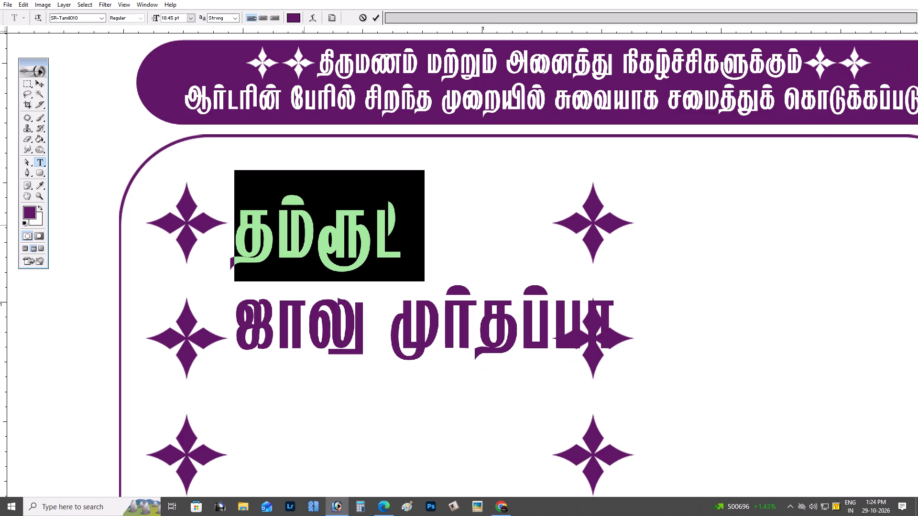
{"action": "key", "text": "ctrl+Return"}
{"action": "key", "text": "ctrl+t"}
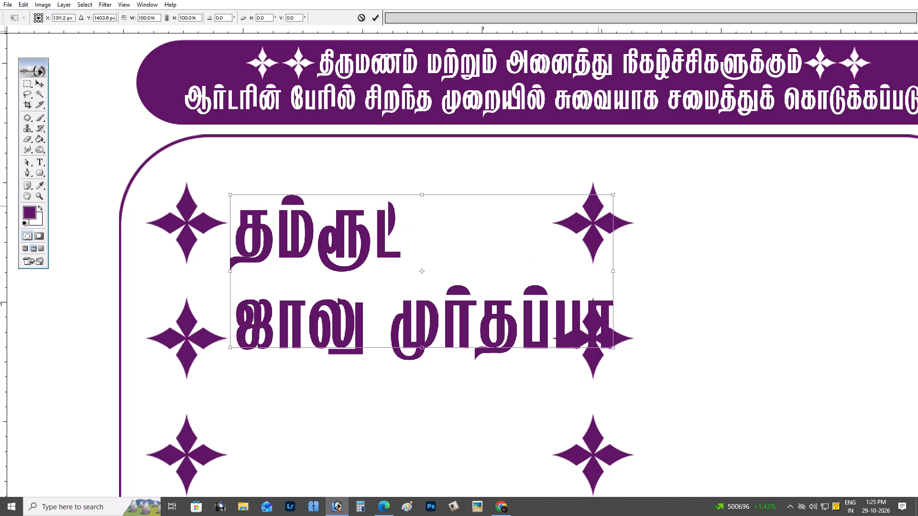
{"action": "left_click_drag", "start_coordinate": [615, 194], "coordinate": [579, 215], "text": "alt+shift"}
{"action": "left_click_drag", "start_coordinate": [437, 277], "coordinate": [402, 258]}
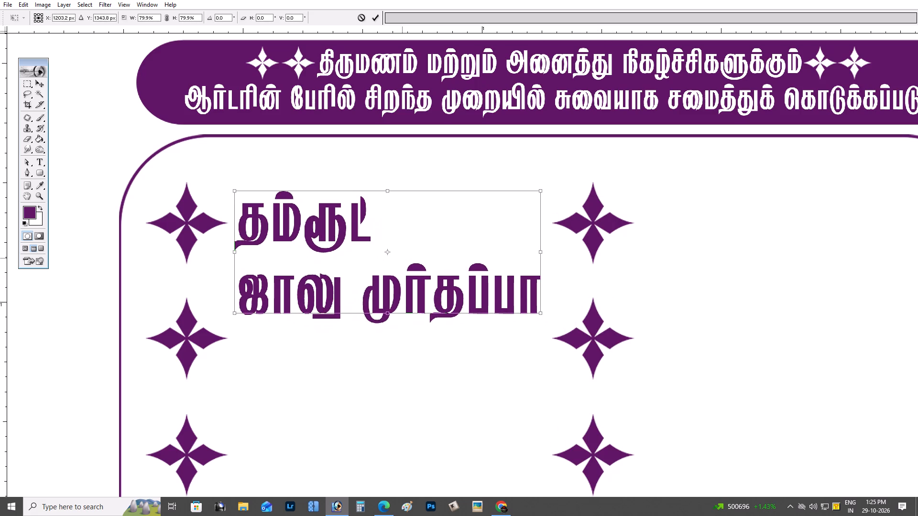
{"action": "key", "text": "Return"}
{"action": "key", "text": "ctrl+t"}
{"action": "left_click_drag", "start_coordinate": [541, 190], "coordinate": [535, 194], "text": "alt+shift"}
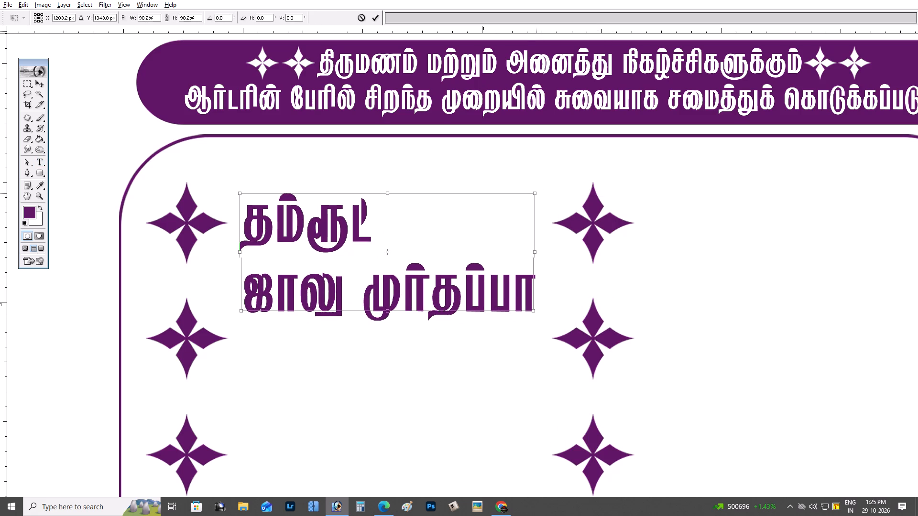
{"action": "left_click_drag", "start_coordinate": [535, 194], "coordinate": [534, 194], "text": "alt+shift"}
{"action": "key", "text": "Return"}
Increase the item text's line spacing until "ஜாலு முர்தப்பா" lines up with the second star bullet.
{"action": "key", "text": "space"}
{"action": "left_click_drag", "start_coordinate": [544, 204], "coordinate": [546, 171]}
{"action": "triple_click", "coordinate": [307, 259]}
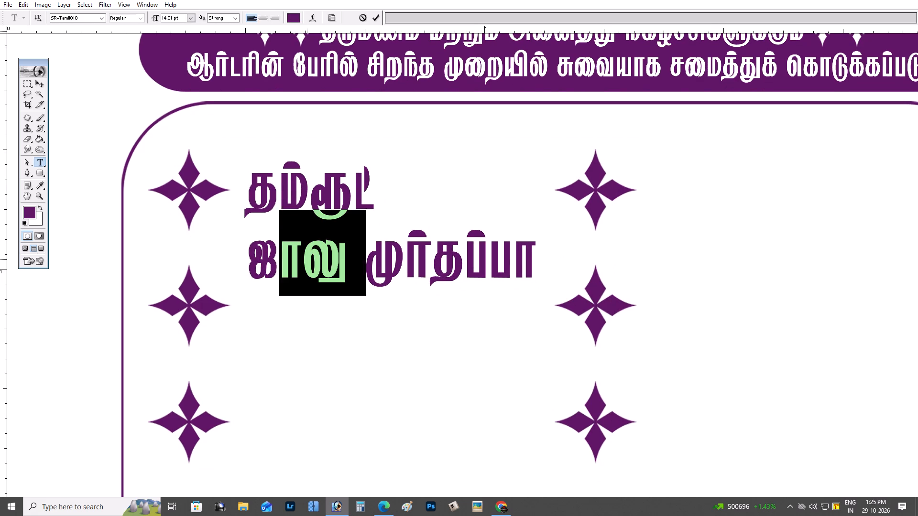
{"action": "triple_click", "coordinate": [307, 259]}
{"action": "key", "text": "alt+Down"}
{"action": "key", "text": "alt+Down"}
{"action": "key", "text": "alt+Down"}
{"action": "key", "text": "alt+Down"}
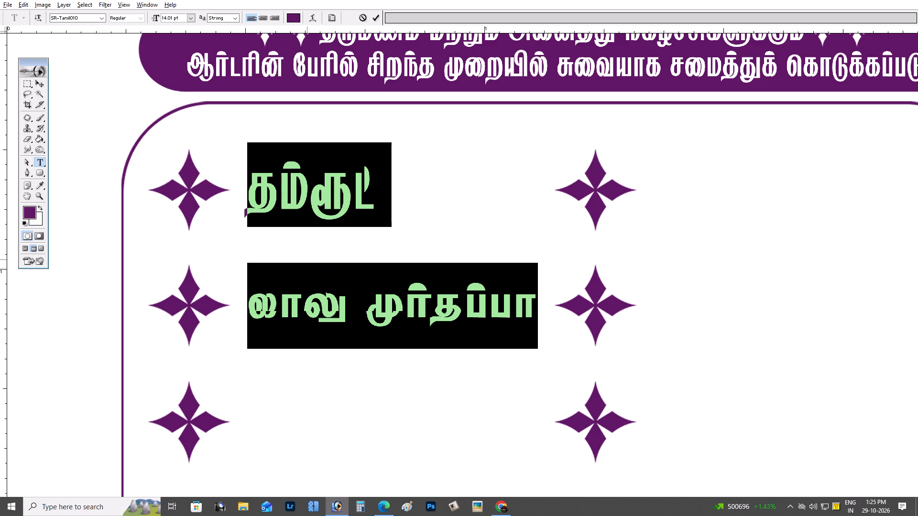
{"action": "key", "text": "alt+Up"}
{"action": "key", "text": "ctrl+z"}
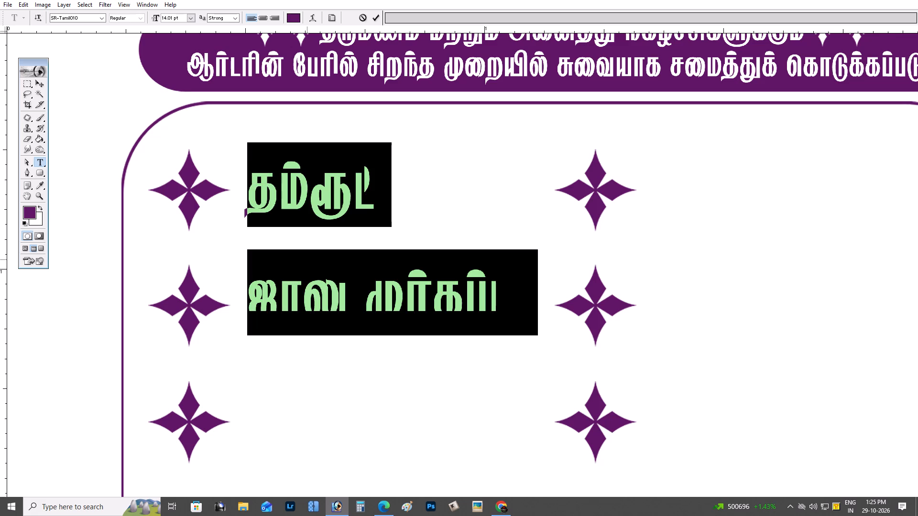
{"action": "key", "text": "ctrl+Return"}
Review the item lines against the star bullets, the frame and the overall card layout.
{"action": "scroll", "coordinate": [307, 259], "scroll_direction": "up", "scroll_amount": 2}
{"action": "scroll", "coordinate": [307, 259], "scroll_direction": "down", "scroll_amount": 6}
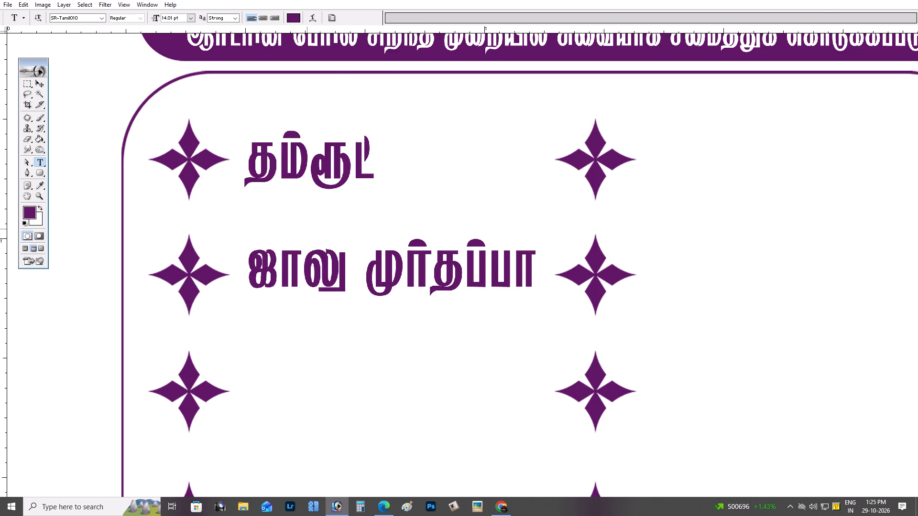
{"action": "key", "text": "ctrl+minus"}
{"action": "key", "text": "ctrl+minus"}
{"action": "key", "text": "minus"}
{"action": "scroll", "coordinate": [307, 259], "scroll_direction": "down", "scroll_amount": 2}
{"action": "scroll", "coordinate": [307, 259], "scroll_direction": "up", "scroll_amount": 2}
{"action": "scroll", "coordinate": [307, 259], "scroll_direction": "down", "scroll_amount": 4}
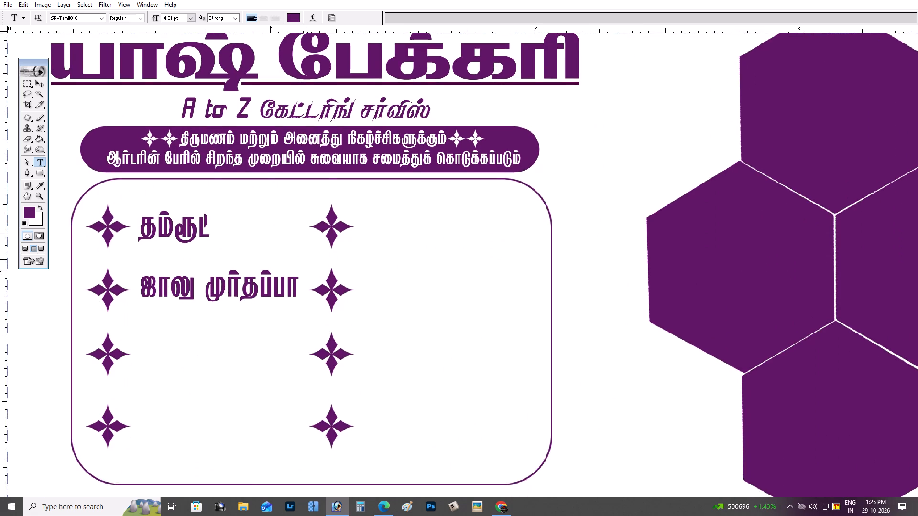
{"action": "key", "text": "ctrl+plus"}
{"action": "key", "text": "ctrl+plus"}
{"action": "key", "text": "ctrl+space"}
{"action": "key", "text": "ctrl+space"}
{"action": "key", "text": "ctrl+space"}
{"action": "key", "text": "ctrl+space"}
{"action": "key", "text": "ctrl+space"}
{"action": "key", "text": "ctrl+space"}
{"action": "key", "text": "ctrl+space"}
{"action": "key", "text": "ctrl+space"}
{"action": "key", "text": "ctrl+space"}
{"action": "key", "text": "ctrl+space"}
{"action": "left_click_drag", "start_coordinate": [307, 259], "coordinate": [567, 208]}
{"action": "left_click_drag", "start_coordinate": [413, 244], "coordinate": [461, 240]}
{"action": "key", "text": "Tab"}
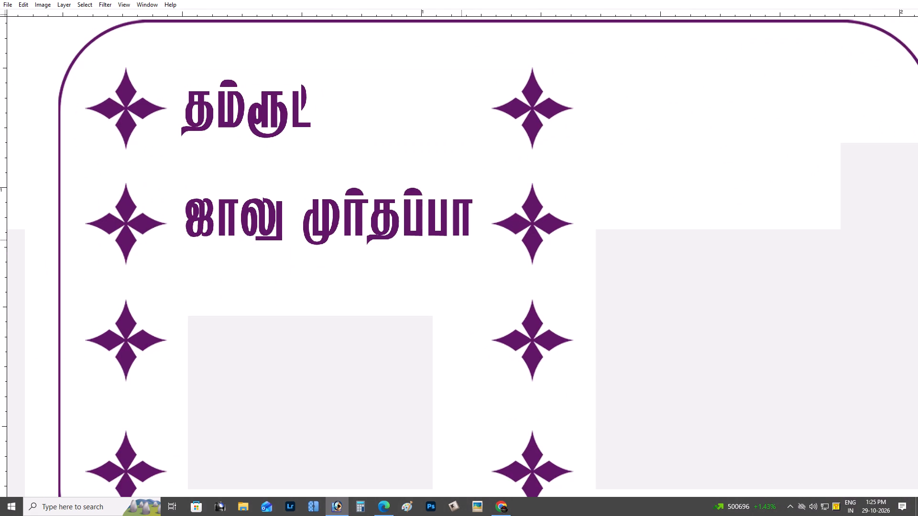
Add "வட்ளப்பம்" as a third line below "ஜாலு முர்தப்பா" in the item text, level with the third star bullet.
{"action": "left_click", "coordinate": [366, 226]}
{"action": "left_click", "coordinate": [458, 228]}
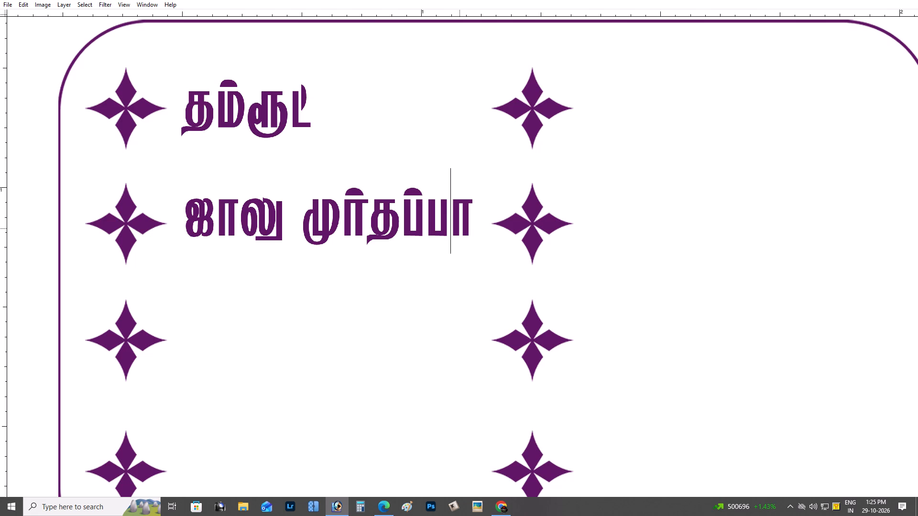
{"action": "left_click", "coordinate": [477, 231]}
{"action": "key", "text": "Return"}
{"action": "key", "text": "t"}
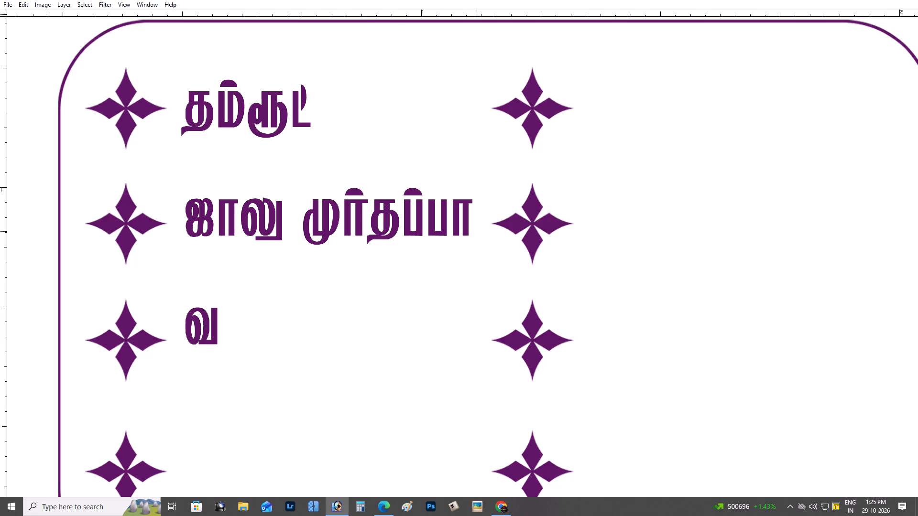
{"action": "type", "text": "l;"}
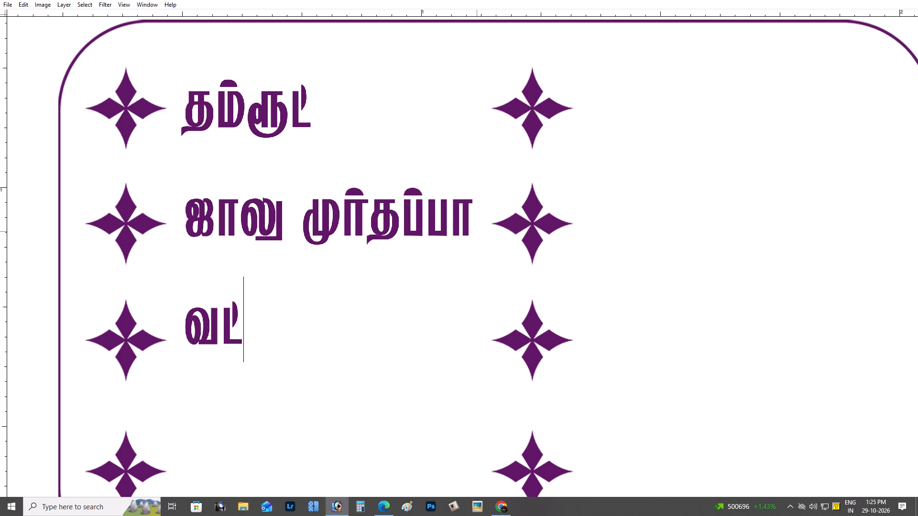
{"action": "key", "text": "a"}
{"action": "key", "text": "BackSpace"}
{"action": "key", "text": "s"}
{"action": "key", "text": "f"}
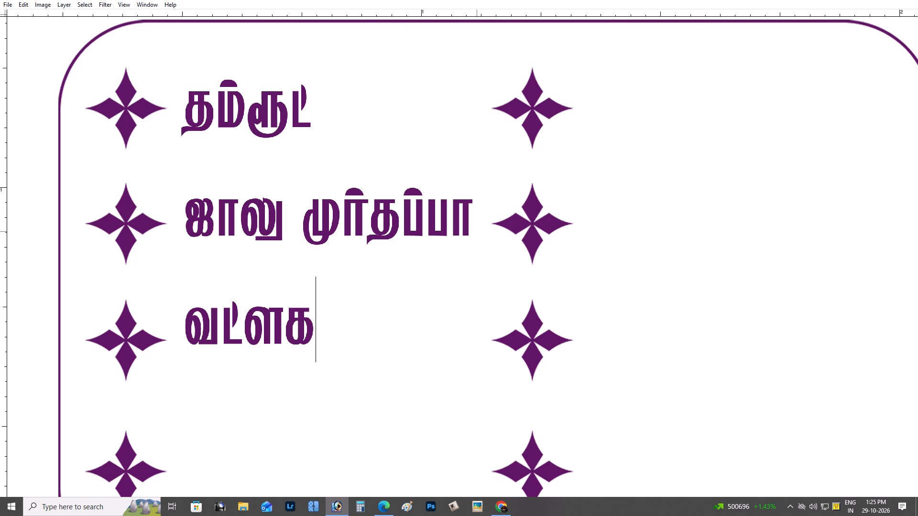
{"action": "key", "text": "BackSpace"}
{"action": "type", "text": "g;gk;"}
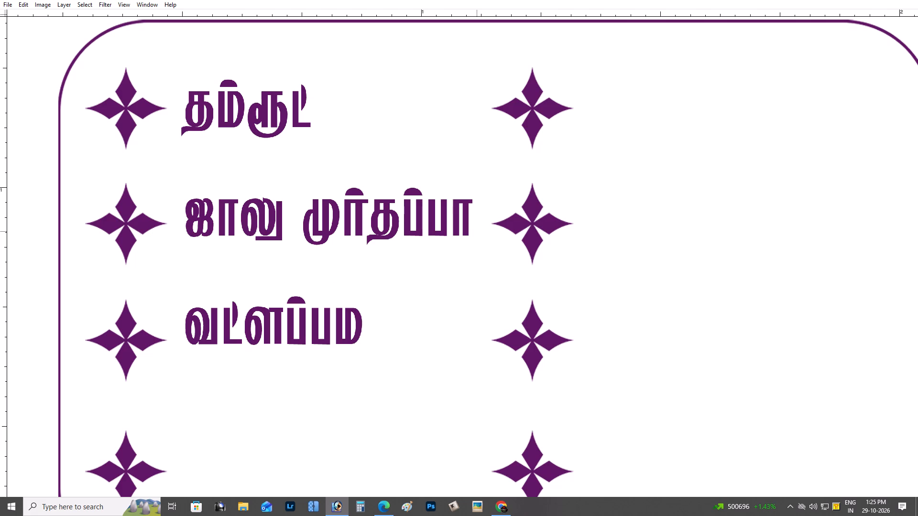
{"action": "key", "text": "ctrl+Return"}
{"action": "scroll", "coordinate": [477, 231], "scroll_direction": "down", "scroll_amount": 5}
{"action": "left_click", "coordinate": [366, 283]}
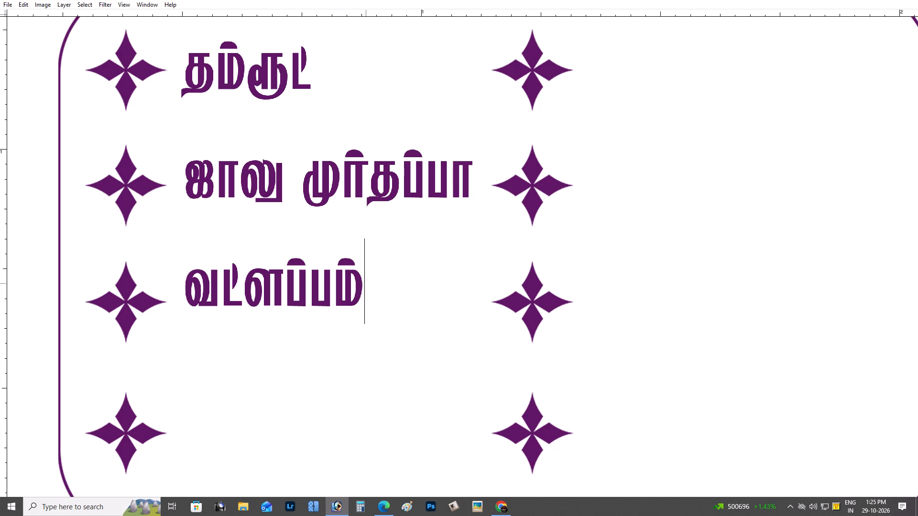
{"action": "key", "text": "ctrl+Return"}
Duplicate the three-line item text and place the copy beside the second star column, level with the original lines.
{"action": "scroll", "coordinate": [366, 283], "scroll_direction": "up", "scroll_amount": 3}
{"action": "scroll", "coordinate": [366, 283], "scroll_direction": "down", "scroll_amount": 2}
{"action": "scroll", "coordinate": [377, 263], "scroll_direction": "up", "scroll_amount": 3}
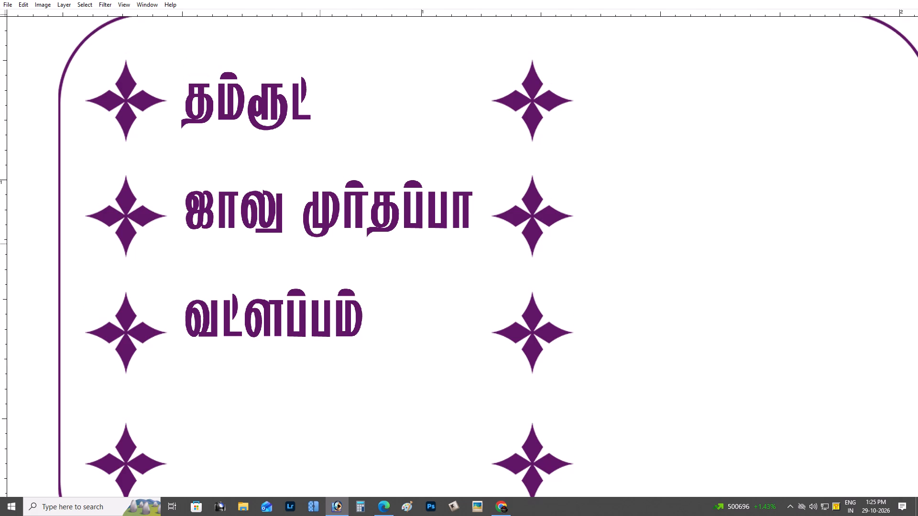
{"action": "key", "text": "ctrl+j"}
{"action": "left_click", "coordinate": [327, 220]}
{"action": "left_click_drag", "start_coordinate": [323, 57], "coordinate": [670, 50]}
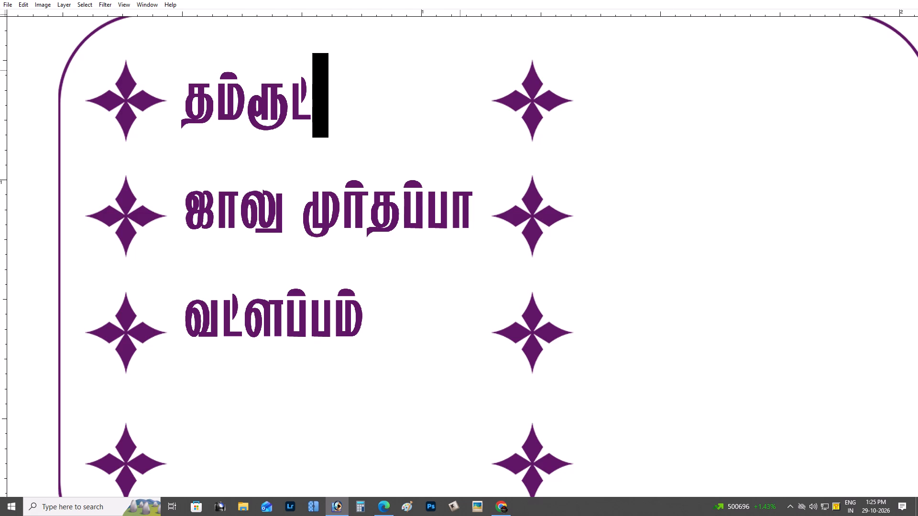
{"action": "left_click_drag", "start_coordinate": [424, 20], "coordinate": [832, 27]}
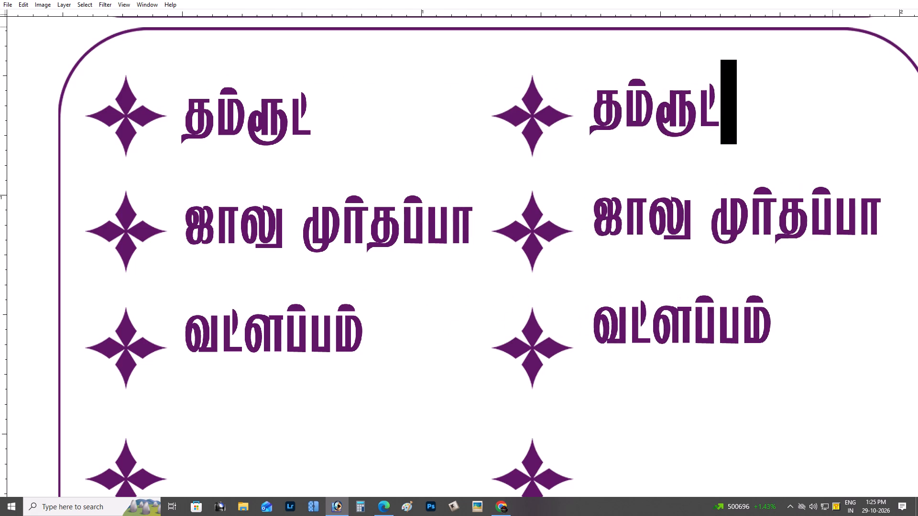
{"action": "left_click_drag", "start_coordinate": [832, 27], "coordinate": [831, 34]}
{"action": "key", "text": "ctrl+Return"}
Replace "தம்ரூட்" in the copied text with "நாநாஹத்தா", keeping it on its own line beside the first star bullet.
{"action": "key", "text": "space"}
{"action": "key", "text": "space"}
{"action": "key", "text": "space"}
{"action": "key", "text": "space"}
{"action": "key", "text": "space"}
{"action": "key", "text": "space"}
{"action": "key", "text": "space"}
{"action": "key", "text": "space"}
{"action": "key", "text": "space"}
{"action": "key", "text": "space"}
{"action": "key", "text": "space"}
{"action": "key", "text": "space"}
{"action": "key", "text": "space"}
{"action": "key", "text": "space"}
{"action": "key", "text": "space"}
{"action": "key", "text": "space"}
{"action": "key", "text": "space"}
{"action": "key", "text": "space"}
{"action": "key", "text": "space"}
{"action": "key", "text": "space"}
{"action": "left_click_drag", "start_coordinate": [765, 111], "coordinate": [673, 110]}
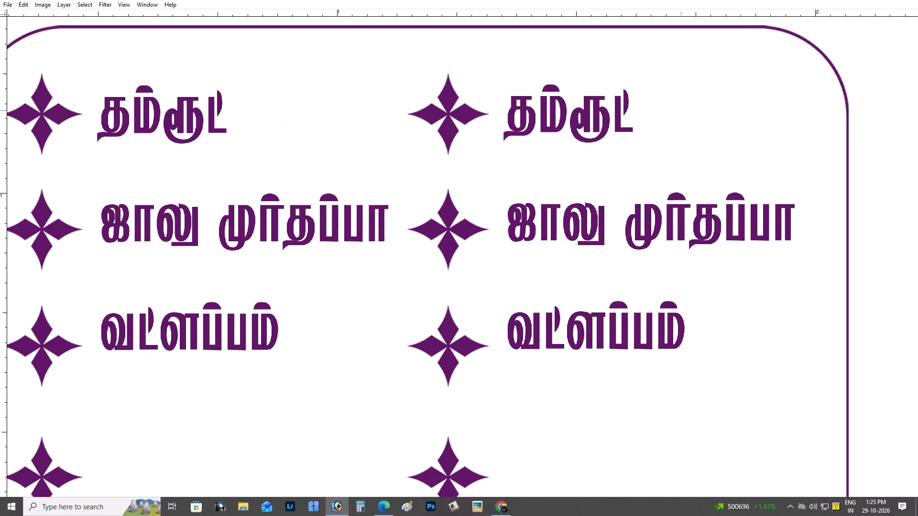
{"action": "left_click_drag", "start_coordinate": [673, 110], "coordinate": [500, 127]}
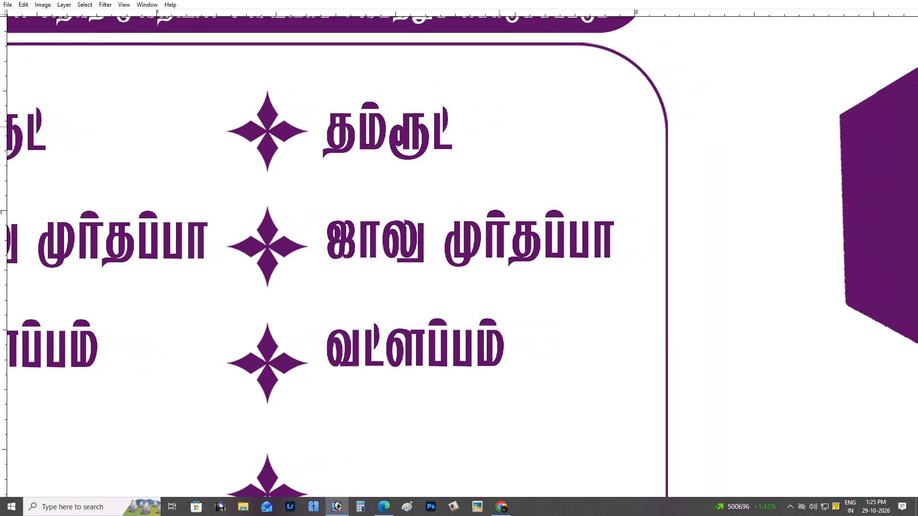
{"action": "triple_click", "coordinate": [372, 137]}
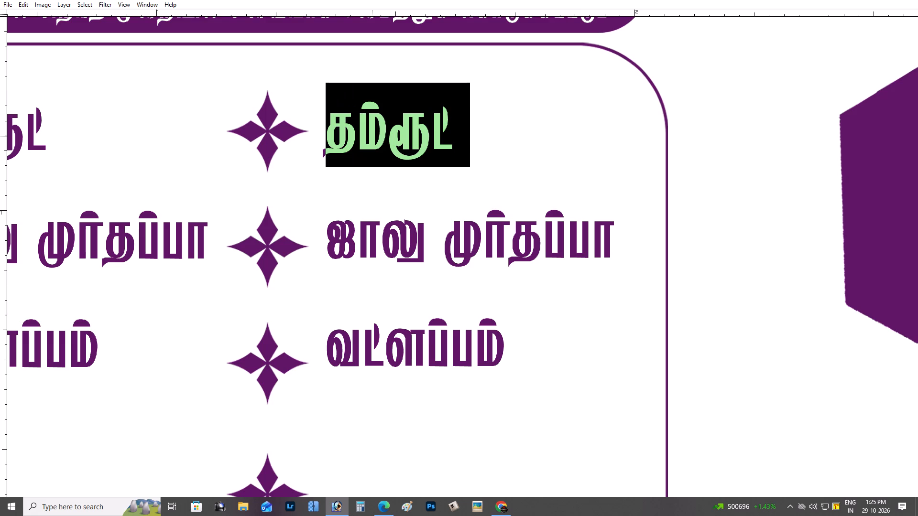
{"action": "key", "text": "r"}
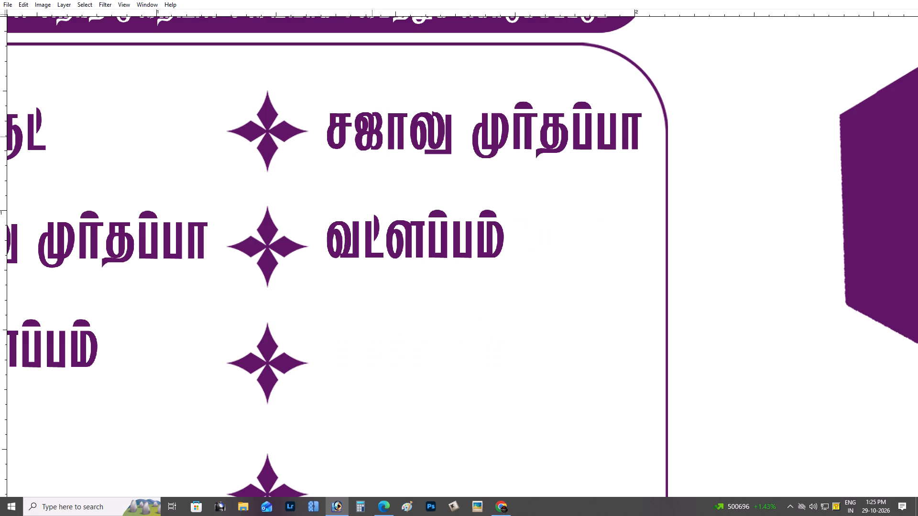
{"action": "key", "text": "BackSpace"}
{"action": "key", "text": "Return"}
{"action": "left_click", "coordinate": [345, 118]}
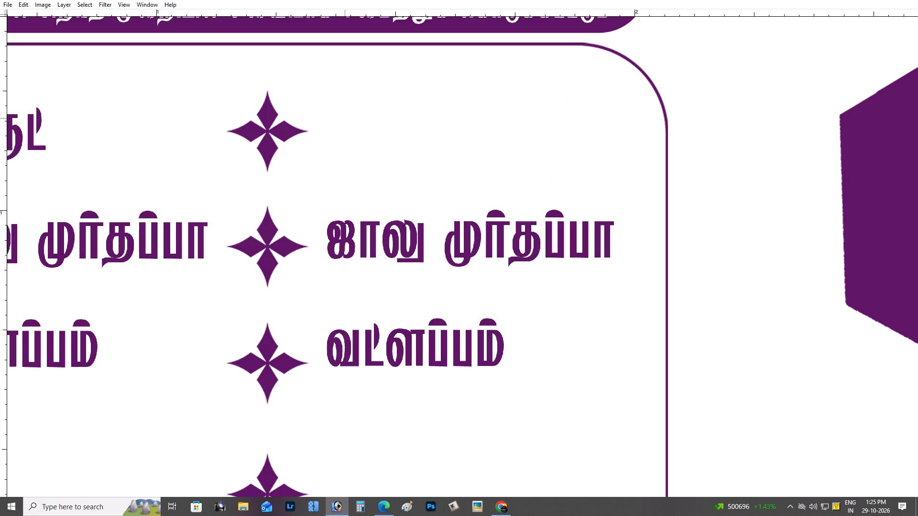
{"action": "key", "text": "e"}
{"action": "type", "text": "heh"}
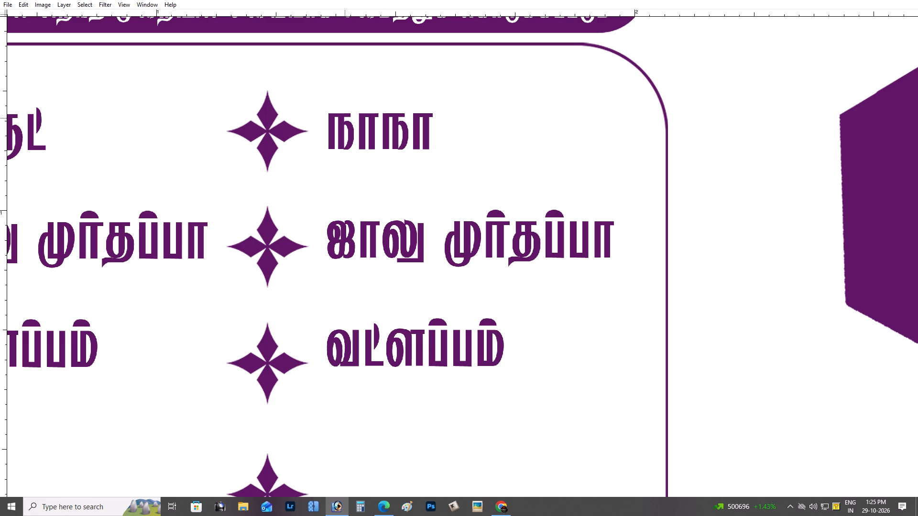
{"action": "key", "text": "backslash"}
{"action": "key", "text": "BackSpace"}
{"action": "key", "text": "shift+a"}
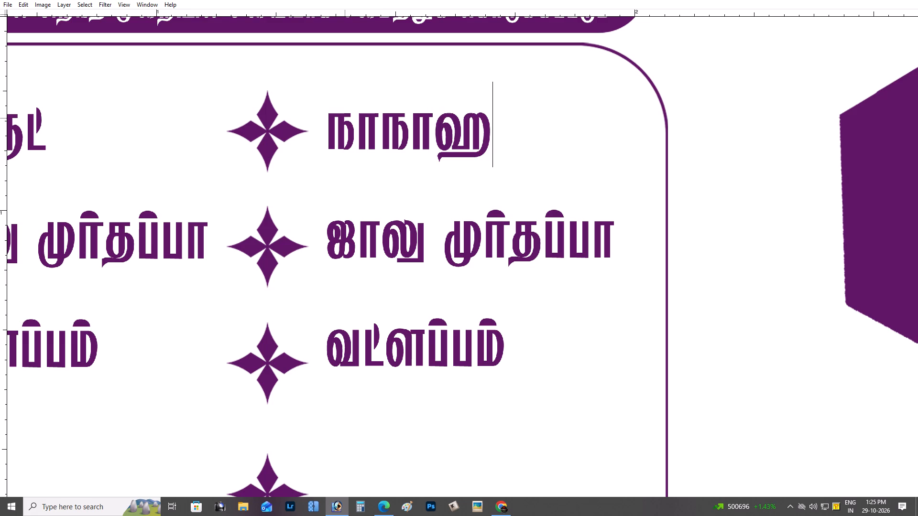
{"action": "type", "text": "j;jh"}
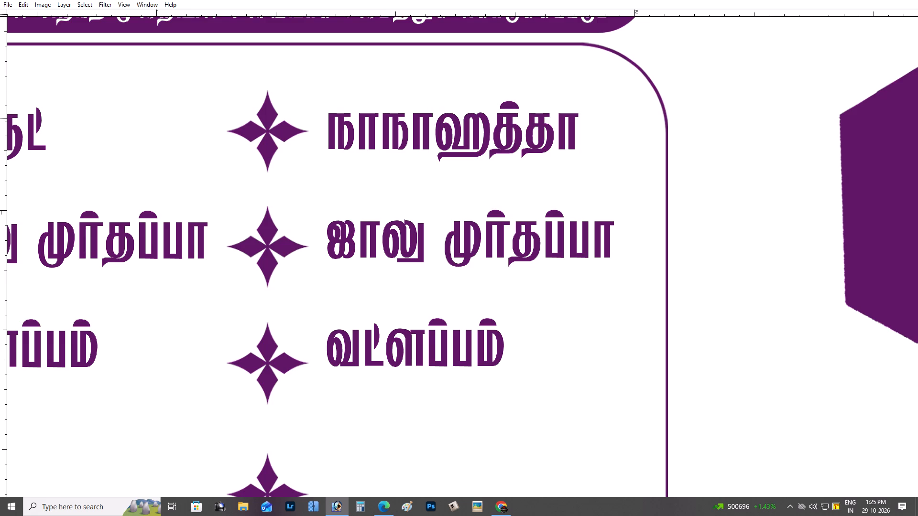
{"action": "key", "text": "ctrl+Return"}
Replace "ஜாலு முர்தப்பா" in the second column with "சுருள் பனியாரம்", keeping it on its own line.
{"action": "double_click", "coordinate": [354, 238]}
{"action": "left_click_drag", "start_coordinate": [354, 238], "coordinate": [356, 250]}
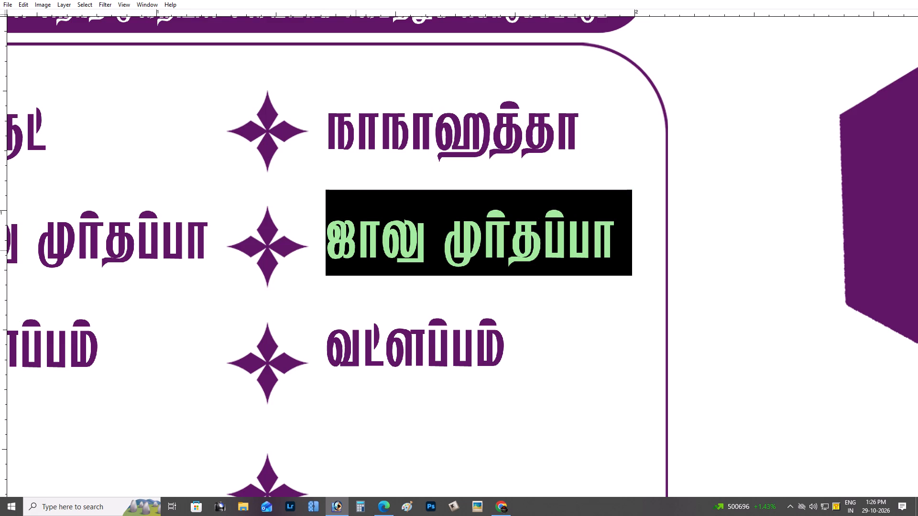
{"action": "key", "text": "shift+r"}
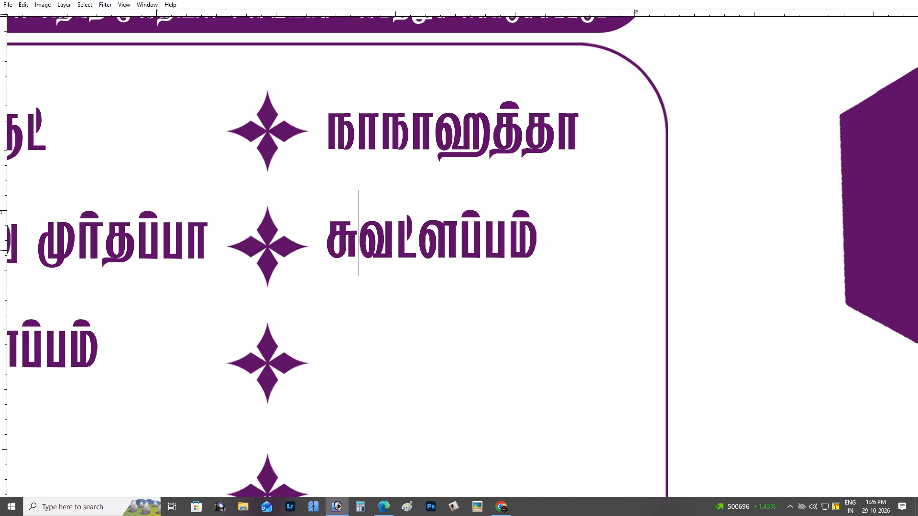
{"action": "key", "text": "shift+Return"}
{"action": "left_click", "coordinate": [356, 250]}
{"action": "type", "text": "Us;"}
{"action": "key", "text": "space"}
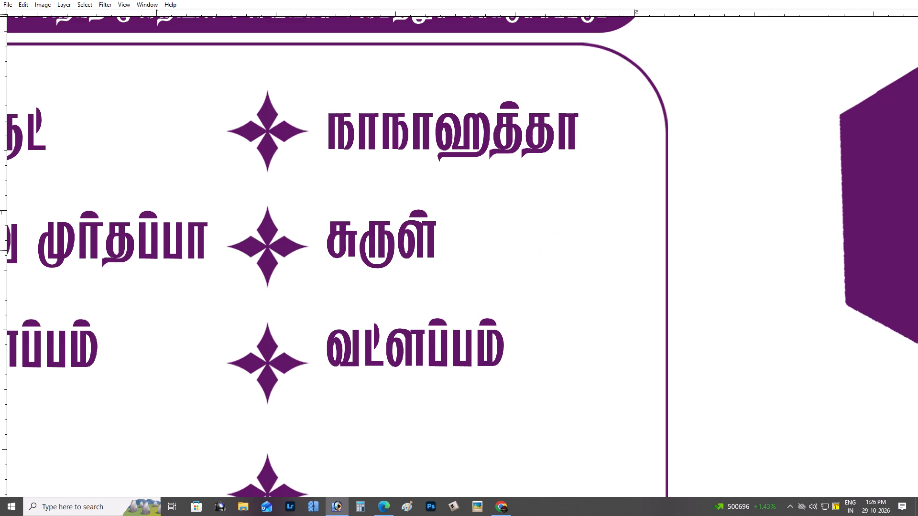
{"action": "key", "text": "f"}
{"action": "key", "text": "BackSpace"}
{"action": "key", "text": "g"}
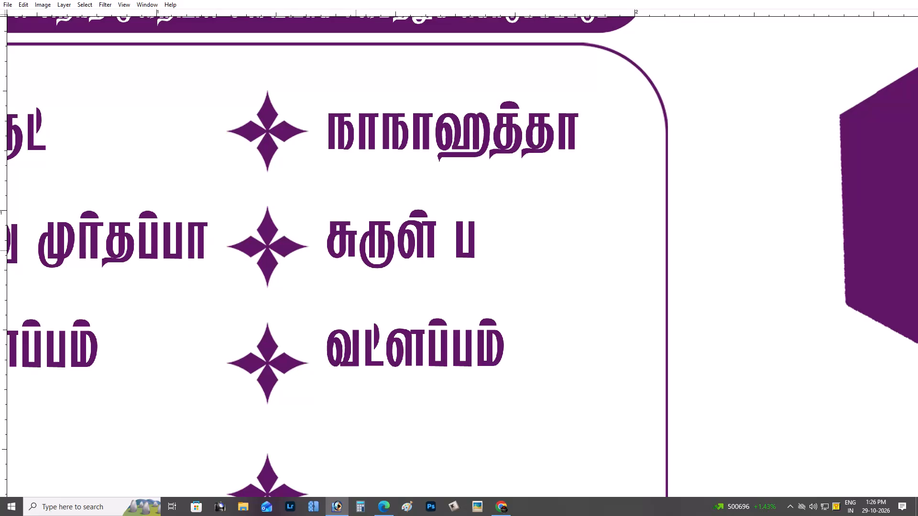
{"action": "key", "text": "d"}
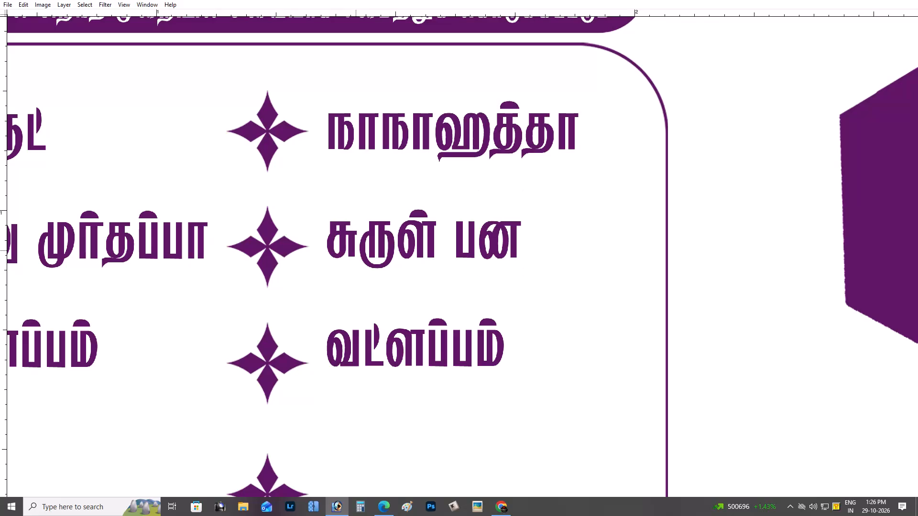
{"action": "type", "text": "pa"}
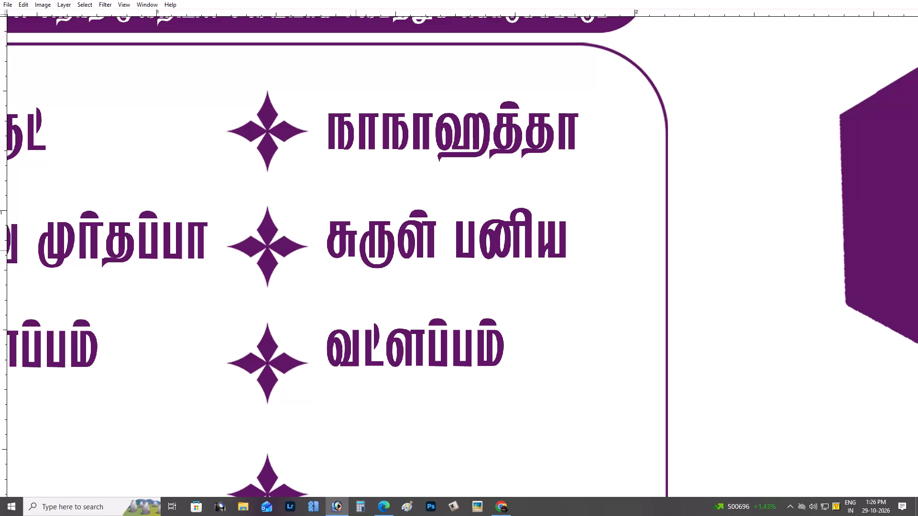
{"action": "type", "text": "huk;"}
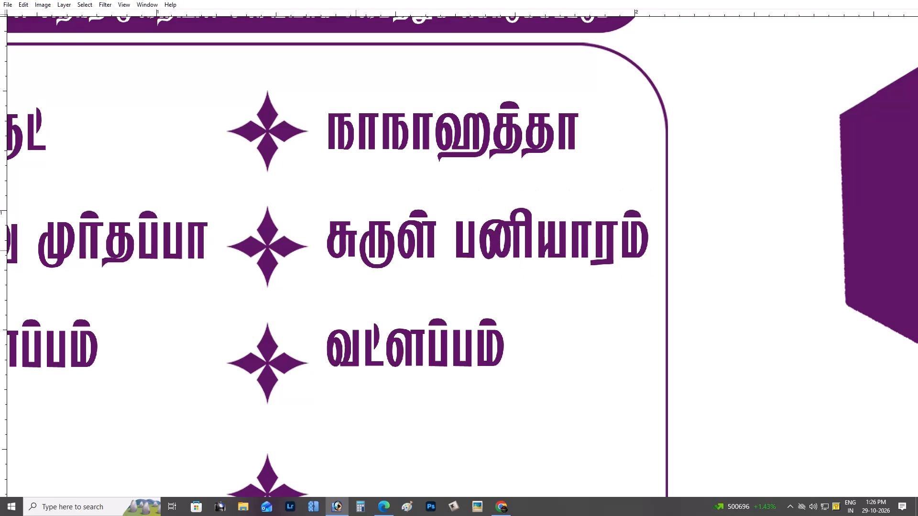
{"action": "key", "text": "ctrl+Return"}
Correct the spelling of the second column's first item to "நானாஹத்தா".
{"action": "left_click_drag", "start_coordinate": [386, 136], "coordinate": [424, 139]}
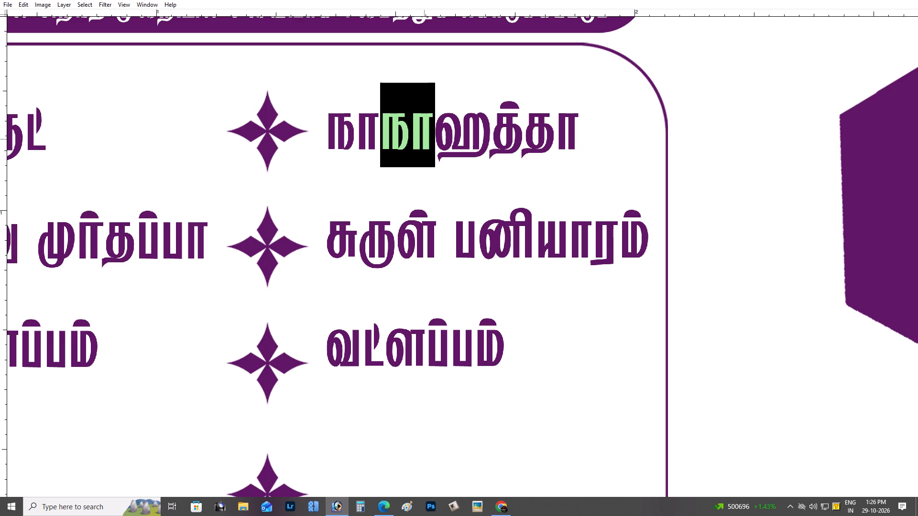
{"action": "key", "text": "s"}
{"action": "key", "text": "BackSpace"}
{"action": "key", "text": "d"}
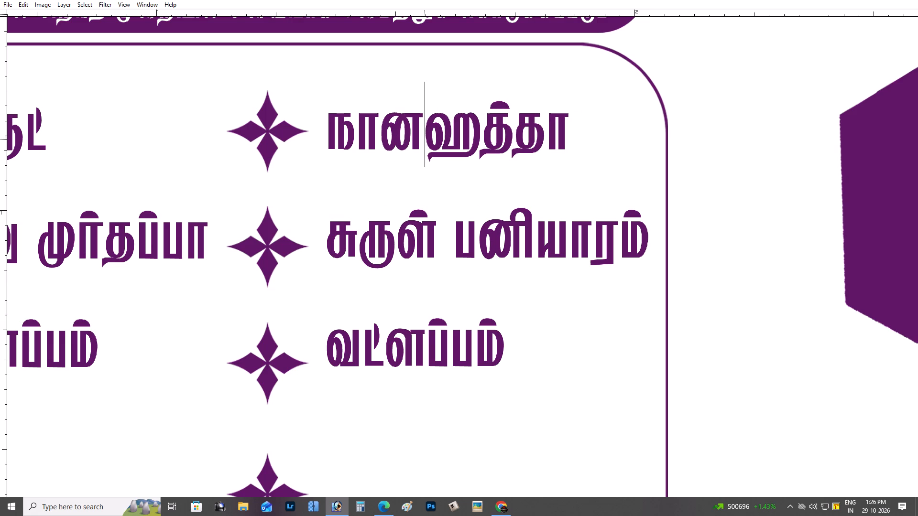
{"action": "key", "text": "ctrl+Return"}
{"action": "scroll", "coordinate": [424, 139], "scroll_direction": "down", "scroll_amount": 3}
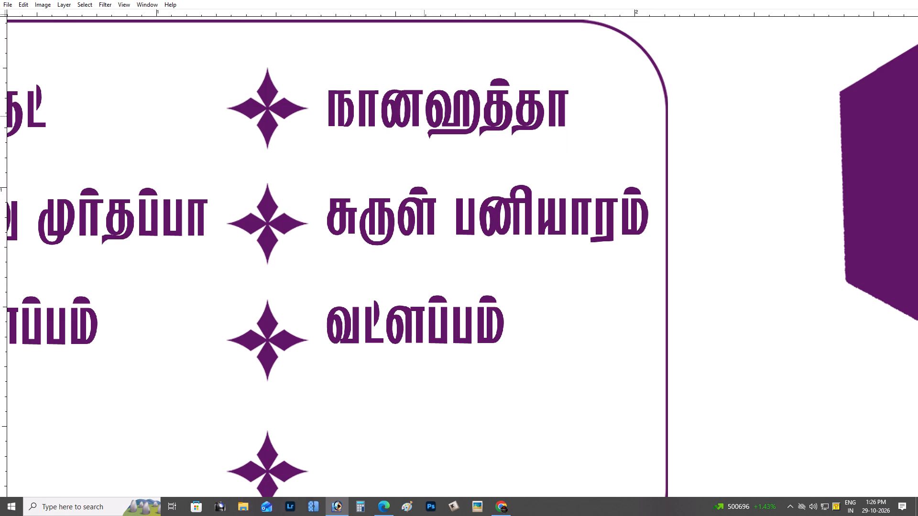
{"action": "left_click", "coordinate": [422, 132]}
{"action": "key", "text": "g"}
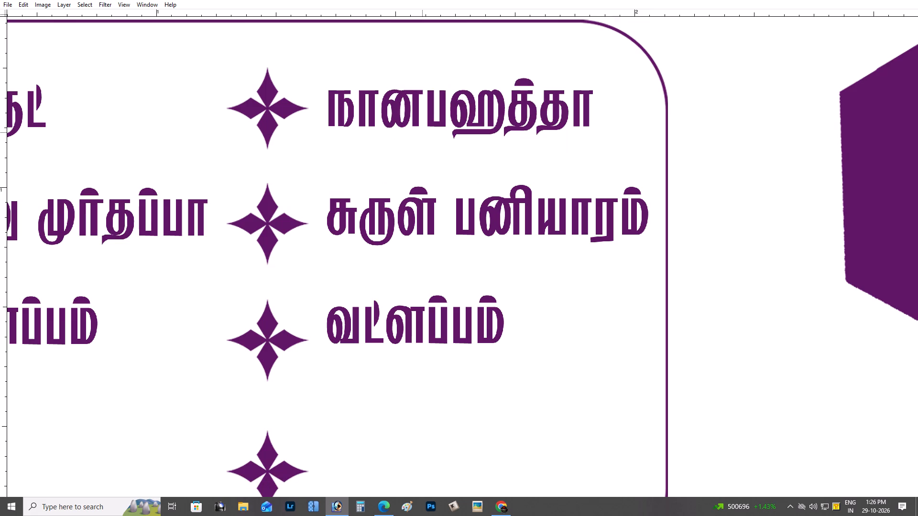
{"action": "key", "text": "BackSpace"}
{"action": "key", "text": "h"}
{"action": "key", "text": "ctrl+Return"}
Replace "வட்ளப்பம்" in the second column with "குக்கிங் தீன்" and add an empty line below it.
{"action": "scroll", "coordinate": [422, 132], "scroll_direction": "down", "scroll_amount": 1}
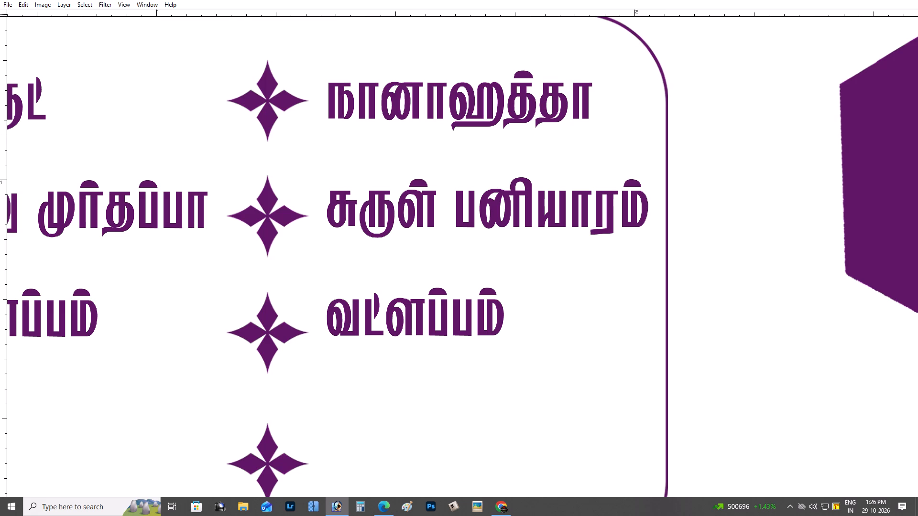
{"action": "scroll", "coordinate": [404, 271], "scroll_direction": "down", "scroll_amount": 1}
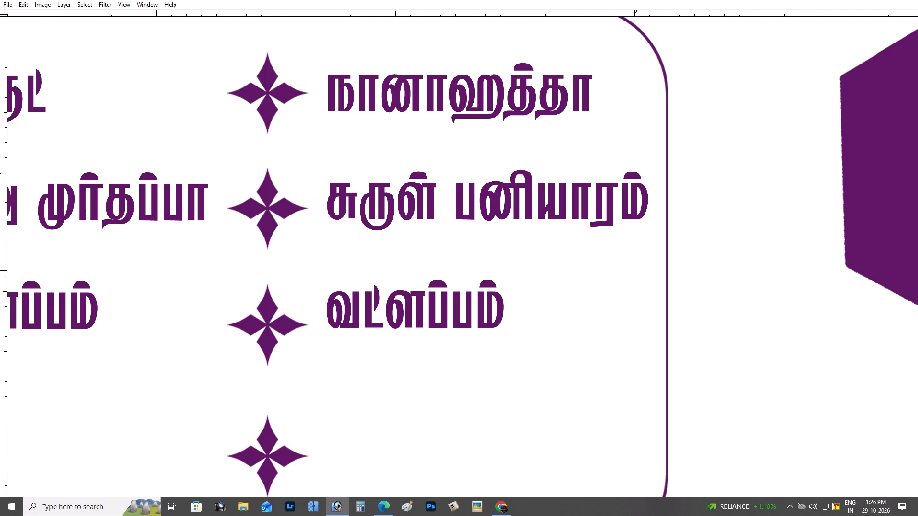
{"action": "scroll", "coordinate": [404, 270], "scroll_direction": "down", "scroll_amount": 1}
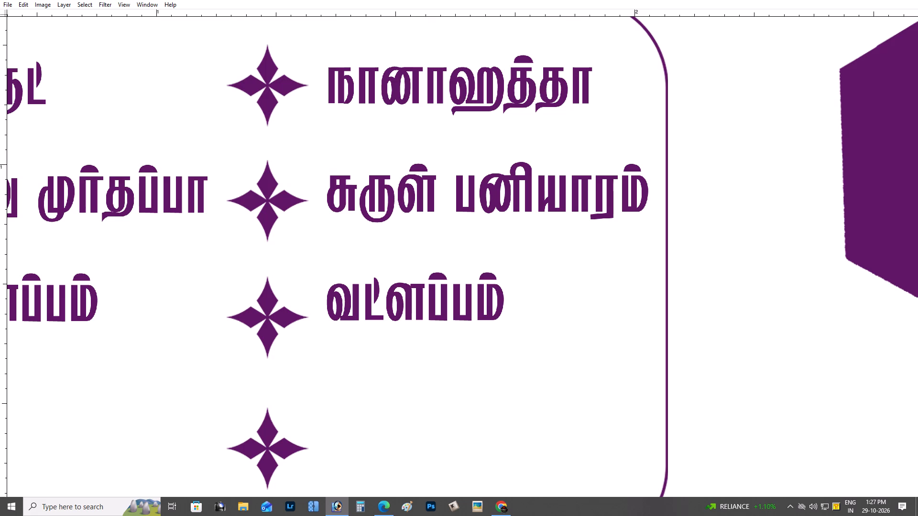
{"action": "double_click", "coordinate": [417, 292]}
{"action": "key", "text": "f"}
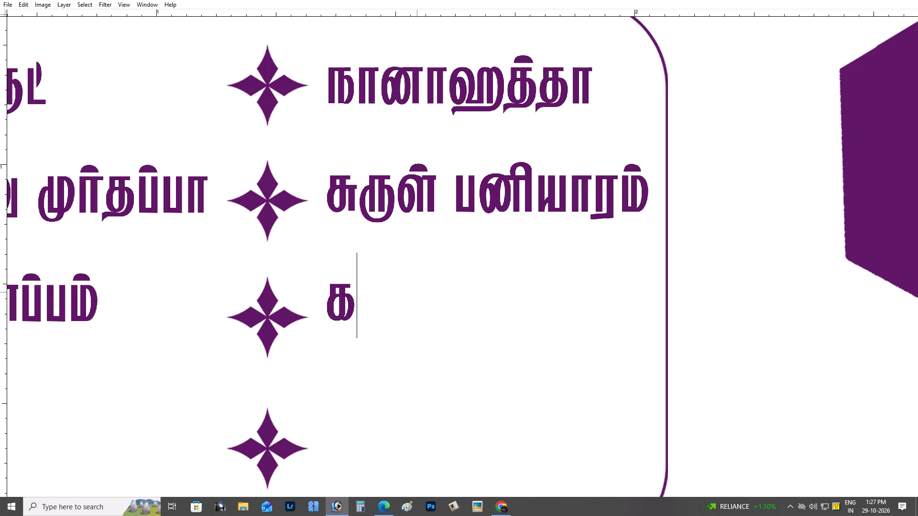
{"action": "key", "text": "BackSpace"}
{"action": "key", "text": "shift+f"}
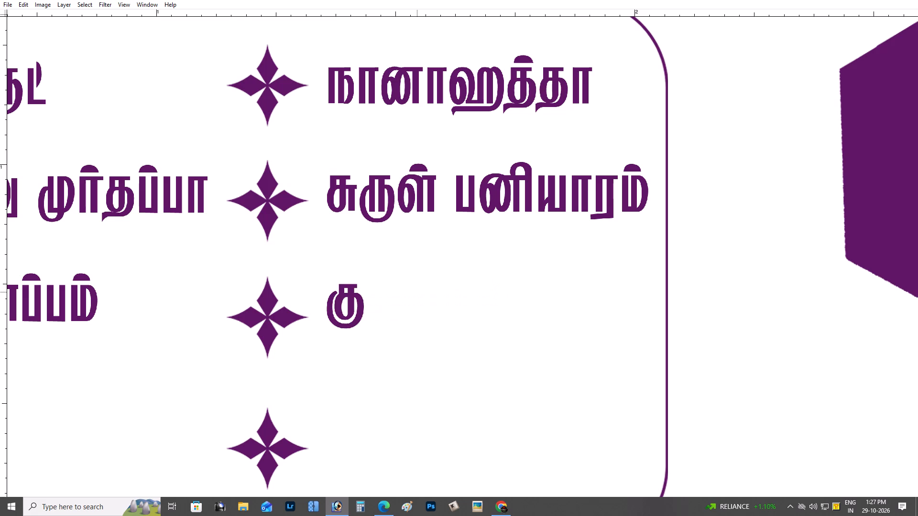
{"action": "type", "text": "f;fp"}
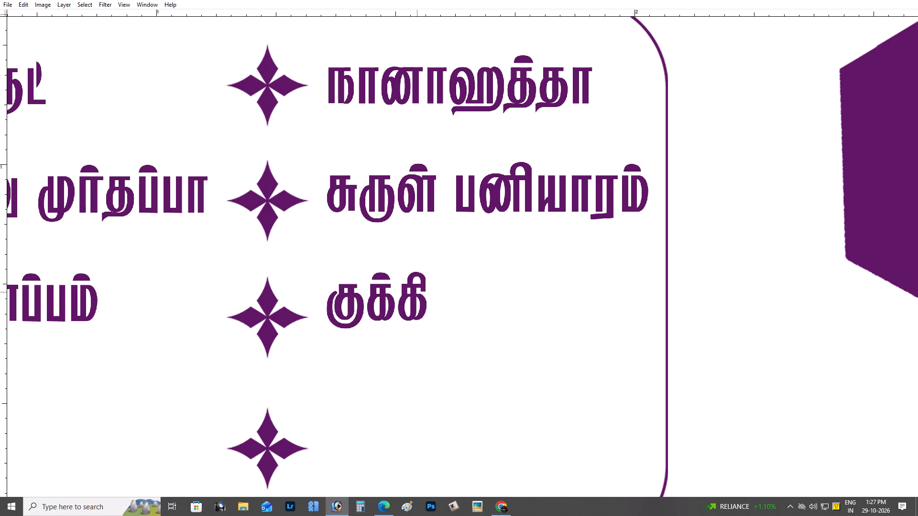
{"action": "key", "text": "slash"}
{"action": "key", "text": "BackSpace"}
{"action": "key", "text": "period"}
{"action": "key", "text": "BackSpace"}
{"action": "key", "text": "apostrophe"}
{"action": "key", "text": "BackSpace"}
{"action": "type", "text": "'; jP"}
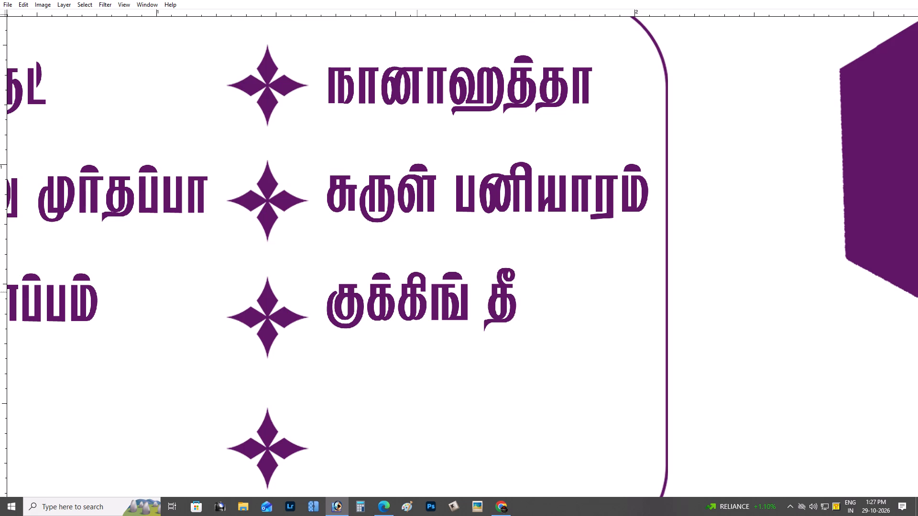
{"action": "type", "text": "d;"}
{"action": "key", "text": "Return"}
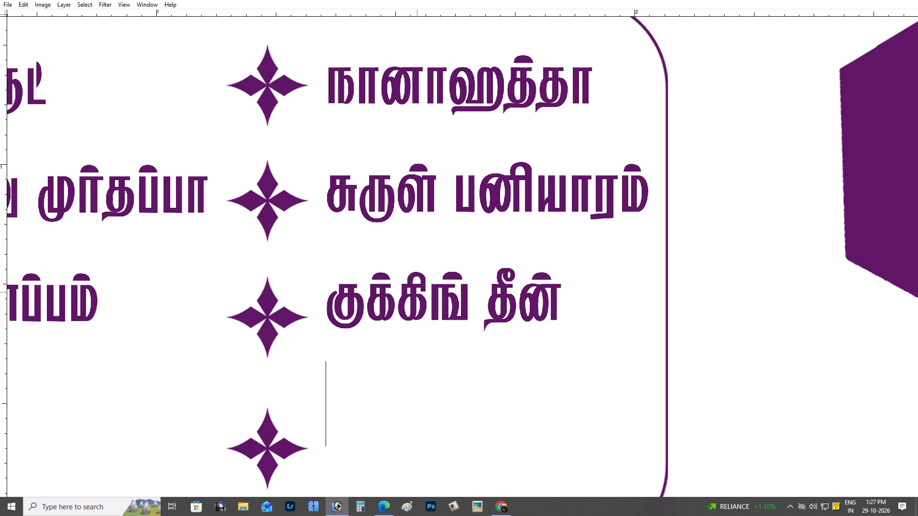
{"action": "scroll", "coordinate": [417, 292], "scroll_direction": "down", "scroll_amount": 4}
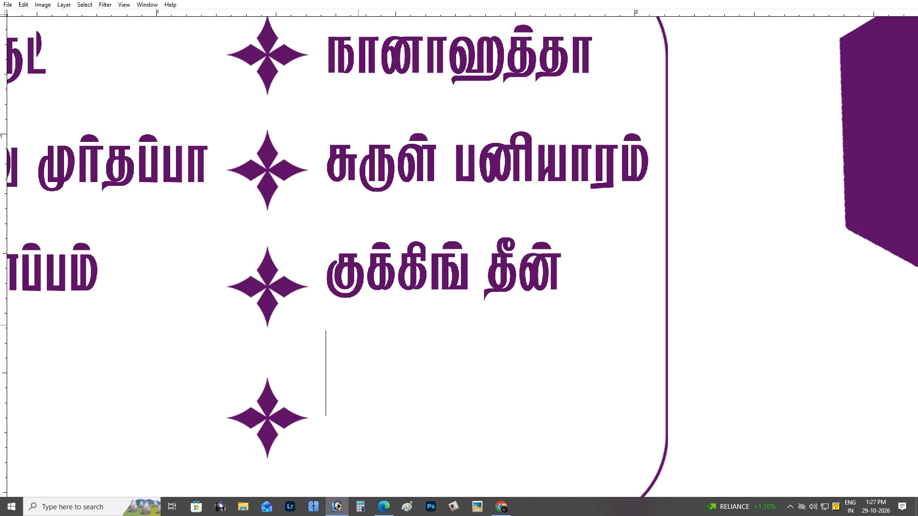
{"action": "scroll", "coordinate": [358, 325], "scroll_direction": "down", "scroll_amount": 1}
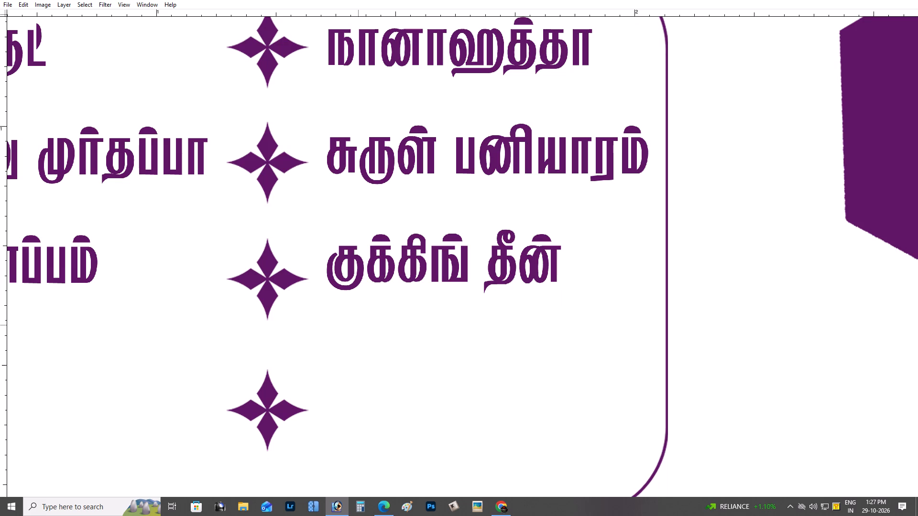
{"action": "key", "text": "ctrl+Return"}
Turn off the Tamil Typewriter keyboard, switch to Chrome, and translate "browny" from English to Tamil, clearing the entry when done.
{"action": "left_click", "coordinate": [840, 511]}
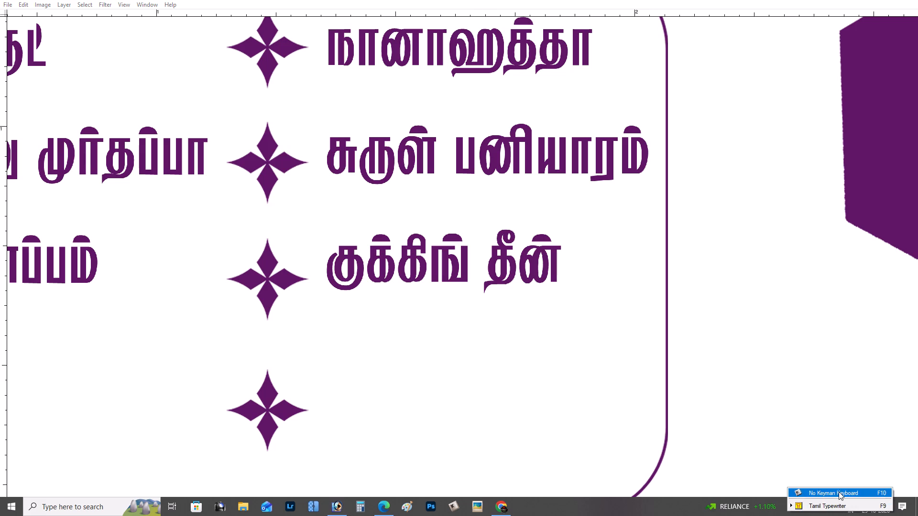
{"action": "left_click", "coordinate": [839, 490]}
{"action": "key", "text": "v"}
{"action": "scroll", "coordinate": [470, 258], "scroll_direction": "down", "scroll_amount": 1}
{"action": "scroll", "coordinate": [470, 258], "scroll_direction": "up", "scroll_amount": 1}
{"action": "scroll", "coordinate": [470, 258], "scroll_direction": "down", "scroll_amount": 1}
{"action": "key", "text": "alt+Tab"}
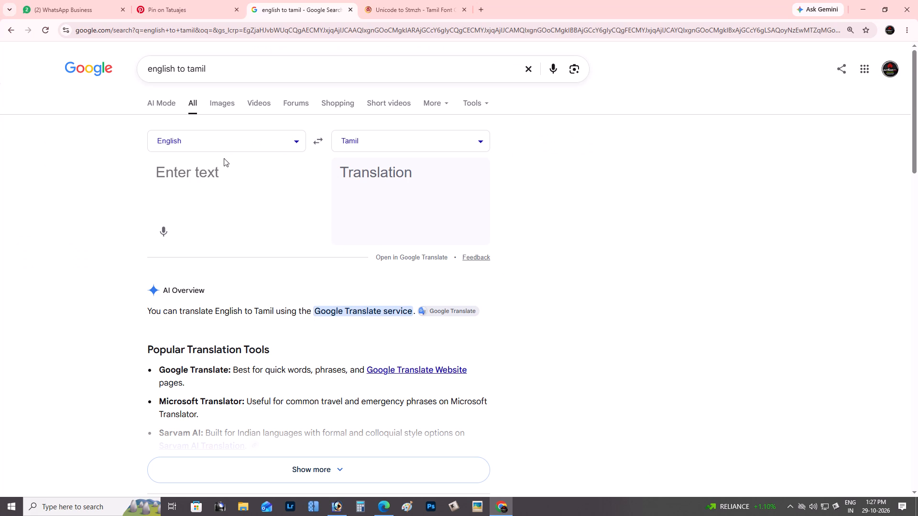
{"action": "left_click", "coordinate": [220, 166]}
{"action": "type", "text": "broe"}
{"action": "key", "text": "BackSpace"}
{"action": "type", "text": "wny"}
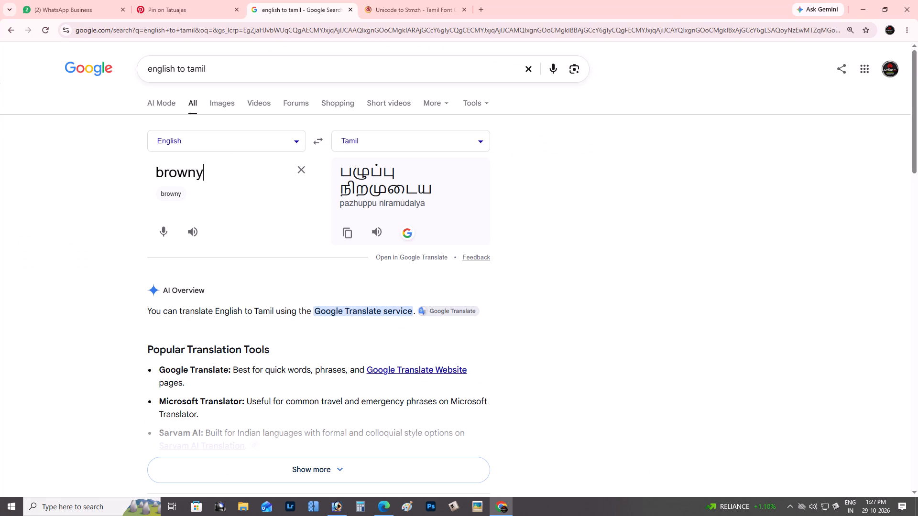
{"action": "key", "text": "BackSpace"}
{"action": "key", "text": "w"}
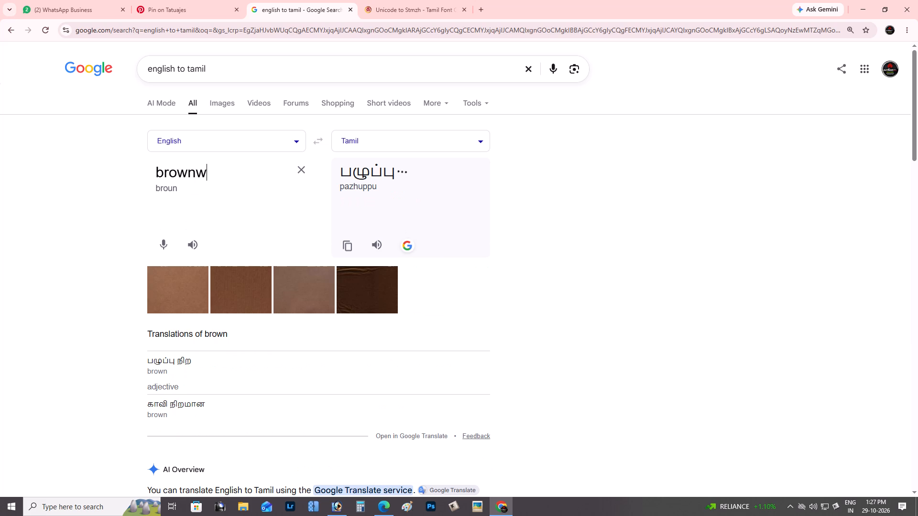
{"action": "key", "text": "BackSpace"}
{"action": "key", "text": "BackSpace"}
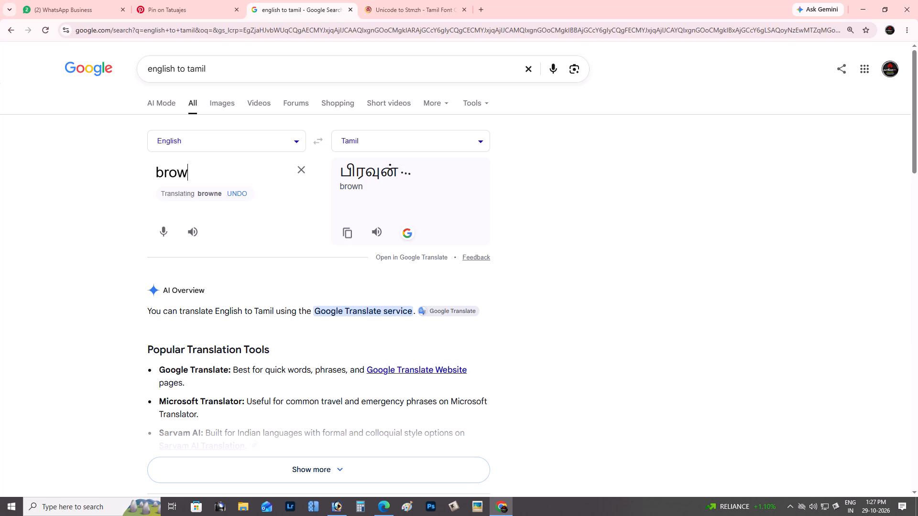
{"action": "key", "text": "BackSpace"}
{"action": "key", "text": "BackSpace"}
{"action": "key", "text": "BackSpace"}
{"action": "key", "text": "BackSpace"}
{"action": "key", "text": "BackSpace"}
{"action": "key", "text": "BackSpace"}
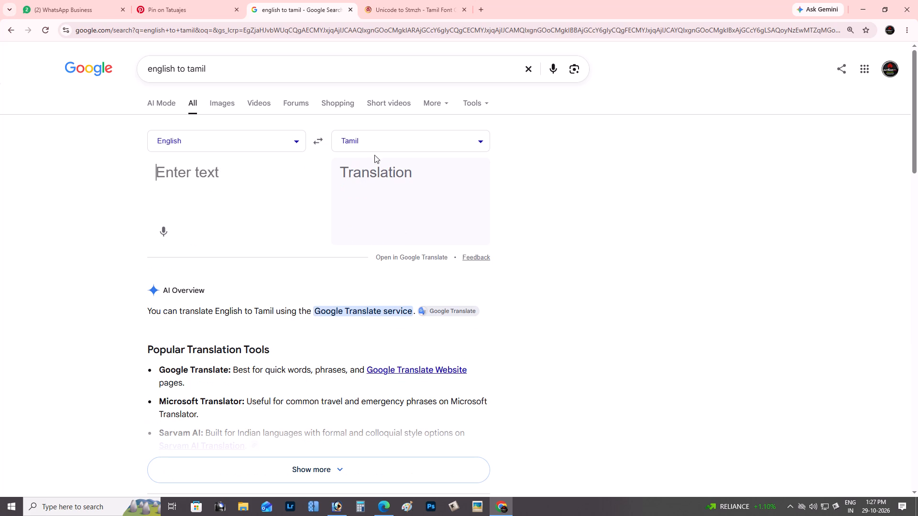
Search the web in a new tab for "brownie cake recipe in tamil" to check the Tamil spelling of brownie.
{"action": "left_click", "coordinate": [484, 6]}
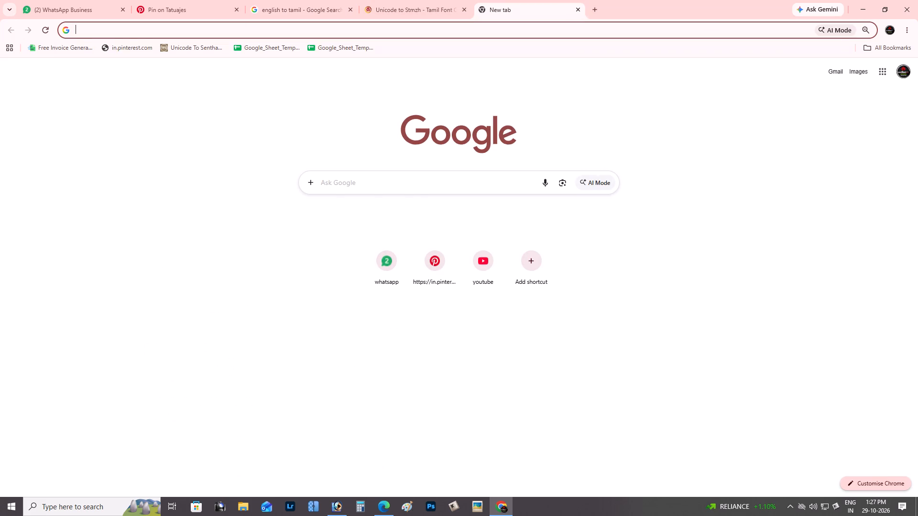
{"action": "left_click", "coordinate": [469, 29]}
{"action": "type", "text": "bro"}
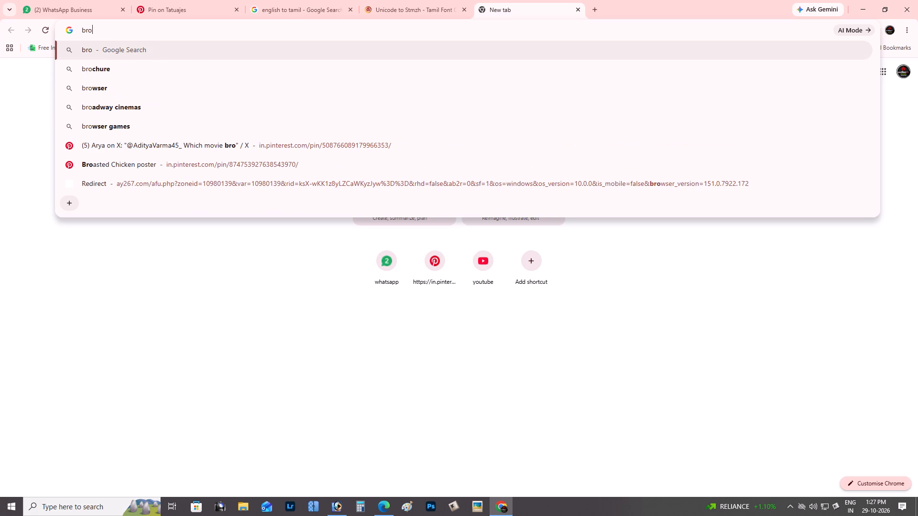
{"action": "key", "text": "w"}
{"action": "type", "text": "ney csk"}
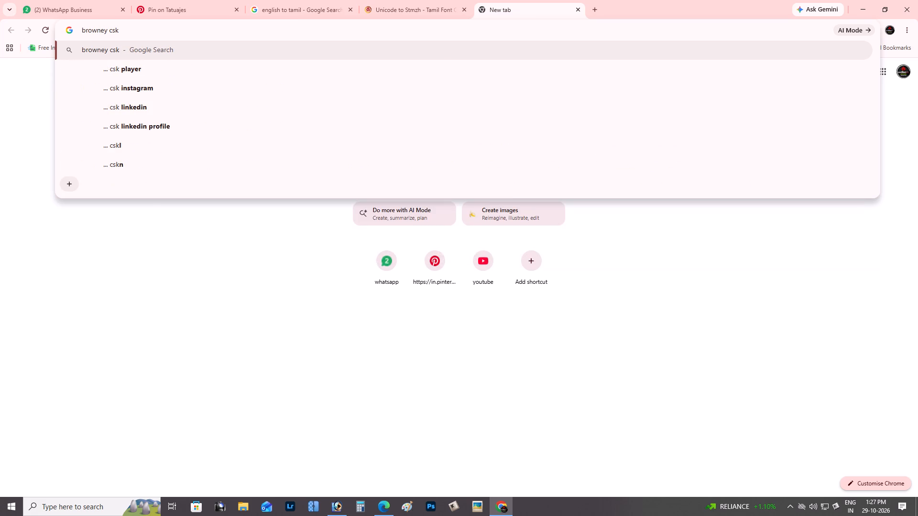
{"action": "key", "text": "BackSpace"}
{"action": "key", "text": "BackSpace"}
{"action": "type", "text": "ake"}
{"action": "key", "text": "space"}
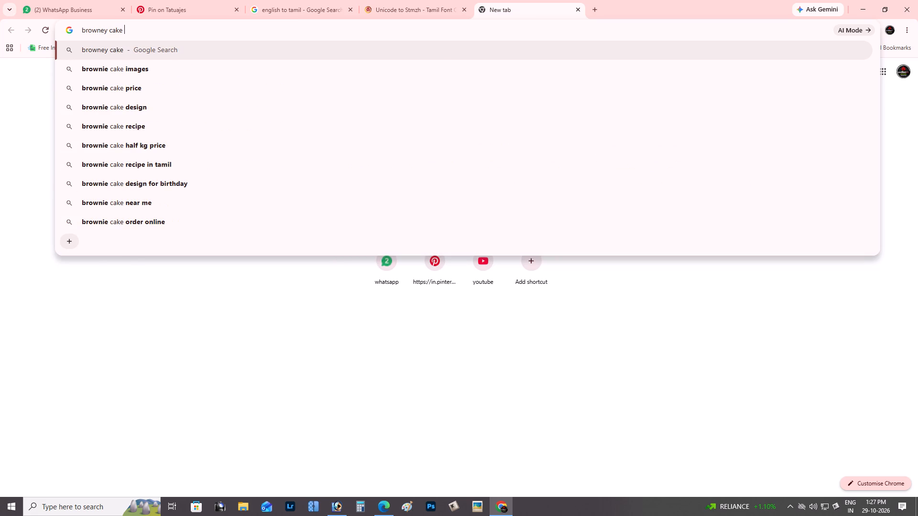
{"action": "type", "text": "tamil"}
{"action": "key", "text": "space"}
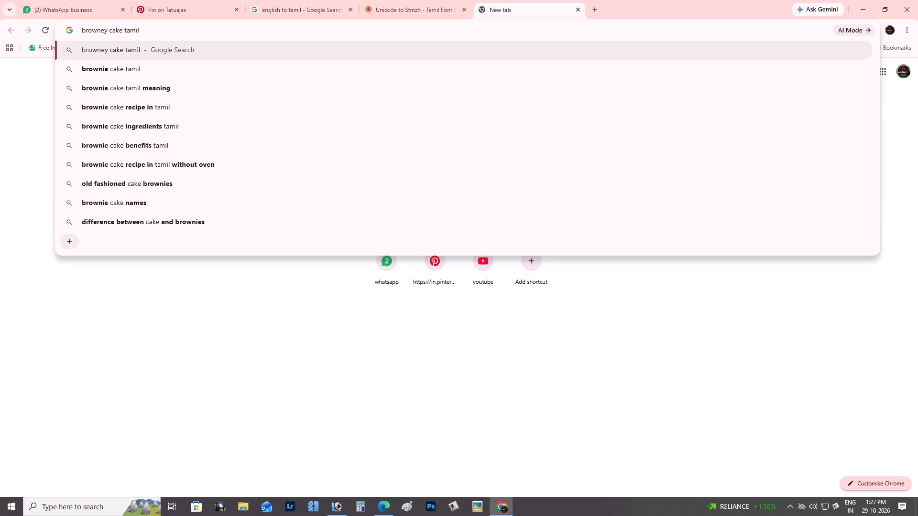
{"action": "left_click", "coordinate": [187, 107]}
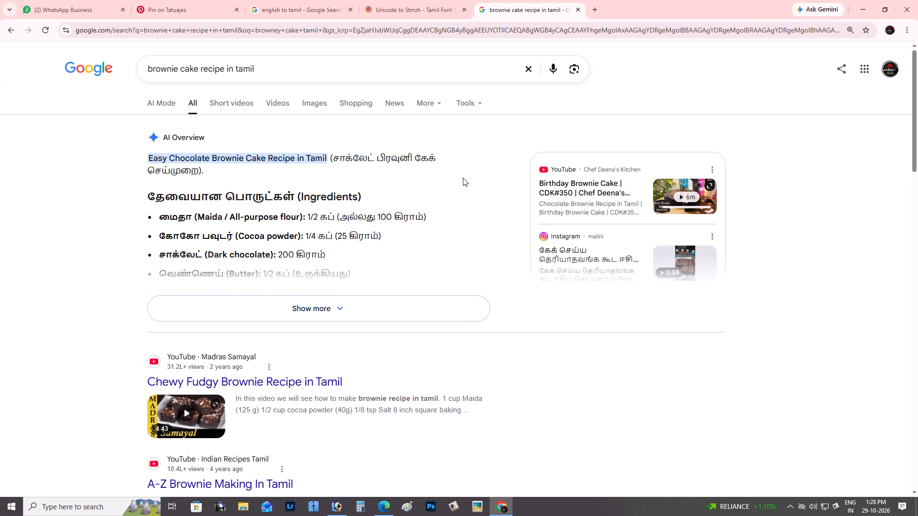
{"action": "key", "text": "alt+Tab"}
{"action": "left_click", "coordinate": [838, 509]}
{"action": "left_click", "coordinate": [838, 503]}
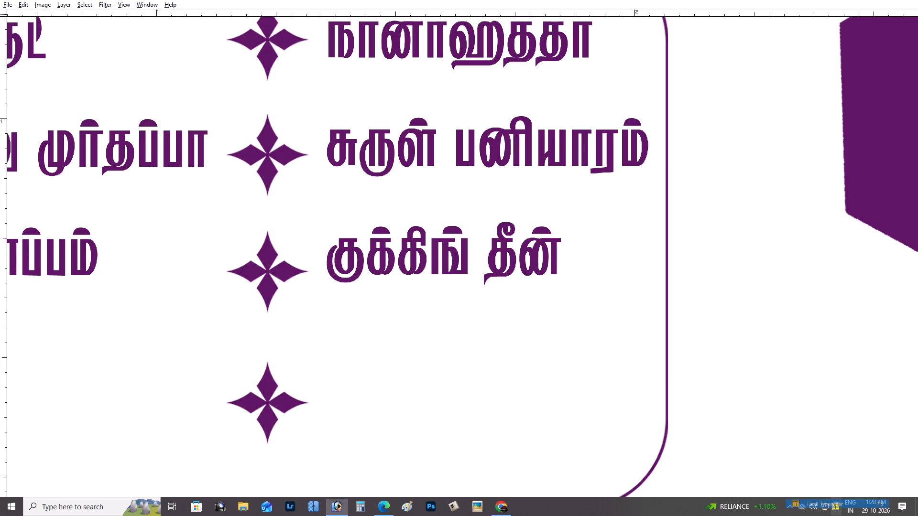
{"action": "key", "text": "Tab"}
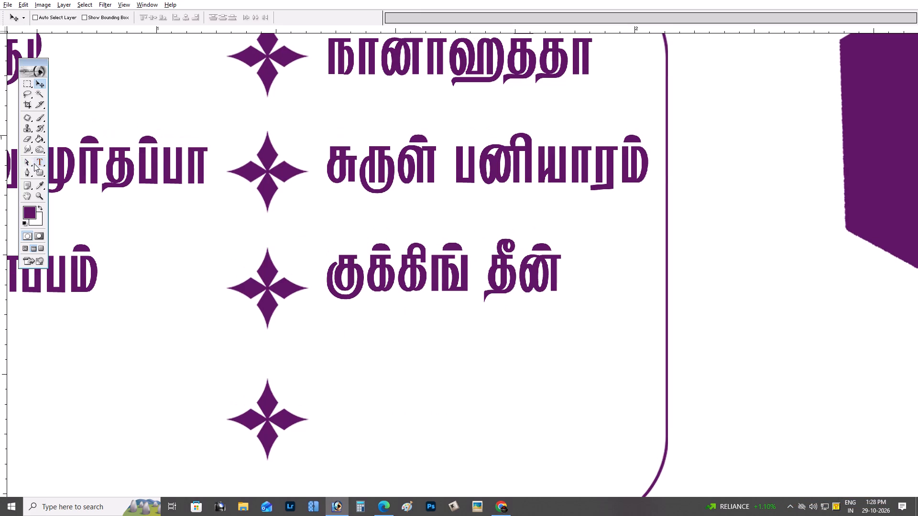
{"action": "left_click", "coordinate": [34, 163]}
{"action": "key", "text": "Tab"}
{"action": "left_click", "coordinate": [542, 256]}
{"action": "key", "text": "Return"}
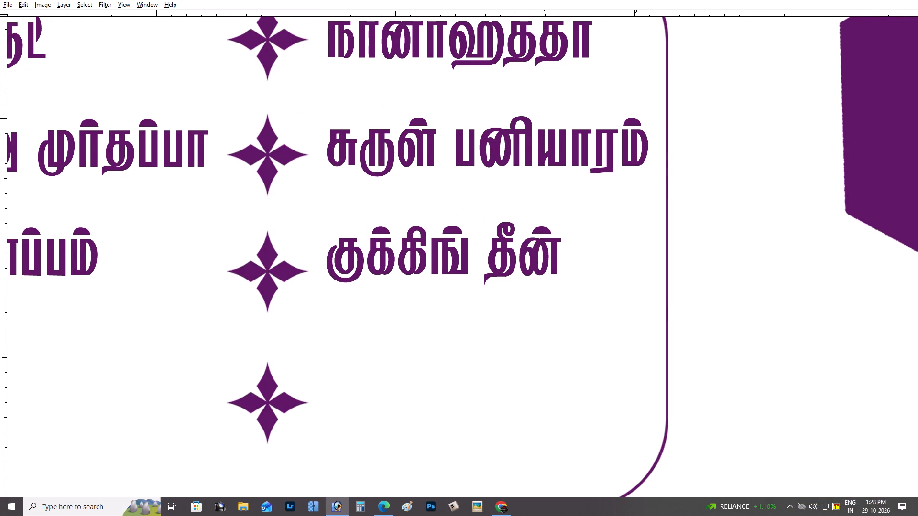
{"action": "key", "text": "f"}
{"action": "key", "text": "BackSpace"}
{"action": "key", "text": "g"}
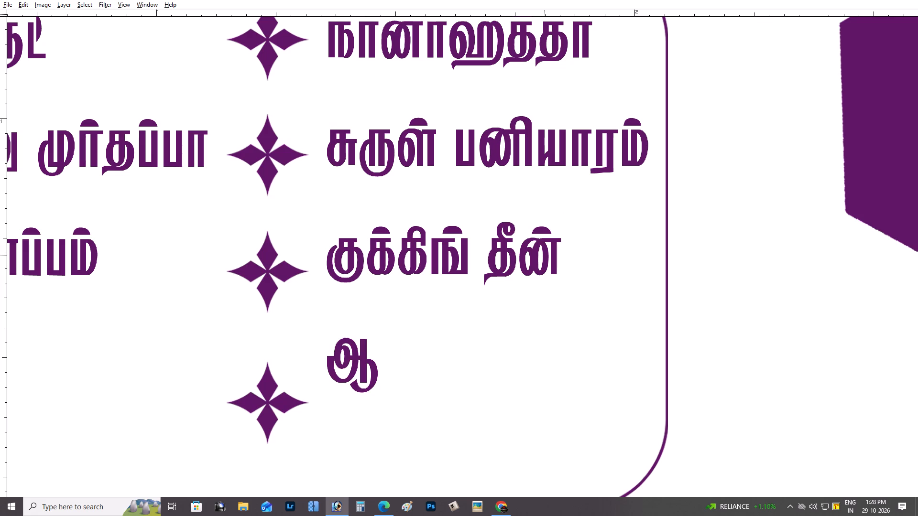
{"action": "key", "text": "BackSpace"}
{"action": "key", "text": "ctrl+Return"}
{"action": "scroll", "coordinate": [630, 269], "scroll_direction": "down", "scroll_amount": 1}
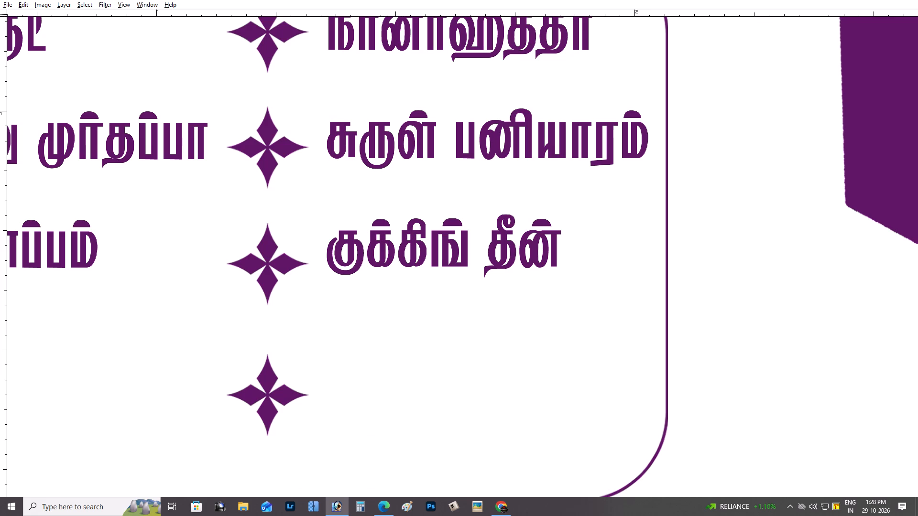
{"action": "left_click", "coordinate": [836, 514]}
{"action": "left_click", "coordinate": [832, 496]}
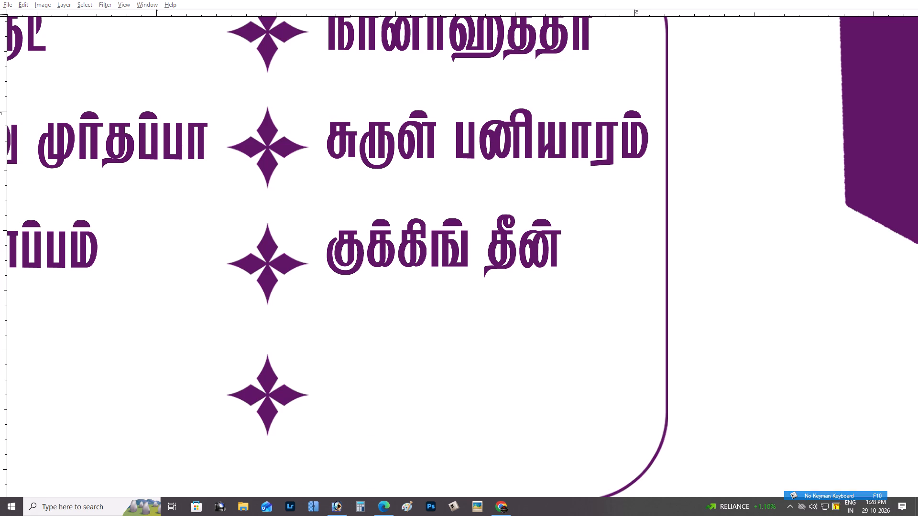
Switch to Chrome, translate "pravuni" from English to Tamil, and copy the Tamil word "பிரவுனி".
{"action": "key", "text": "alt+Tab"}
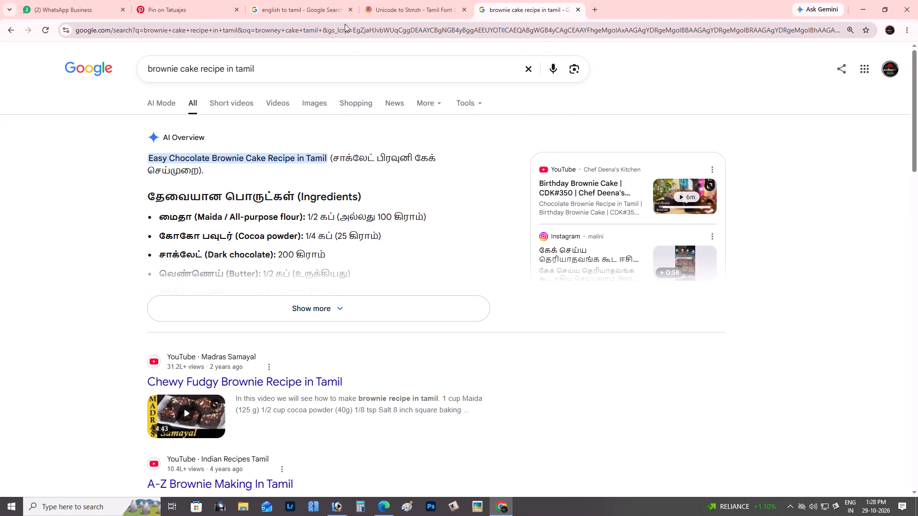
{"action": "left_click", "coordinate": [437, 3]}
{"action": "left_click", "coordinate": [321, 0]}
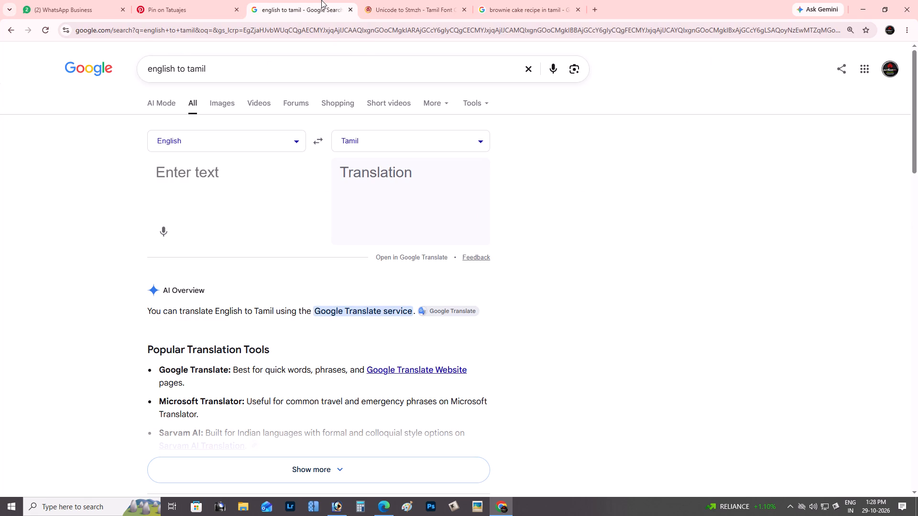
{"action": "type", "text": "pravu"}
{"action": "type", "text": "ne"}
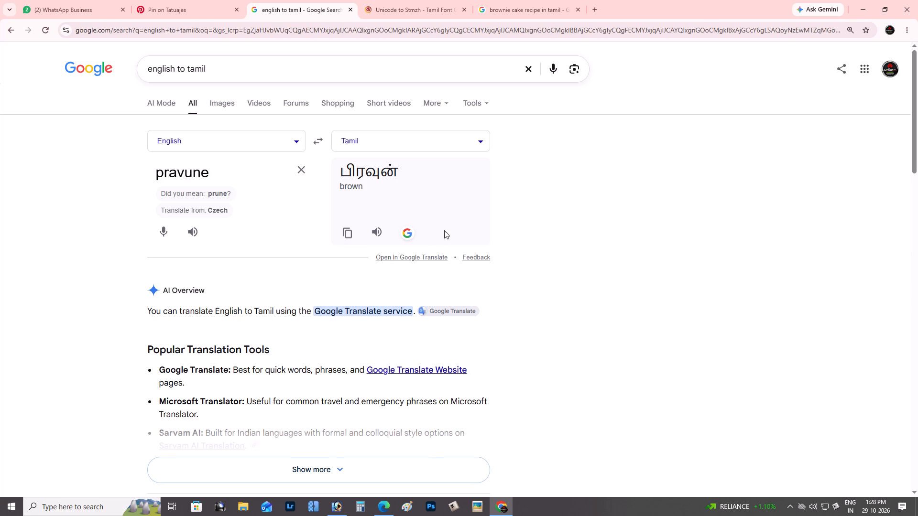
{"action": "key", "text": "BackSpace"}
{"action": "key", "text": "i"}
{"action": "double_click", "coordinate": [391, 174]}
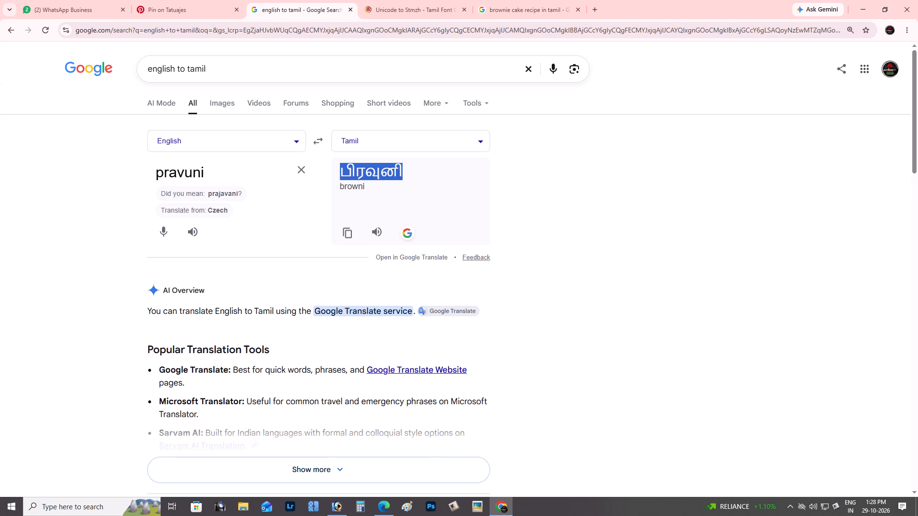
{"action": "right_click", "coordinate": [391, 174]}
{"action": "left_click", "coordinate": [419, 188]}
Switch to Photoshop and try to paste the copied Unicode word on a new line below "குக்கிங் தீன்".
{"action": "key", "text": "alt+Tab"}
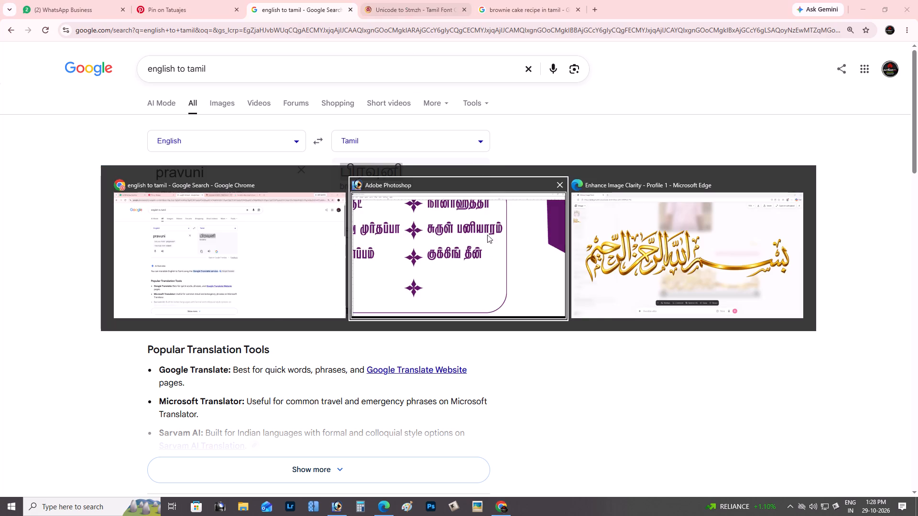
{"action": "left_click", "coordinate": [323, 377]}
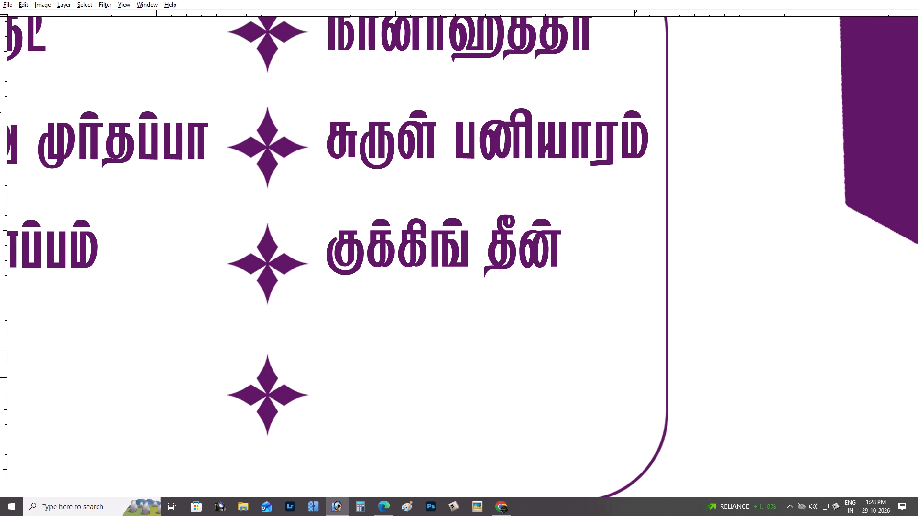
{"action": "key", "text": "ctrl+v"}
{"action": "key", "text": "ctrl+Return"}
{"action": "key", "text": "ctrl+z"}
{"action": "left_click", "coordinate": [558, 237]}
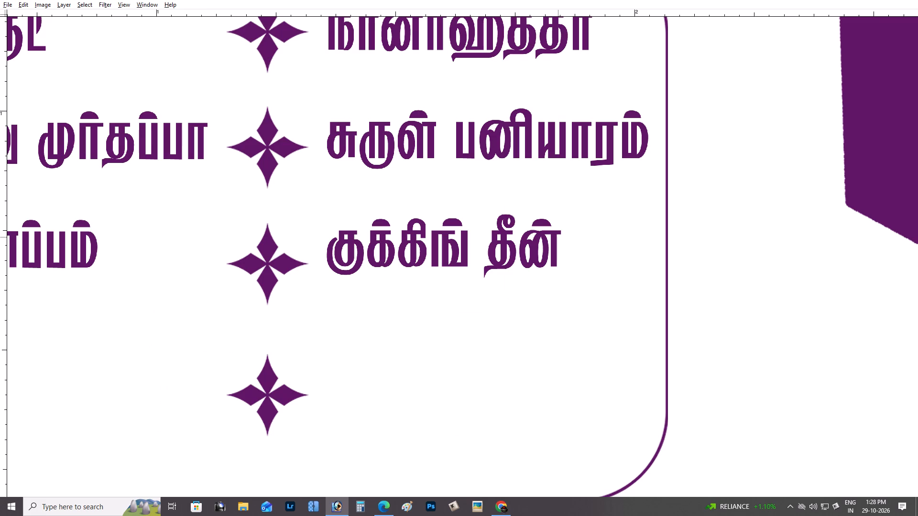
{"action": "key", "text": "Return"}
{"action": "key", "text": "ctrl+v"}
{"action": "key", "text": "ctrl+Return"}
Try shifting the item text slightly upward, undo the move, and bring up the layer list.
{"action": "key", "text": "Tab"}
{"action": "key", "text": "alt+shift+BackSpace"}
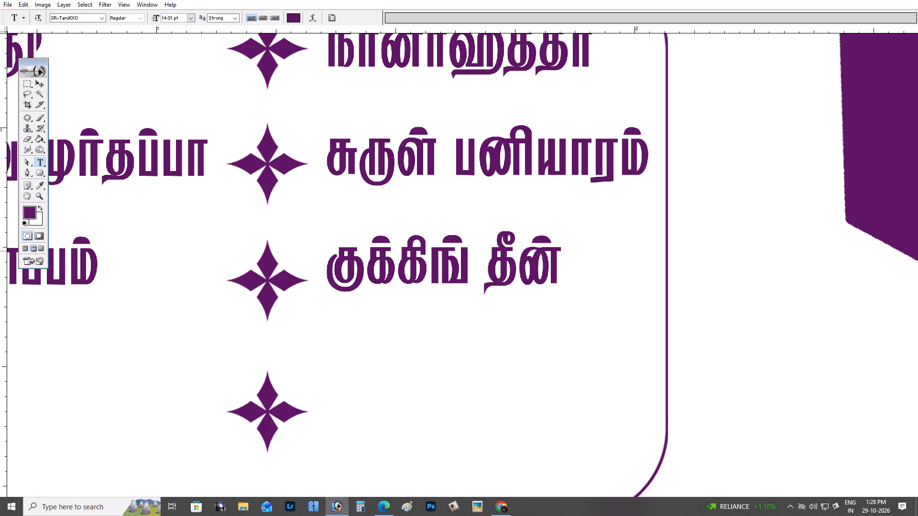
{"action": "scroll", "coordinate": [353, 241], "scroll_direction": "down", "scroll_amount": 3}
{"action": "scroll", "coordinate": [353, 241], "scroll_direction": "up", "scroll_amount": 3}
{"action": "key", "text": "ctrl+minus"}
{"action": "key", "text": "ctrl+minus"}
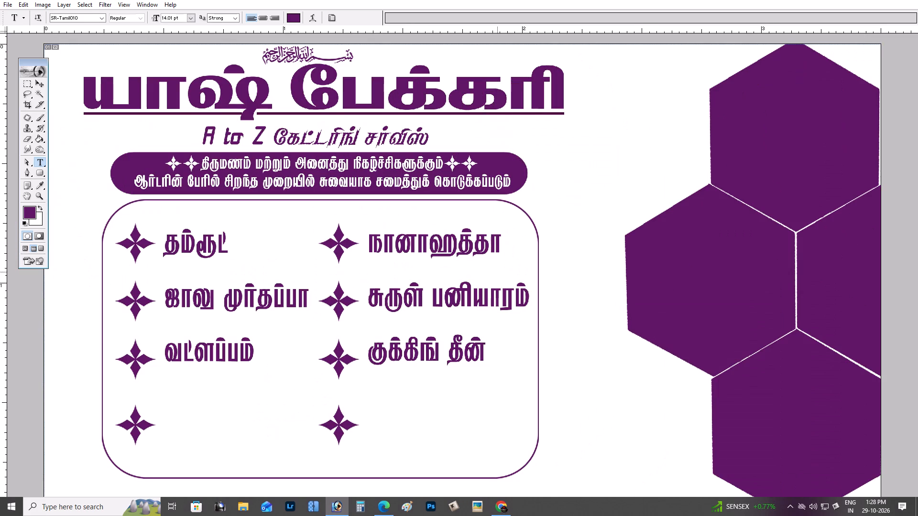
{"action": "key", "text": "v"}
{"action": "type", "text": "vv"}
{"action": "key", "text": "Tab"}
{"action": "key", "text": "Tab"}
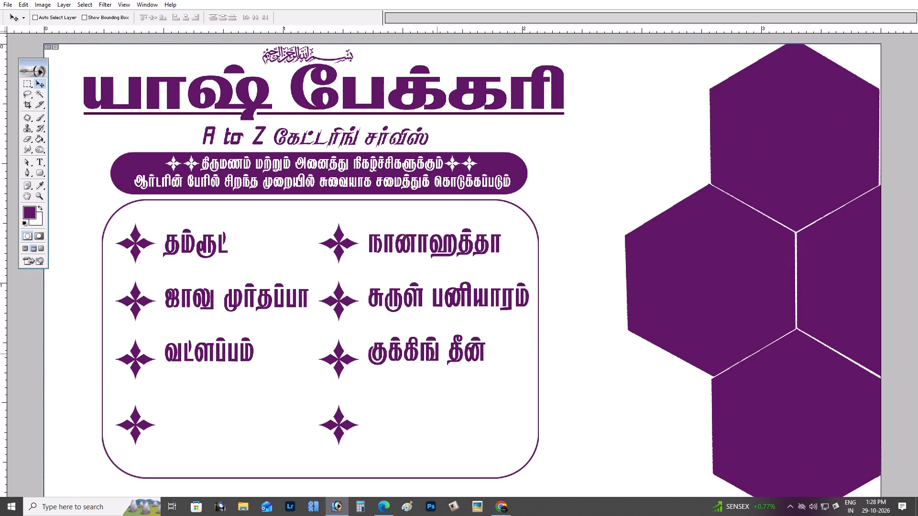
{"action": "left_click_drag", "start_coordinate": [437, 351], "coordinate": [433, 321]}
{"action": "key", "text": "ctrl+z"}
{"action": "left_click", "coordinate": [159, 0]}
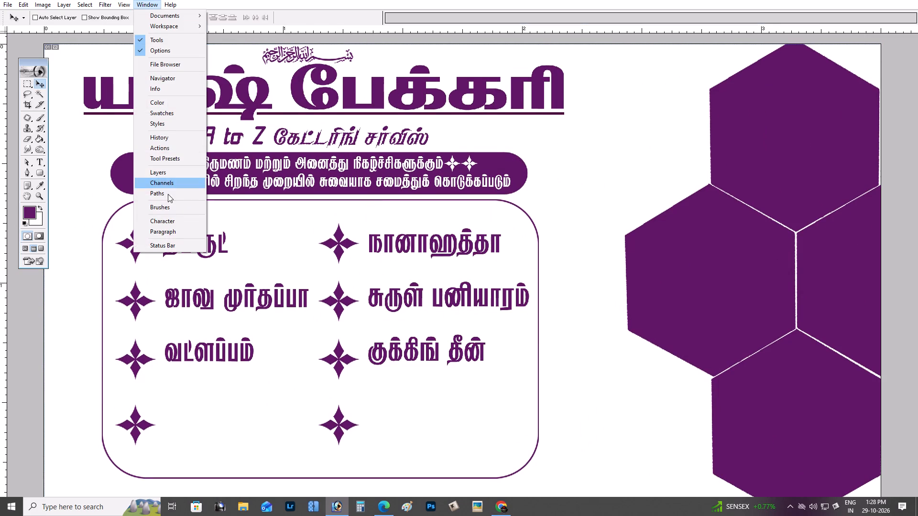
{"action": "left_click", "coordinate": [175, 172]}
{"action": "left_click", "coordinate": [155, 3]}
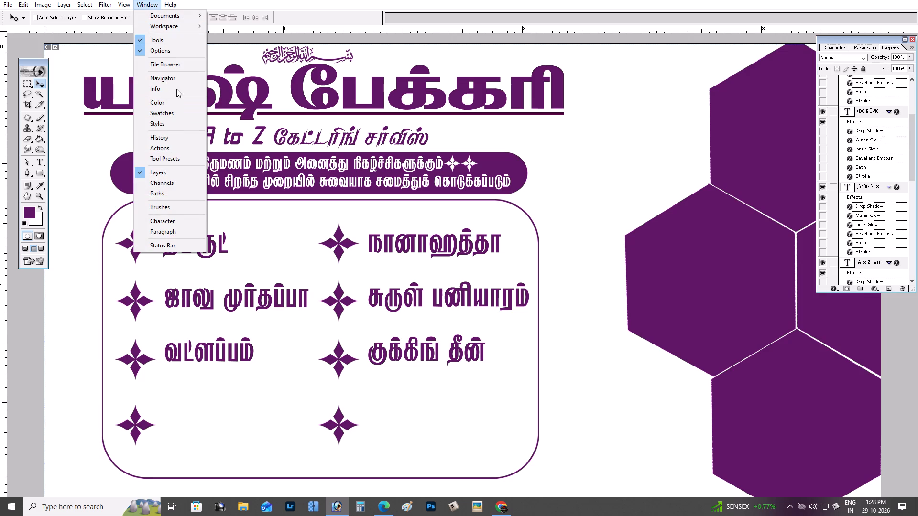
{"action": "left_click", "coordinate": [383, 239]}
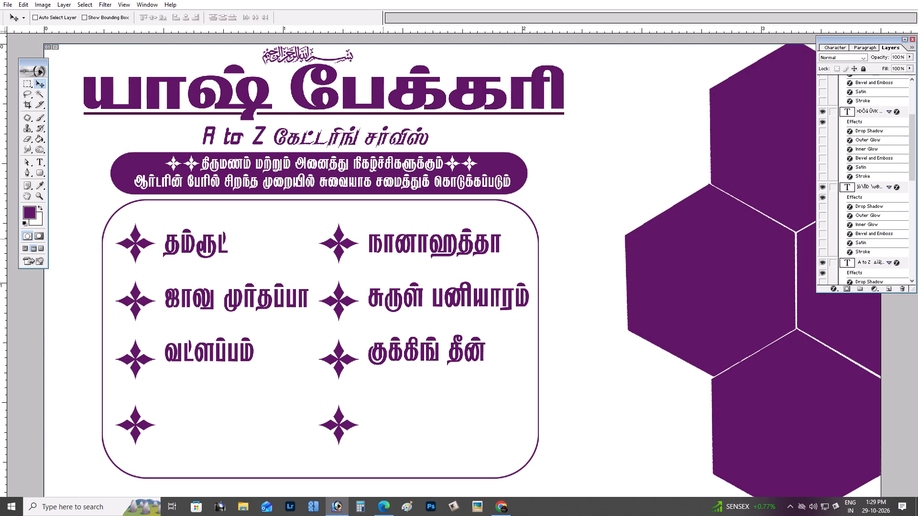
Delete the blank characters and empty lines after "குக்கிங் தீன்" in the second column's text.
{"action": "key", "text": "Tab"}
{"action": "key", "text": "ctrl+plus"}
{"action": "key", "text": "ctrl+plus"}
{"action": "key", "text": "space"}
{"action": "key", "text": "space"}
{"action": "key", "text": "space"}
{"action": "left_click_drag", "start_coordinate": [427, 332], "coordinate": [391, 157]}
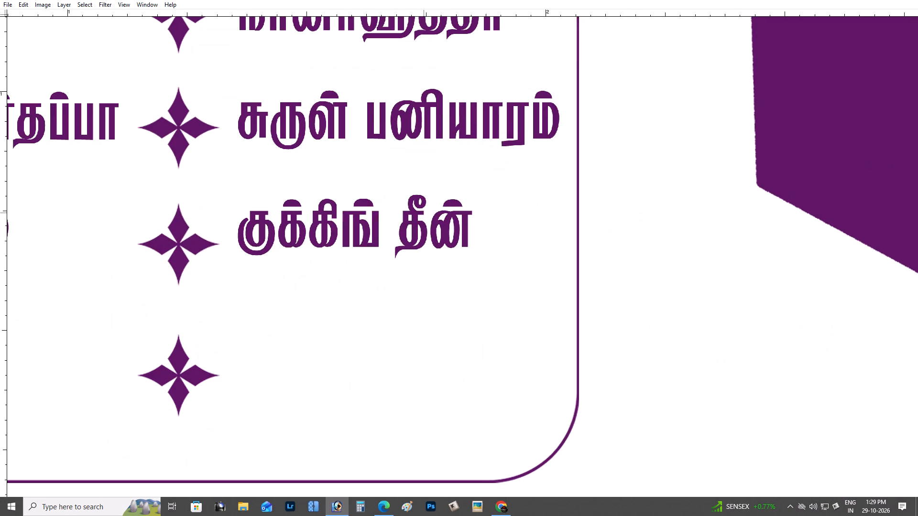
{"action": "key", "text": "t"}
{"action": "left_click_drag", "start_coordinate": [477, 227], "coordinate": [647, 445]}
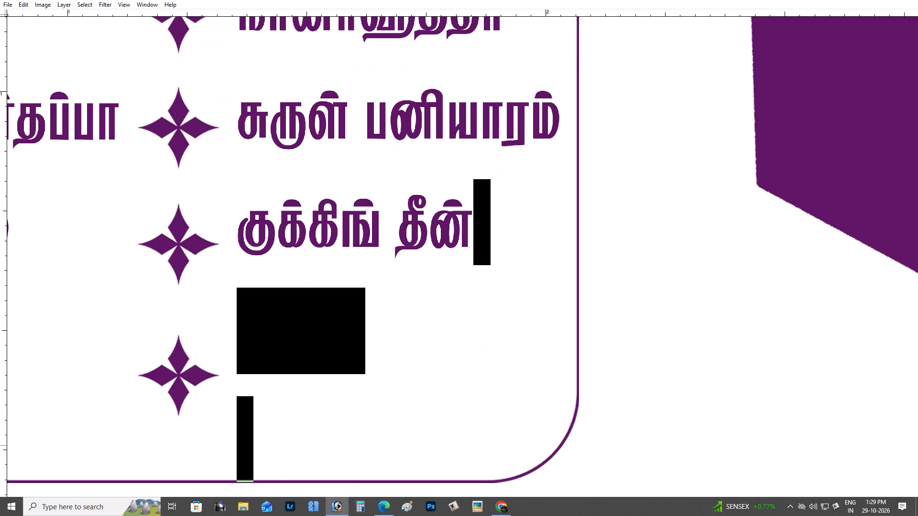
{"action": "left_click_drag", "start_coordinate": [647, 445], "coordinate": [653, 445]}
{"action": "key", "text": "ctrl+t"}
{"action": "key", "text": "ctrl+Return"}
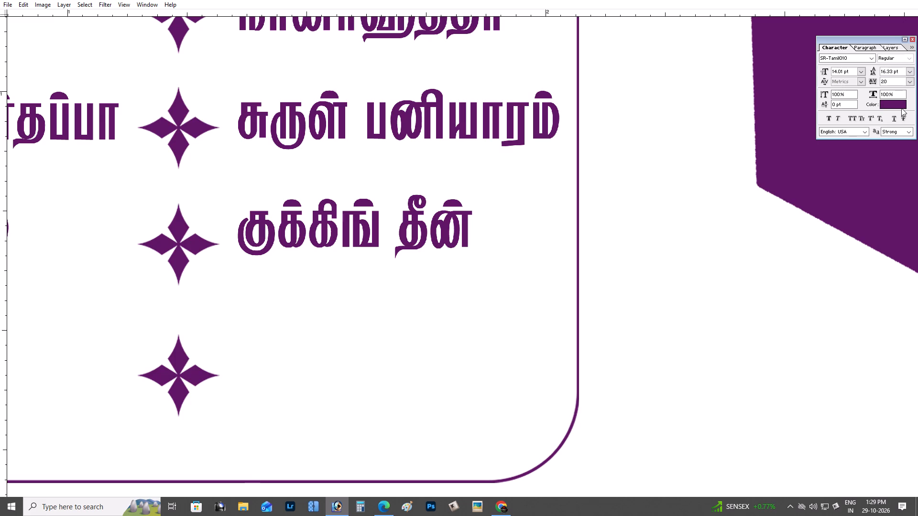
{"action": "key", "text": "ctrl+Return"}
{"action": "left_click_drag", "start_coordinate": [470, 232], "coordinate": [681, 515]}
{"action": "key", "text": "BackSpace"}
{"action": "key", "text": "ctrl+Return"}
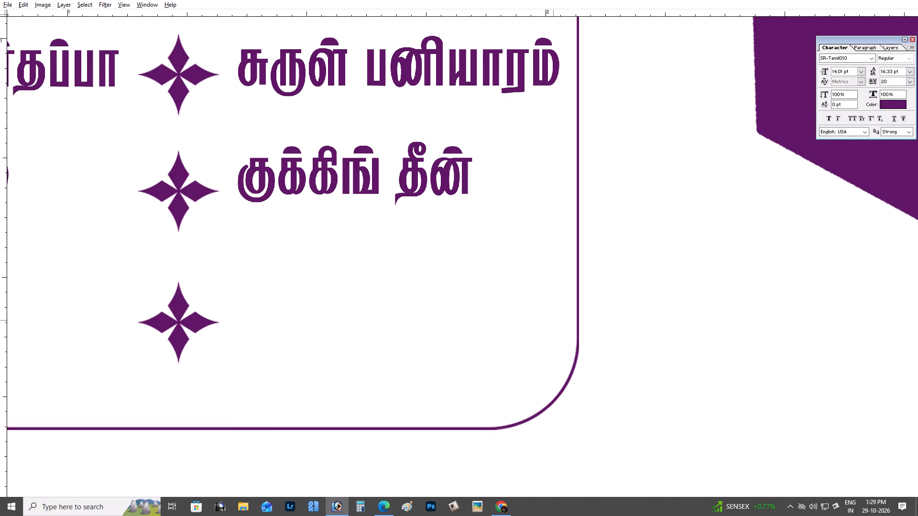
Switch to Chrome, convert "பிரவுனி" from Unicode to the Stmzh Tamil font encoding, and copy the converted word.
{"action": "key", "text": "alt+Tab"}
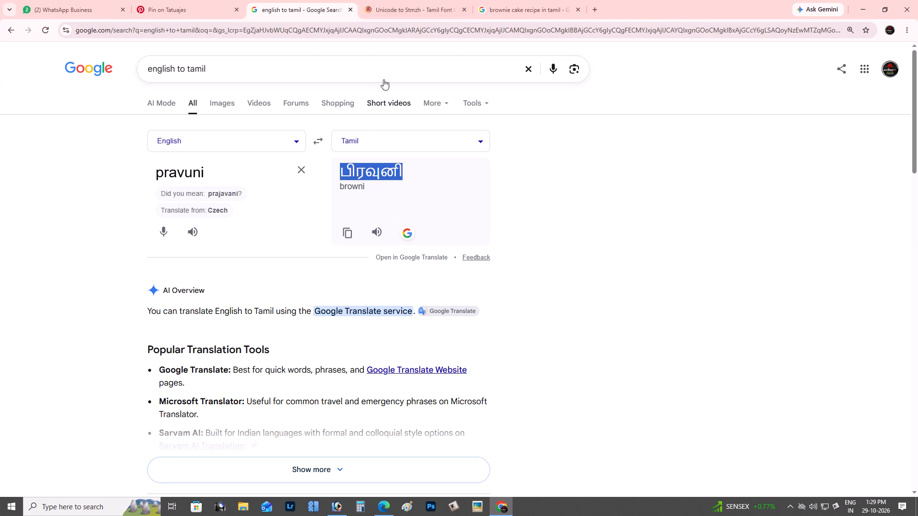
{"action": "left_click", "coordinate": [396, 0]}
{"action": "left_click_drag", "start_coordinate": [252, 200], "coordinate": [19, 200]}
{"action": "left_click_drag", "start_coordinate": [215, 214], "coordinate": [126, 214]}
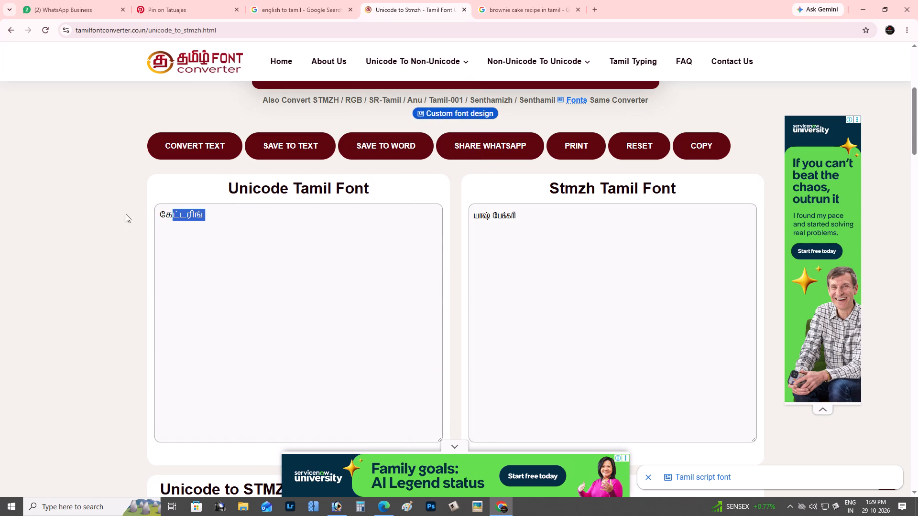
{"action": "left_click_drag", "start_coordinate": [126, 214], "coordinate": [0, 205]}
{"action": "key", "text": "ctrl+v"}
{"action": "left_click", "coordinate": [201, 148]}
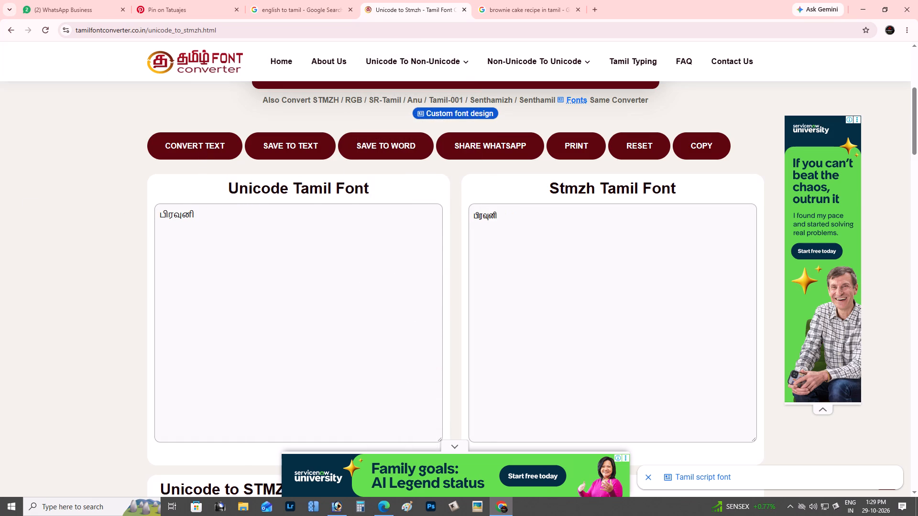
{"action": "triple_click", "coordinate": [486, 214]}
{"action": "right_click", "coordinate": [486, 214]}
{"action": "left_click", "coordinate": [523, 272]}
Switch to Photoshop and paste the converted "பிரவுனி" on a new line below "குக்கிங் தீன்".
{"action": "key", "text": "alt+Tab"}
{"action": "left_click", "coordinate": [470, 180]}
{"action": "key", "text": "Return"}
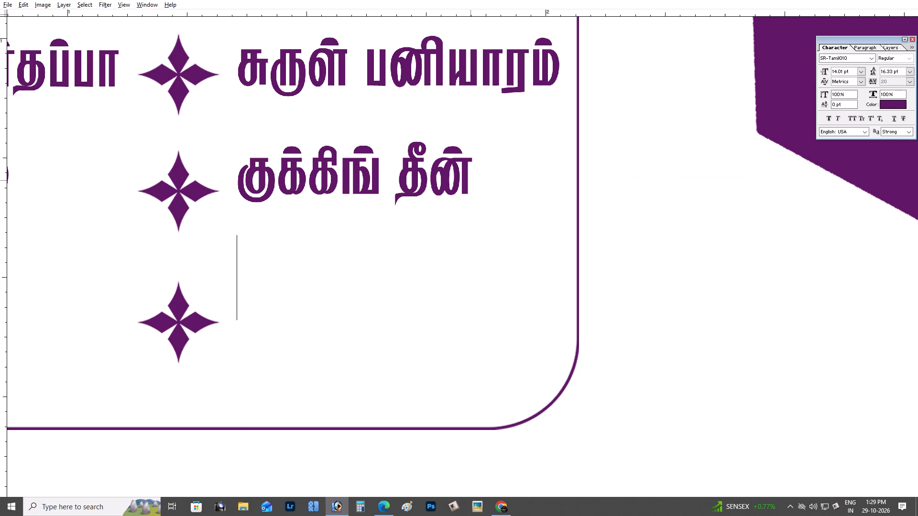
{"action": "key", "text": "ctrl+v"}
{"action": "key", "text": "ctrl+Return"}
{"action": "key", "text": "alt+Tab"}
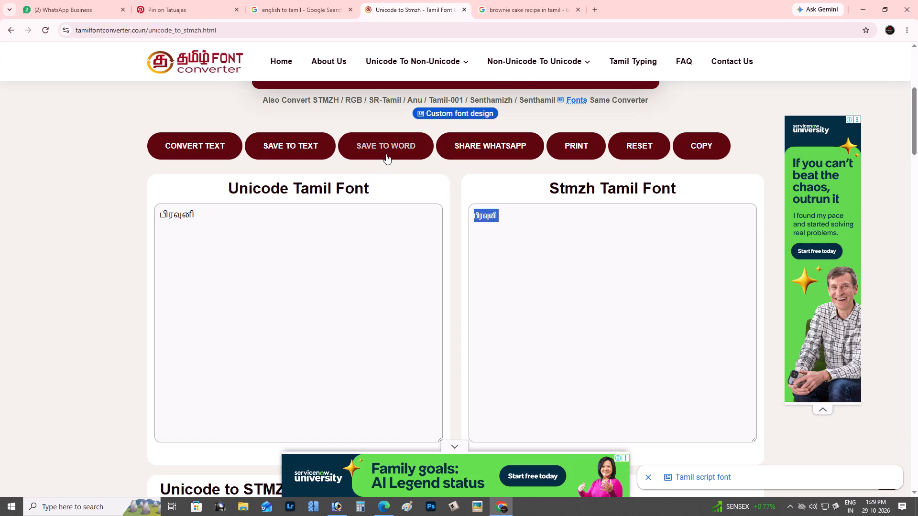
{"action": "key", "text": "alt+Tab"}
Move "நானாஹத்தா" from the top of the second column to a new line below "வட்ளப்பம்" in the first column.
{"action": "key", "text": "space"}
{"action": "left_click_drag", "start_coordinate": [245, 284], "coordinate": [405, 304]}
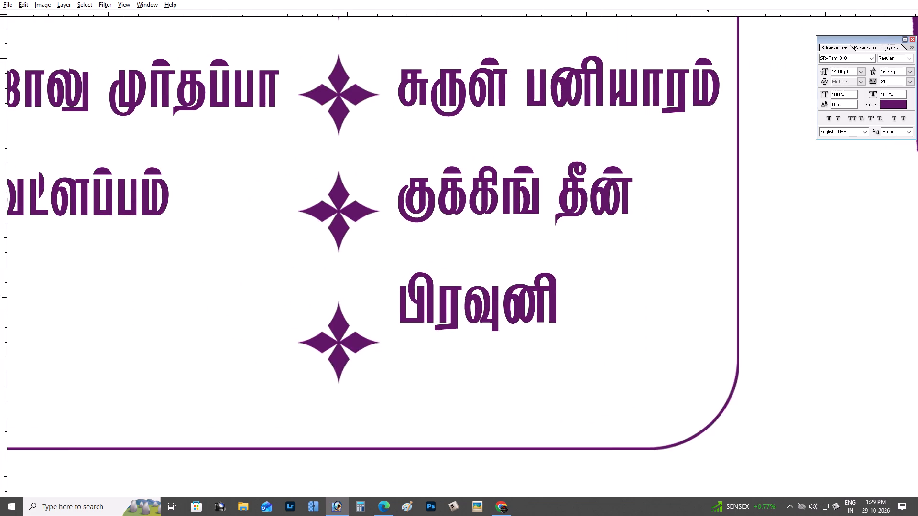
{"action": "key", "text": "ctrl+minus"}
{"action": "key", "text": "ctrl+minus"}
{"action": "key", "text": "ctrl+minus"}
{"action": "scroll", "coordinate": [417, 288], "scroll_direction": "down", "scroll_amount": 2}
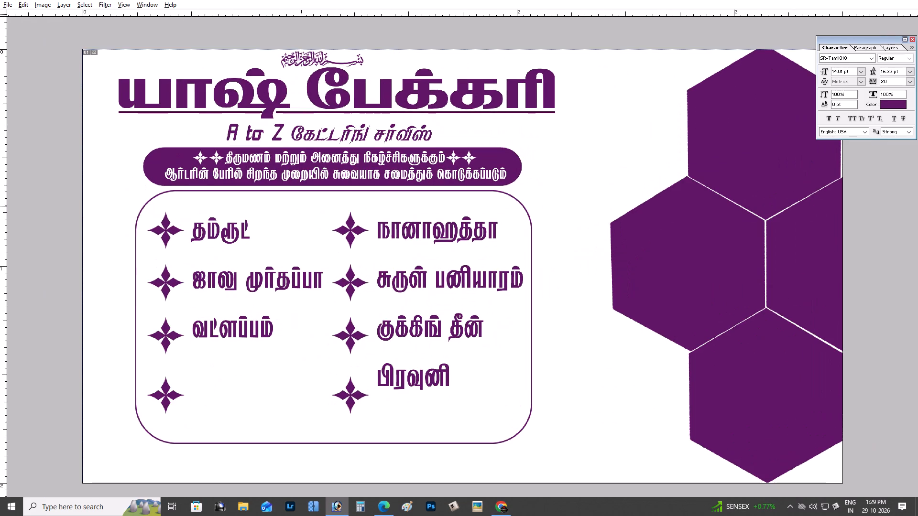
{"action": "triple_click", "coordinate": [428, 234]}
{"action": "left_click", "coordinate": [428, 234]}
{"action": "key", "text": "ctrl+x"}
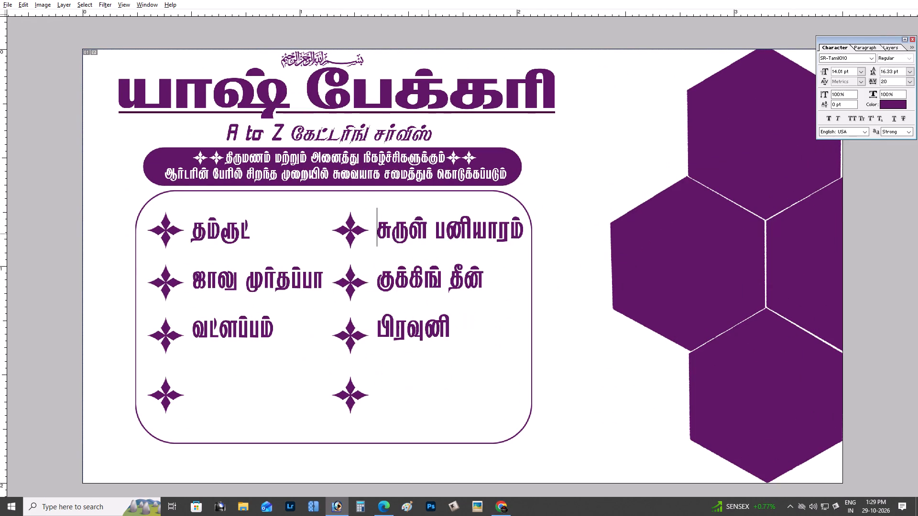
{"action": "key", "text": "ctrl+BackSpace"}
{"action": "key", "text": "ctrl+z"}
{"action": "key", "text": "ctrl+Return"}
{"action": "scroll", "coordinate": [423, 244], "scroll_direction": "down", "scroll_amount": 4}
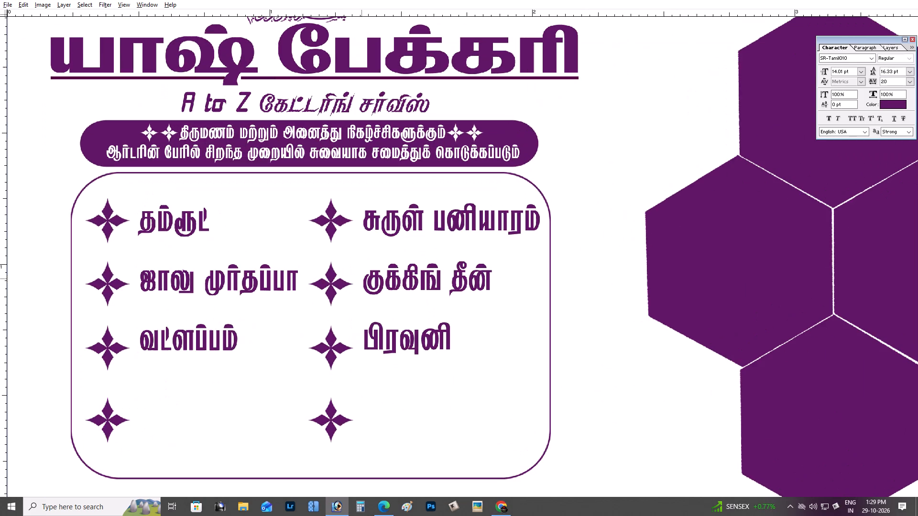
{"action": "left_click", "coordinate": [234, 340]}
{"action": "key", "text": "Return"}
{"action": "key", "text": "ctrl+v"}
{"action": "key", "text": "ctrl+Return"}
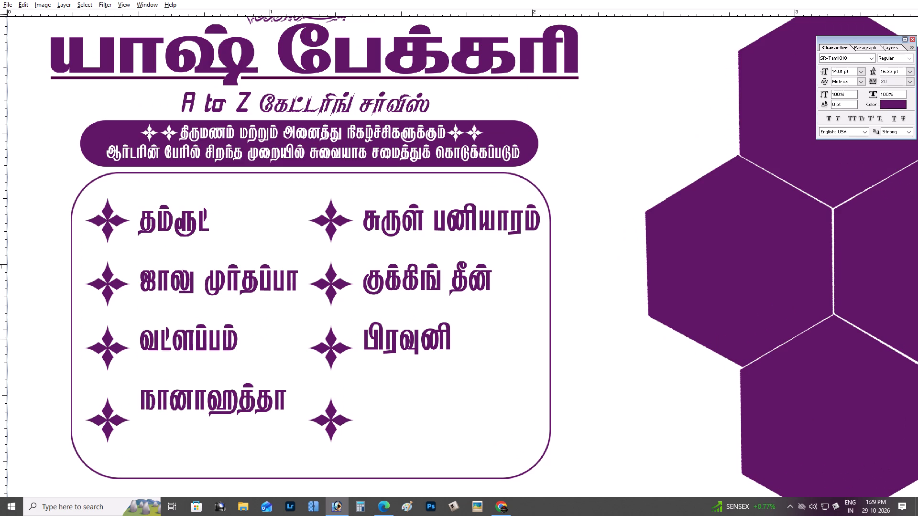
Insert an empty line above "சுருள் பனியாரம்" at the top of the second column's text.
{"action": "scroll", "coordinate": [234, 340], "scroll_direction": "down", "scroll_amount": 13}
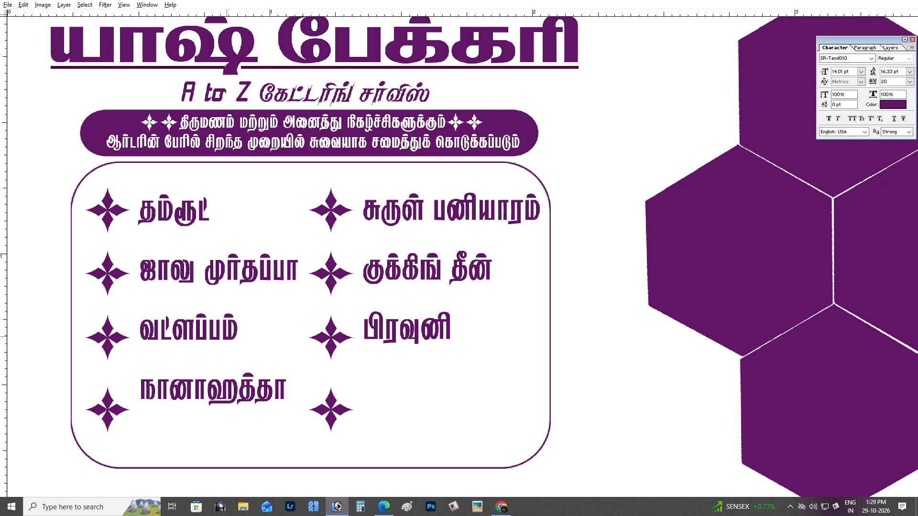
{"action": "key", "text": "v"}
{"action": "key", "text": "ctrl+plus"}
{"action": "key", "text": "space"}
{"action": "key", "text": "space"}
{"action": "key", "text": "space"}
{"action": "key", "text": "space"}
{"action": "key", "text": "space"}
{"action": "key", "text": "space"}
{"action": "key", "text": "space"}
{"action": "key", "text": "space"}
{"action": "key", "text": "space"}
{"action": "key", "text": "space"}
{"action": "key", "text": "space"}
{"action": "key", "text": "space"}
{"action": "key", "text": "space"}
{"action": "key", "text": "space"}
{"action": "key", "text": "space"}
{"action": "key", "text": "space"}
{"action": "key", "text": "space"}
{"action": "key", "text": "space"}
{"action": "key", "text": "space"}
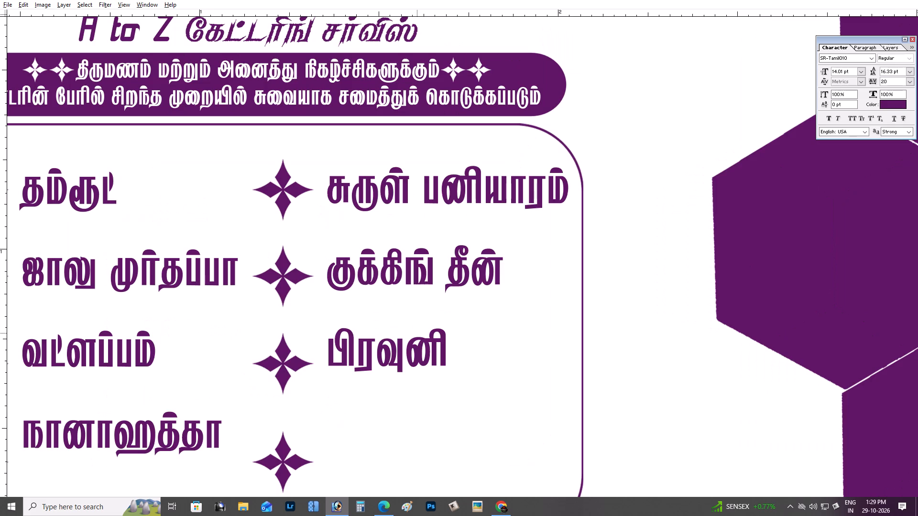
{"action": "left_click_drag", "start_coordinate": [417, 333], "coordinate": [478, 270]}
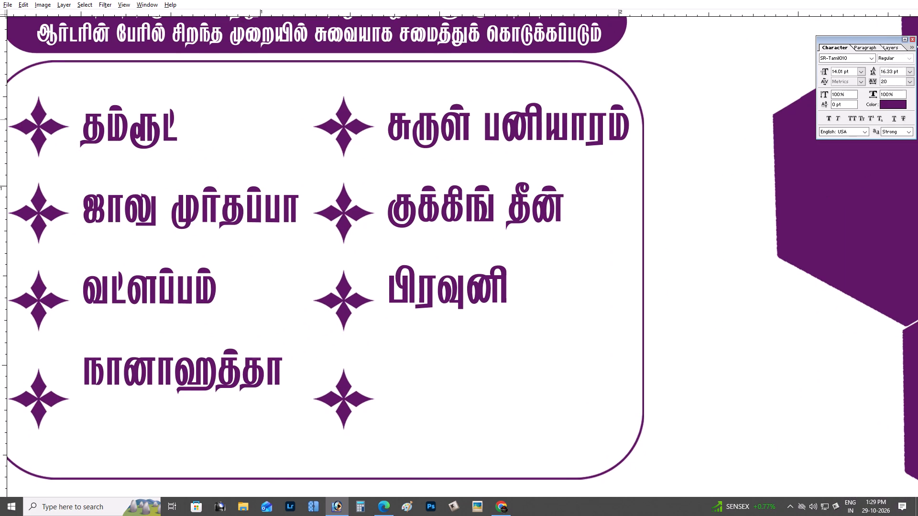
{"action": "key", "text": "ctrl+plus"}
{"action": "key", "text": "space"}
{"action": "key", "text": "space"}
{"action": "key", "text": "space"}
{"action": "key", "text": "space"}
{"action": "key", "text": "space"}
{"action": "key", "text": "space"}
{"action": "key", "text": "space"}
{"action": "key", "text": "space"}
{"action": "key", "text": "space"}
{"action": "key", "text": "space"}
{"action": "key", "text": "space"}
{"action": "key", "text": "space"}
{"action": "key", "text": "space"}
{"action": "key", "text": "space"}
{"action": "key", "text": "space"}
{"action": "key", "text": "space"}
{"action": "key", "text": "space"}
{"action": "key", "text": "space"}
{"action": "key", "text": "space"}
{"action": "key", "text": "space"}
{"action": "left_click_drag", "start_coordinate": [478, 240], "coordinate": [483, 248]}
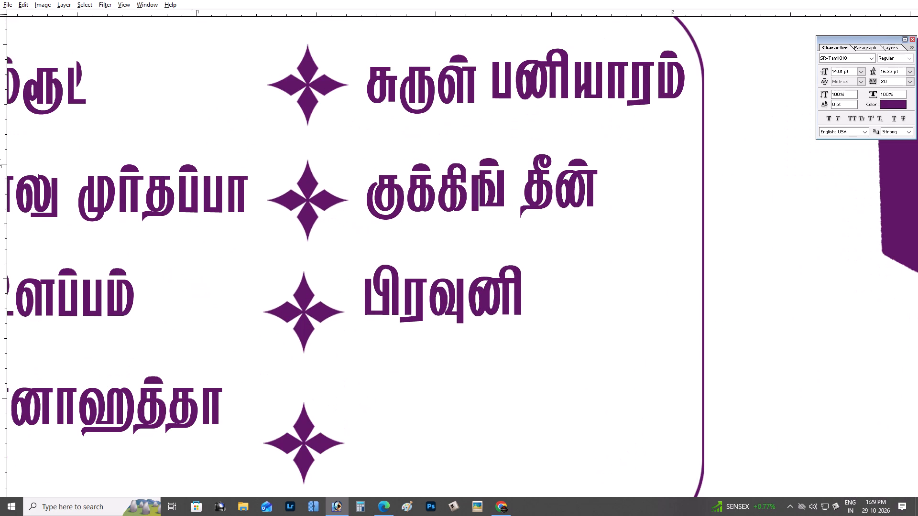
{"action": "left_click_drag", "start_coordinate": [483, 248], "coordinate": [491, 279]}
{"action": "key", "text": "ctrl+minus"}
{"action": "key", "text": "space"}
{"action": "key", "text": "space"}
{"action": "left_click_drag", "start_coordinate": [491, 279], "coordinate": [480, 278]}
{"action": "key", "text": "t"}
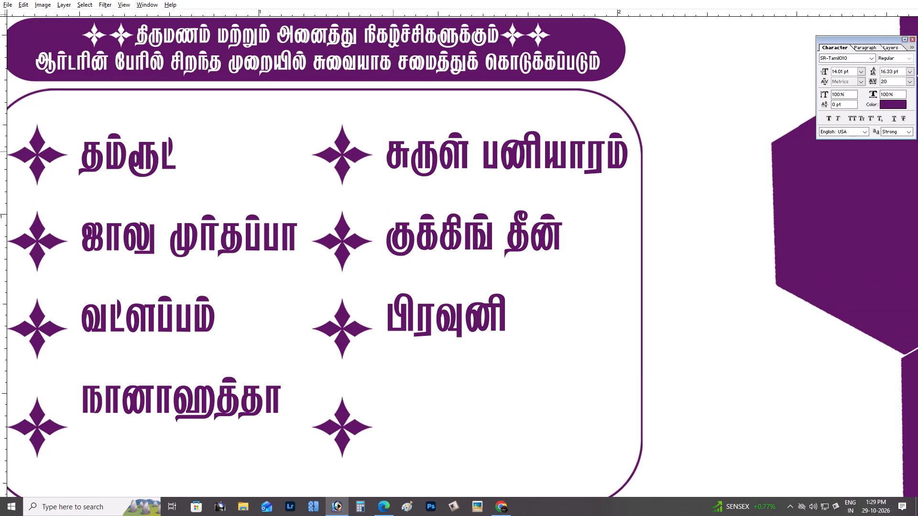
{"action": "left_click", "coordinate": [393, 151]}
{"action": "key", "text": "Return"}
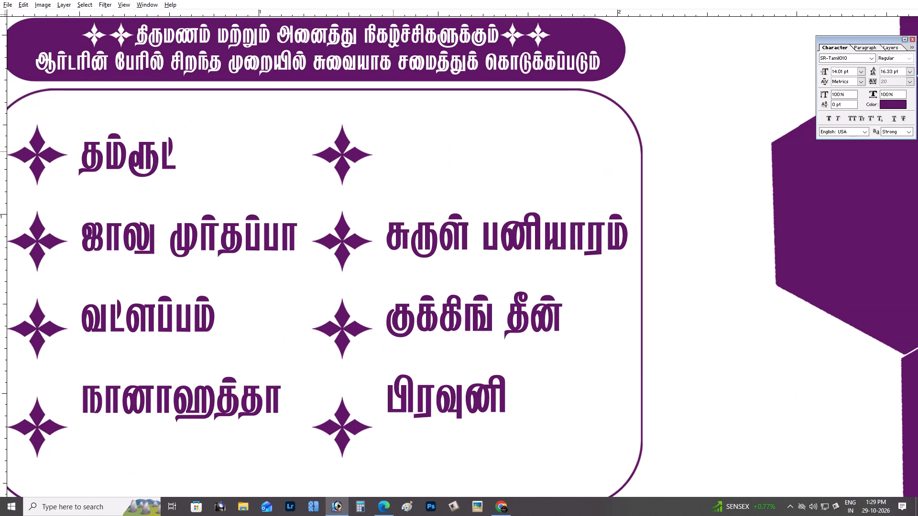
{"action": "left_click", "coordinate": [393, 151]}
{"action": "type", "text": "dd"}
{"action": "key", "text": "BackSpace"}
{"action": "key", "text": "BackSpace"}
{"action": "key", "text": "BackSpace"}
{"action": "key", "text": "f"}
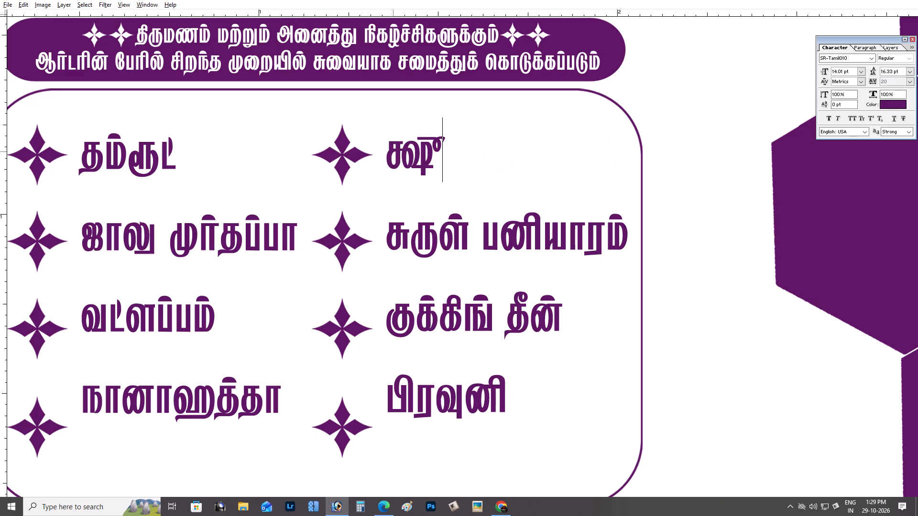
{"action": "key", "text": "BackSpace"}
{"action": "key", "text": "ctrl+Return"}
Switch to Chrome, translate "pinnal paniyaram" from English to Tamil, and copy the translation "பின்னல் பணியாரம்".
{"action": "key", "text": "alt+Tab"}
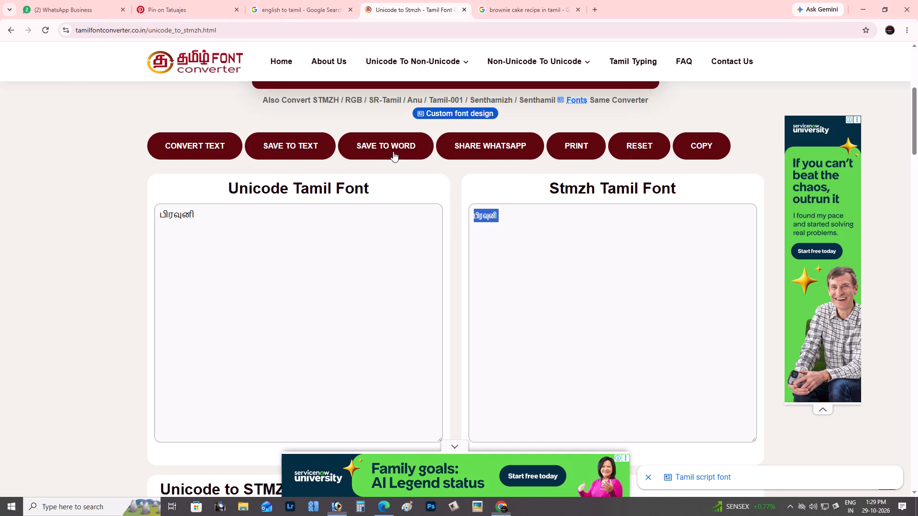
{"action": "left_click", "coordinate": [298, 2]}
{"action": "left_click", "coordinate": [305, 167]}
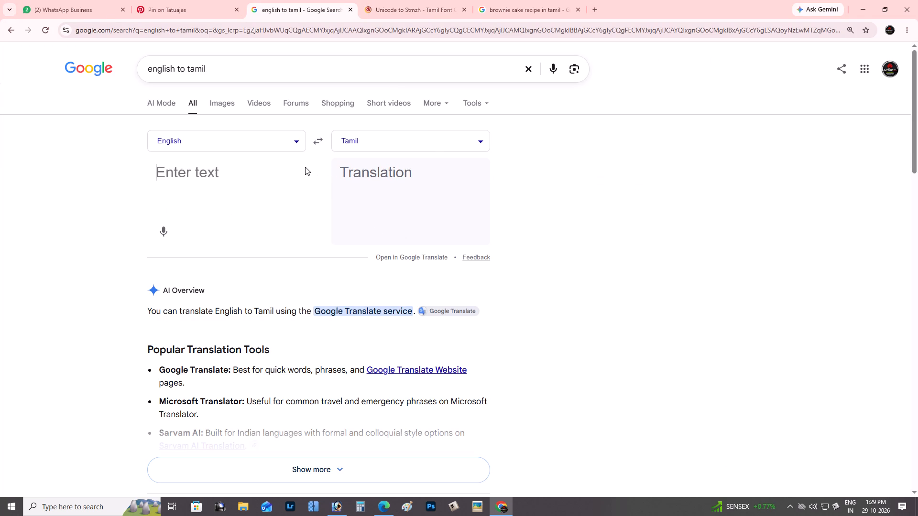
{"action": "type", "text": "pinnal"}
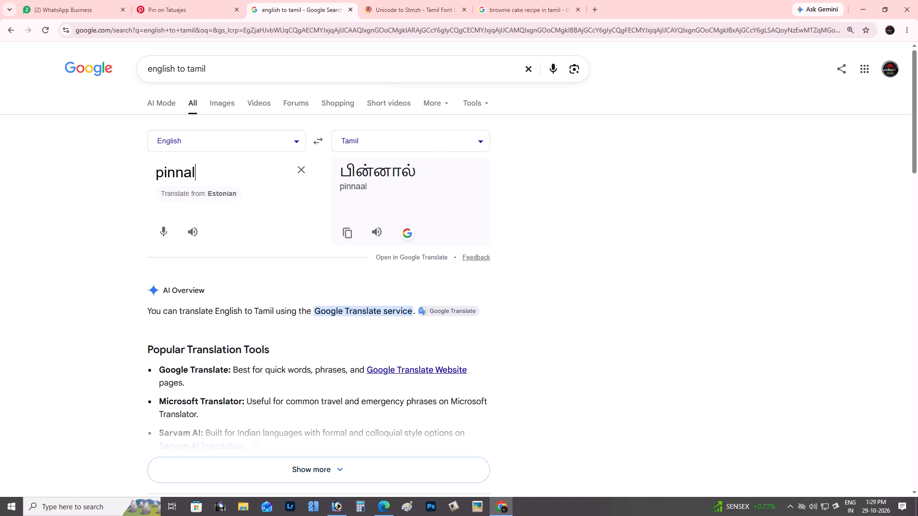
{"action": "key", "text": "space"}
{"action": "type", "text": "paniyaram"}
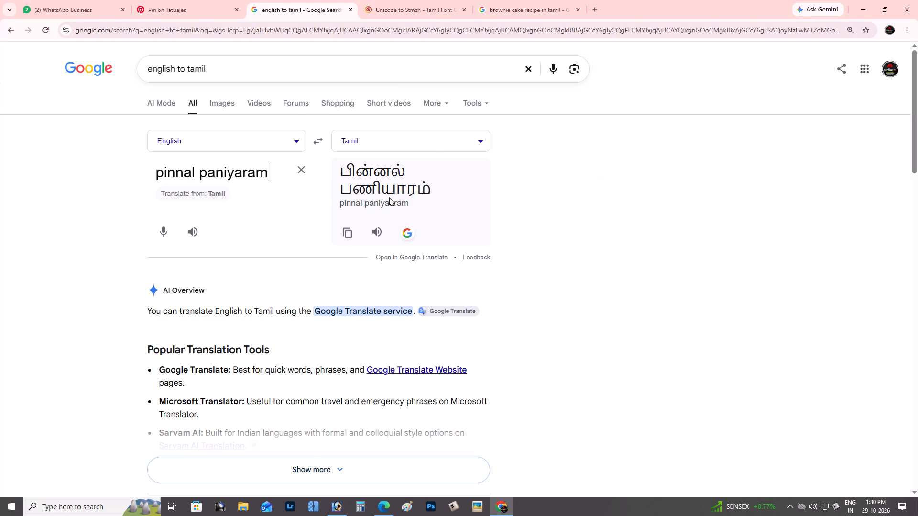
{"action": "triple_click", "coordinate": [391, 192]}
{"action": "left_click", "coordinate": [391, 192]}
{"action": "right_click", "coordinate": [391, 192]}
{"action": "left_click", "coordinate": [437, 202]}
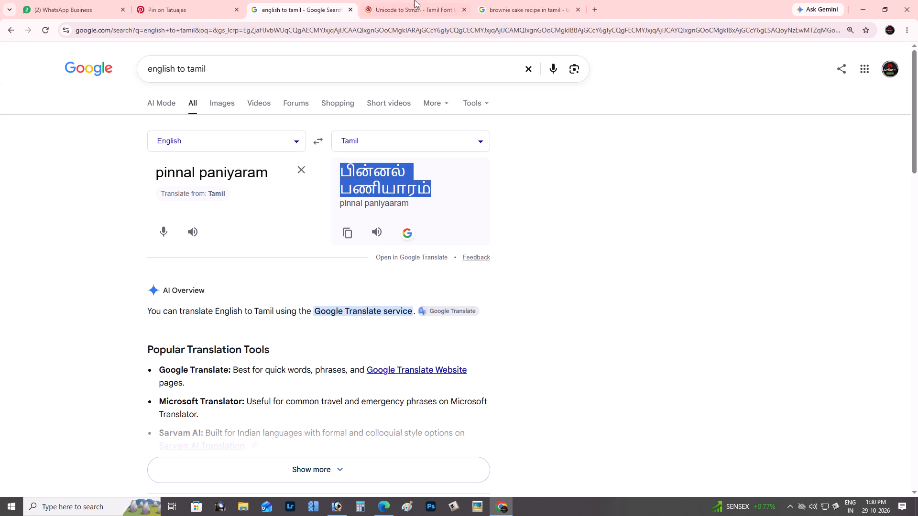
Convert "பின்னல் பணியாரம்" from Unicode to the Stmzh Tamil font encoding and copy the converted text.
{"action": "left_click", "coordinate": [413, 0]}
{"action": "left_click_drag", "start_coordinate": [279, 219], "coordinate": [0, 150]}
{"action": "key", "text": "ctrl+v"}
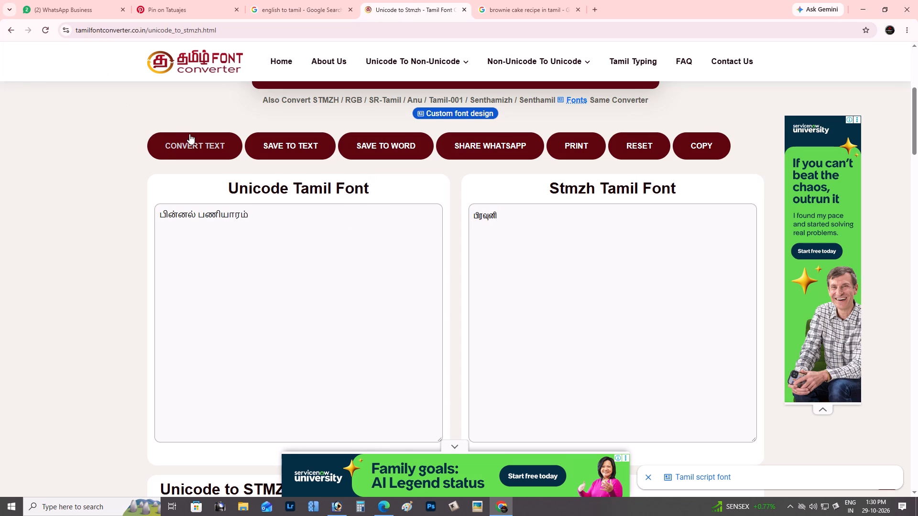
{"action": "left_click", "coordinate": [192, 142]}
{"action": "triple_click", "coordinate": [483, 215]}
{"action": "right_click", "coordinate": [483, 215]}
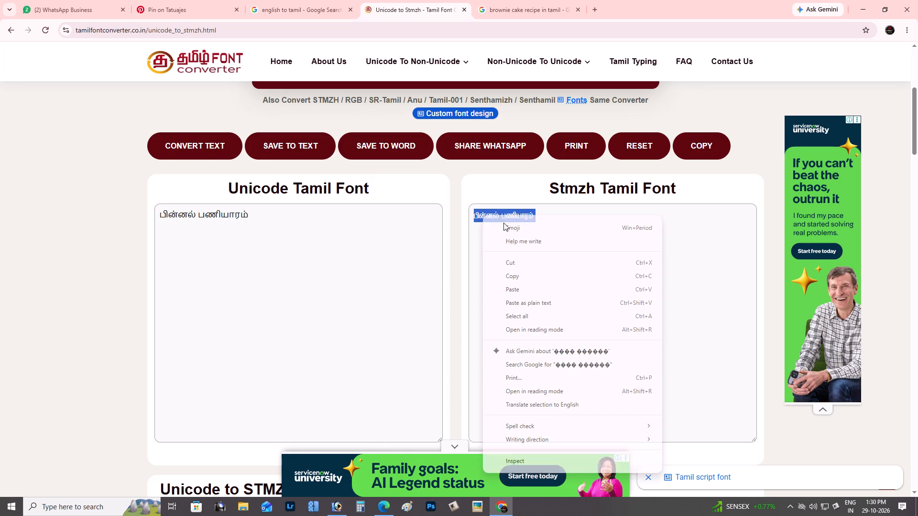
{"action": "left_click", "coordinate": [534, 282]}
Switch to Photoshop, paste the converted "பின்னல் பணியாரம்" on the second column's empty first line, and remove the extra line break after it.
{"action": "key", "text": "alt+Tab"}
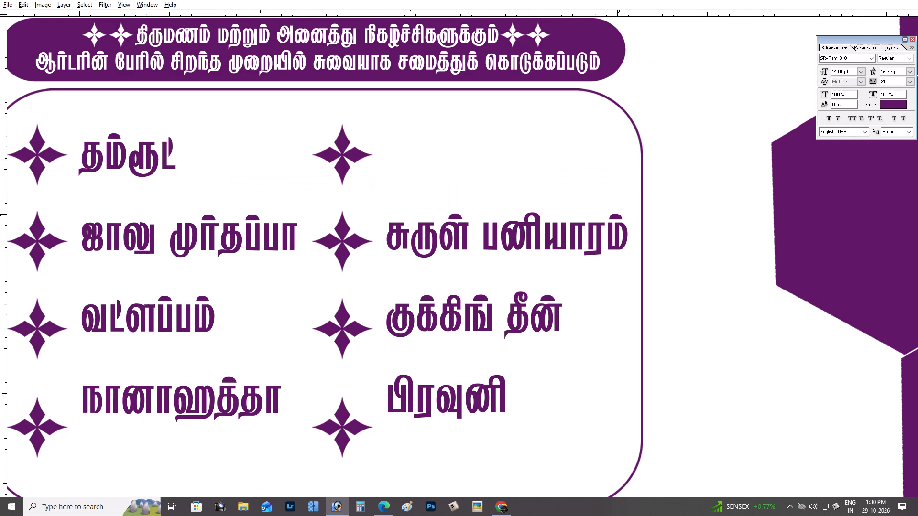
{"action": "left_click", "coordinate": [386, 156]}
{"action": "key", "text": "ctrl+v"}
{"action": "key", "text": "ctrl+Return"}
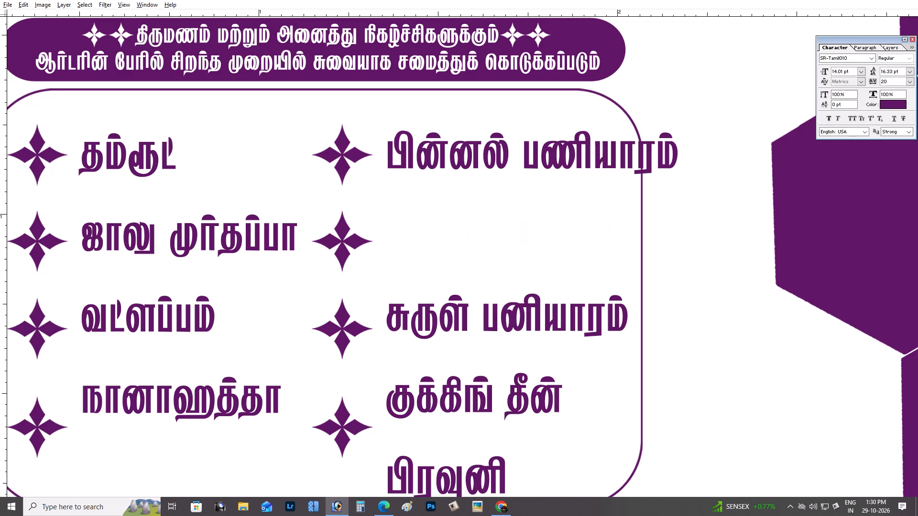
{"action": "left_click", "coordinate": [672, 149]}
{"action": "key", "text": "Right"}
{"action": "key", "text": "BackSpace"}
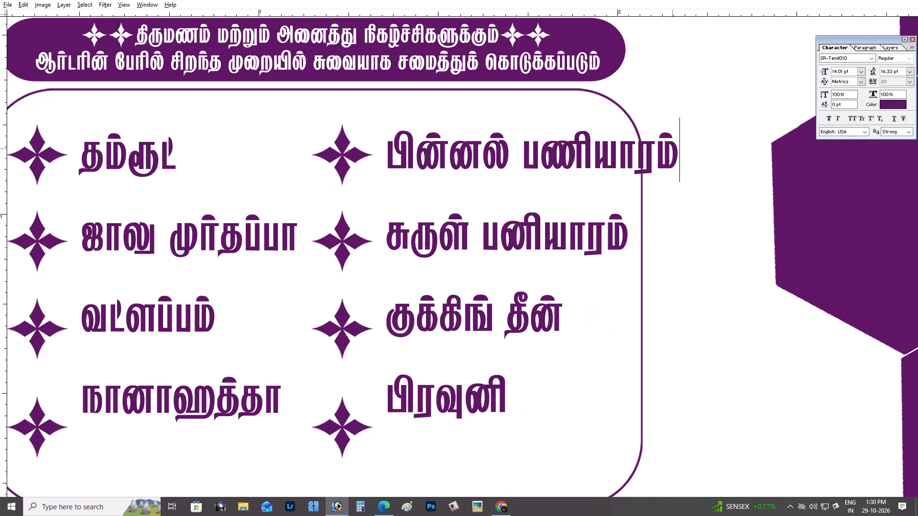
{"action": "key", "text": "ctrl+Return"}
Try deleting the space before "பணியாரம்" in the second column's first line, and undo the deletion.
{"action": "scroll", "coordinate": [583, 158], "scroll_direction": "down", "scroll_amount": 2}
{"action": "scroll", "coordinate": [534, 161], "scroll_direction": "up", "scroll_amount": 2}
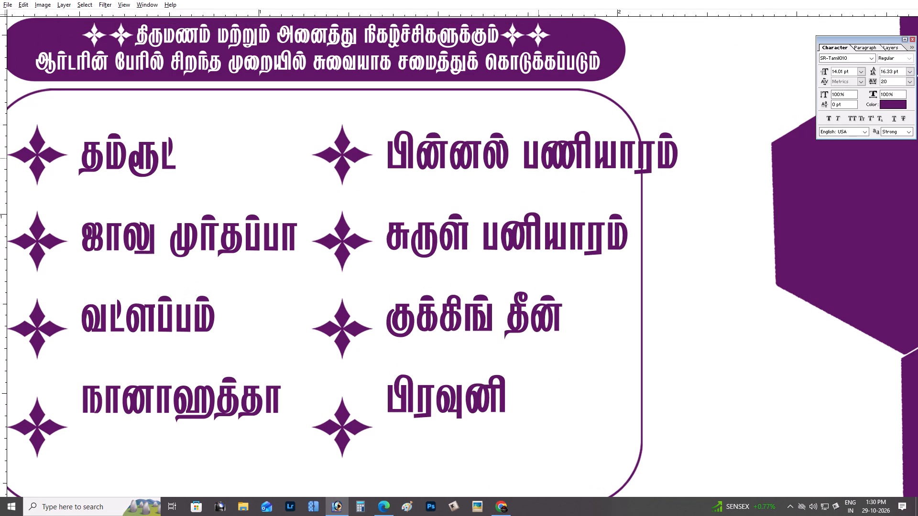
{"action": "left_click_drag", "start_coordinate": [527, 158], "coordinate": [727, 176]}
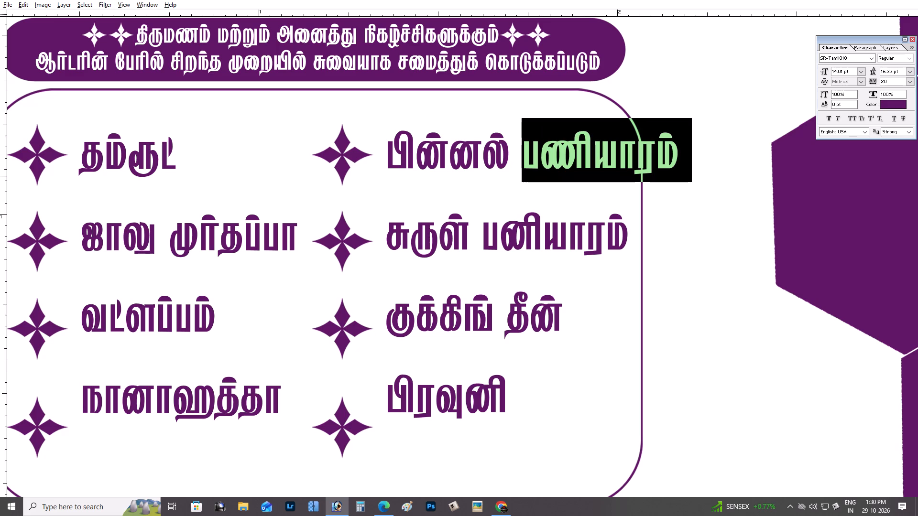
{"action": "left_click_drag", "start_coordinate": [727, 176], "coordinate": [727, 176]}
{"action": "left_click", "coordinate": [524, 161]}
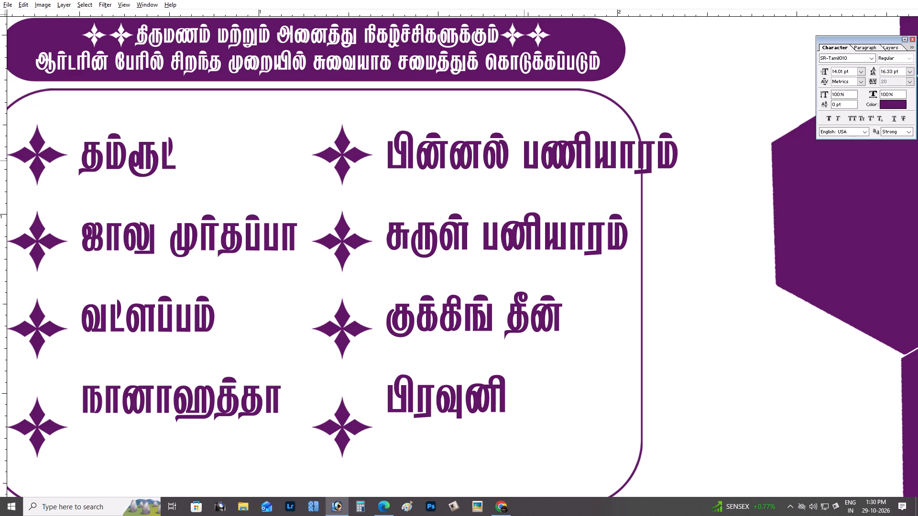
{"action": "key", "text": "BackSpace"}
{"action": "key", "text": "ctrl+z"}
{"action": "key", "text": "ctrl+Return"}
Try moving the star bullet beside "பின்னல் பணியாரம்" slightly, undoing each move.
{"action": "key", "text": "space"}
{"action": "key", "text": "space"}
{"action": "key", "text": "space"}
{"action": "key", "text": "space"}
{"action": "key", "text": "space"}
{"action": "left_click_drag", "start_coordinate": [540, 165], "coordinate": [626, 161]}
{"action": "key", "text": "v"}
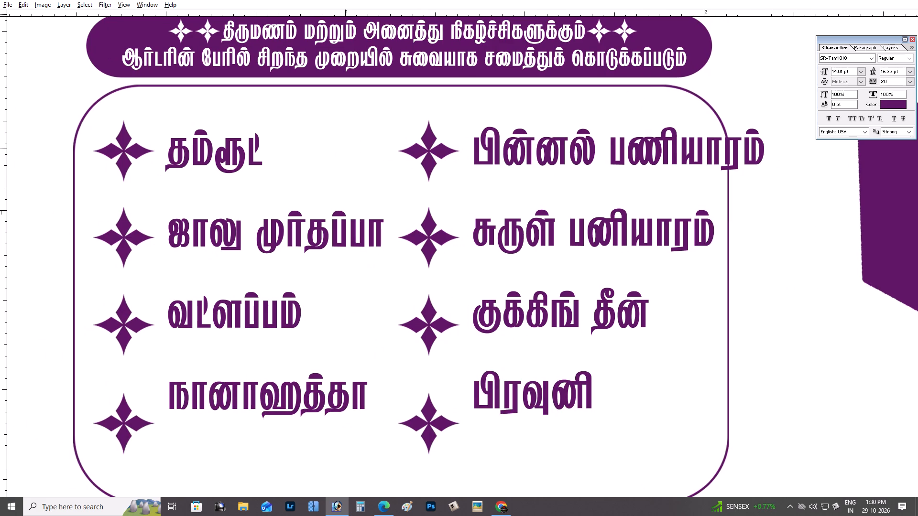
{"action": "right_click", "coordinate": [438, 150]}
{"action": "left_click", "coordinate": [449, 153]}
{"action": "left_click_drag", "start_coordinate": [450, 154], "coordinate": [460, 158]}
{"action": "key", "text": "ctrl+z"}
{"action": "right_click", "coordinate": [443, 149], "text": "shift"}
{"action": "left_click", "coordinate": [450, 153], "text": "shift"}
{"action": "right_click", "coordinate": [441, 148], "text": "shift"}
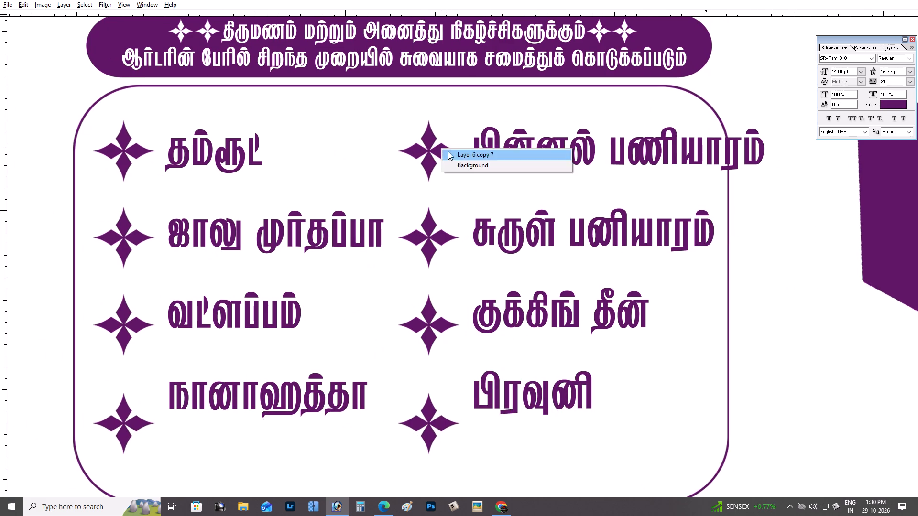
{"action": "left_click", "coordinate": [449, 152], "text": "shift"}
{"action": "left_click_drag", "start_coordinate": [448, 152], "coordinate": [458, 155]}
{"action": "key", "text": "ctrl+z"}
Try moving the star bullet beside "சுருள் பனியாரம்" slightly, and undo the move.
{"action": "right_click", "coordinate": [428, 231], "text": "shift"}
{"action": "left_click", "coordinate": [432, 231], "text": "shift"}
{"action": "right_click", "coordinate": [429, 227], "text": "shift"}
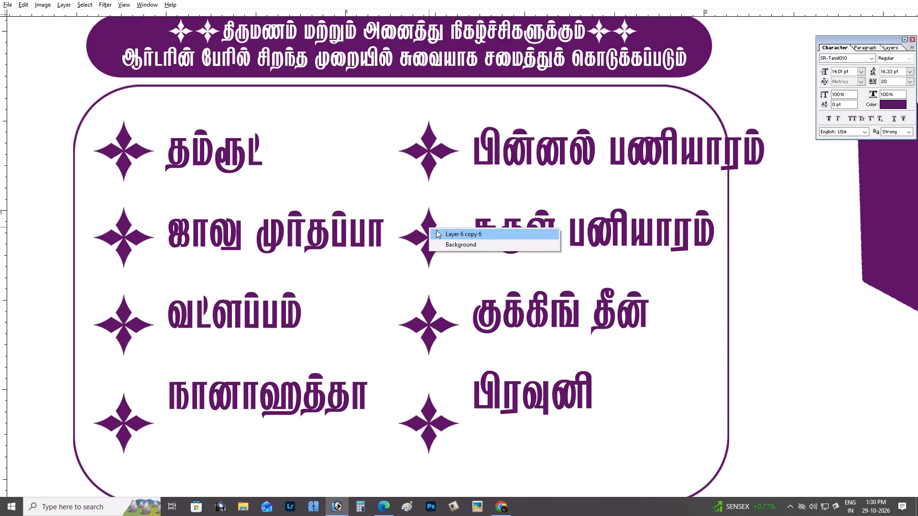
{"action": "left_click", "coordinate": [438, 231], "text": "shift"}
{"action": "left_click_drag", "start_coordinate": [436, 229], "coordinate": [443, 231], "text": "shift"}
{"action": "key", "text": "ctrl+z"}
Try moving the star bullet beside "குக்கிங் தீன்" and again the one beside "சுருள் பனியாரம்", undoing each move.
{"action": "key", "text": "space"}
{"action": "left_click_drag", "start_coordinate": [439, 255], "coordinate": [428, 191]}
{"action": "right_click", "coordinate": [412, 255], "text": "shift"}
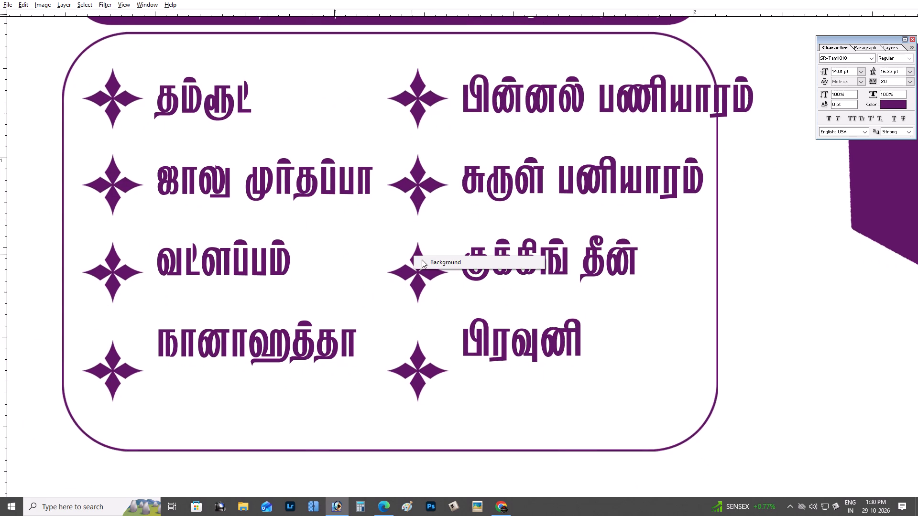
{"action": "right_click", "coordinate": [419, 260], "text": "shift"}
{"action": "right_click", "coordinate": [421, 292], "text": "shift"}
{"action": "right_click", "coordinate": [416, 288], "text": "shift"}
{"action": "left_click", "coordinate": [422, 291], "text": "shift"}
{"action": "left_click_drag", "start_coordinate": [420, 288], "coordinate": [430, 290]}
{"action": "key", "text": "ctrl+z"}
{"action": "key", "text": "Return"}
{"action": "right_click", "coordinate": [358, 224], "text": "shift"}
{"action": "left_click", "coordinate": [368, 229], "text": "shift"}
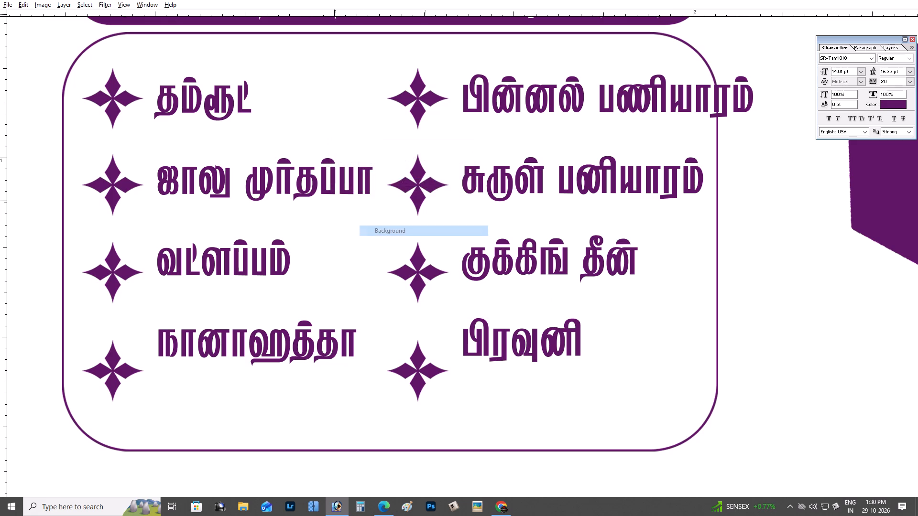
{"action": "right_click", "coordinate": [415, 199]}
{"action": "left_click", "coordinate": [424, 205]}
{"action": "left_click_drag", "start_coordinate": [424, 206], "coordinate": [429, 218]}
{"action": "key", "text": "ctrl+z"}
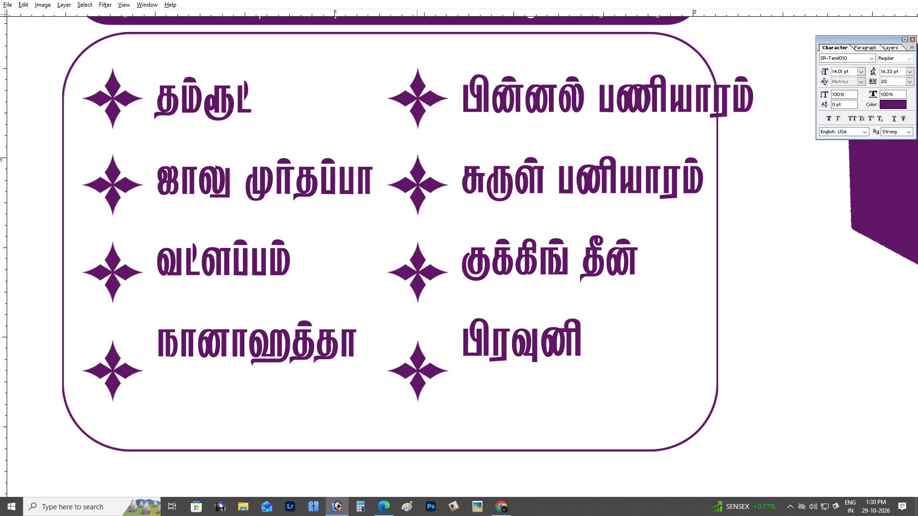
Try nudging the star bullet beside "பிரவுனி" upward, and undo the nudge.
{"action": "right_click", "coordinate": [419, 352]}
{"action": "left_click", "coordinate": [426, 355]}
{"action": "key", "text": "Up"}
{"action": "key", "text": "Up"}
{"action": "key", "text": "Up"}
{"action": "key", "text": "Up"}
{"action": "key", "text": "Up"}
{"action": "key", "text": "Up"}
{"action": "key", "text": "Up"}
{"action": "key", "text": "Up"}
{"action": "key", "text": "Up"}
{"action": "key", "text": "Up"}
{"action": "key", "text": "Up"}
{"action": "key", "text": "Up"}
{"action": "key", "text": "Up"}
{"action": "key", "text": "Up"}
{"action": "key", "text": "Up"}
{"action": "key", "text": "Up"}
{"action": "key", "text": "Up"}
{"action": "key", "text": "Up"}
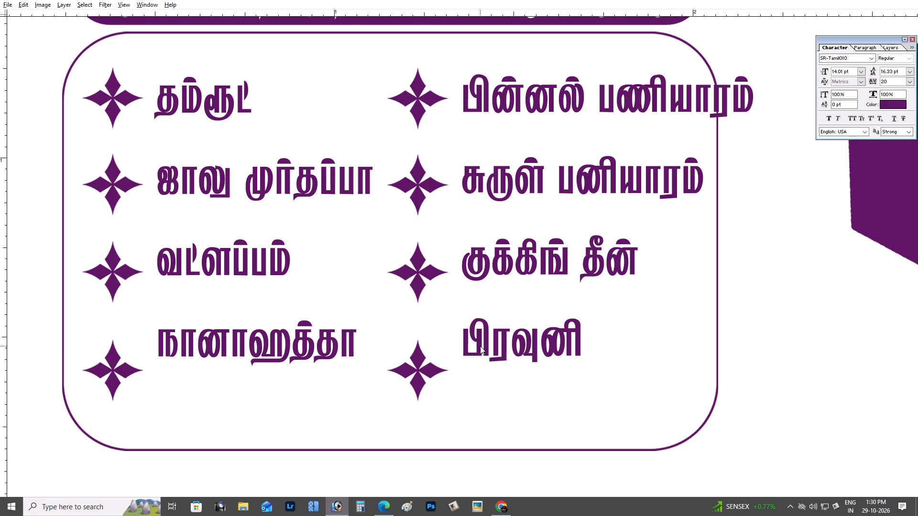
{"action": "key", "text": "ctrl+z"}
Nudge the star bullet beside "பிரவுனி" upward until it lines up with that item name.
{"action": "right_click", "coordinate": [415, 361]}
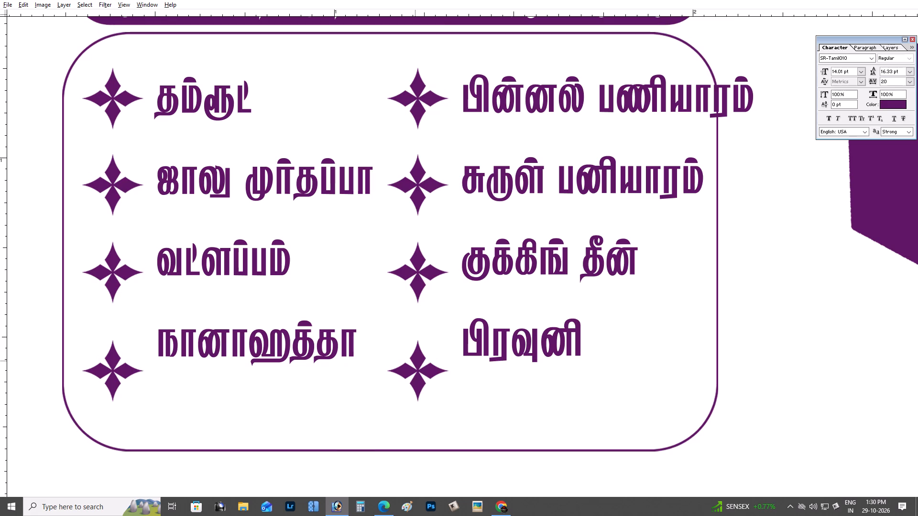
{"action": "left_click", "coordinate": [424, 364]}
{"action": "right_click", "coordinate": [419, 361], "text": "shift"}
{"action": "left_click", "coordinate": [425, 365], "text": "shift"}
{"action": "left_click_drag", "start_coordinate": [424, 364], "coordinate": [429, 364]}
{"action": "key", "text": "ctrl+z"}
{"action": "key", "text": "Up"}
{"action": "key", "text": "Up"}
{"action": "key", "text": "Up"}
{"action": "key", "text": "Up"}
{"action": "key", "text": "Up"}
{"action": "key", "text": "Up"}
{"action": "key", "text": "Up"}
{"action": "key", "text": "Up"}
{"action": "key", "text": "Up"}
{"action": "key", "text": "Up"}
{"action": "key", "text": "Up"}
{"action": "key", "text": "Up"}
{"action": "key", "text": "Up"}
{"action": "key", "text": "Up"}
{"action": "key", "text": "Up"}
{"action": "key", "text": "Up"}
{"action": "key", "text": "Up"}
{"action": "key", "text": "Up"}
{"action": "key", "text": "Up"}
{"action": "key", "text": "Up"}
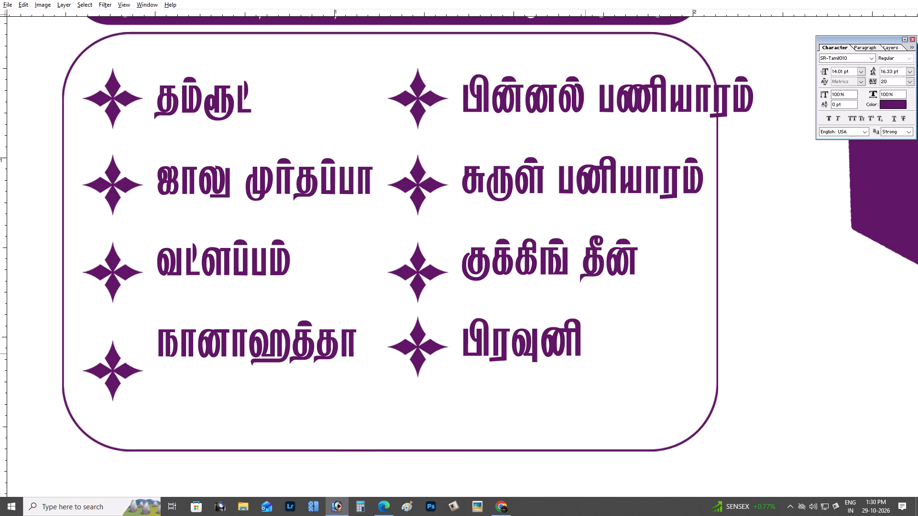
{"action": "key", "text": "Up"}
{"action": "key", "text": "Down"}
{"action": "key", "text": "Down"}
{"action": "key", "text": "Down"}
{"action": "key", "text": "Down"}
{"action": "key", "text": "Up"}
{"action": "key", "text": "Up"}
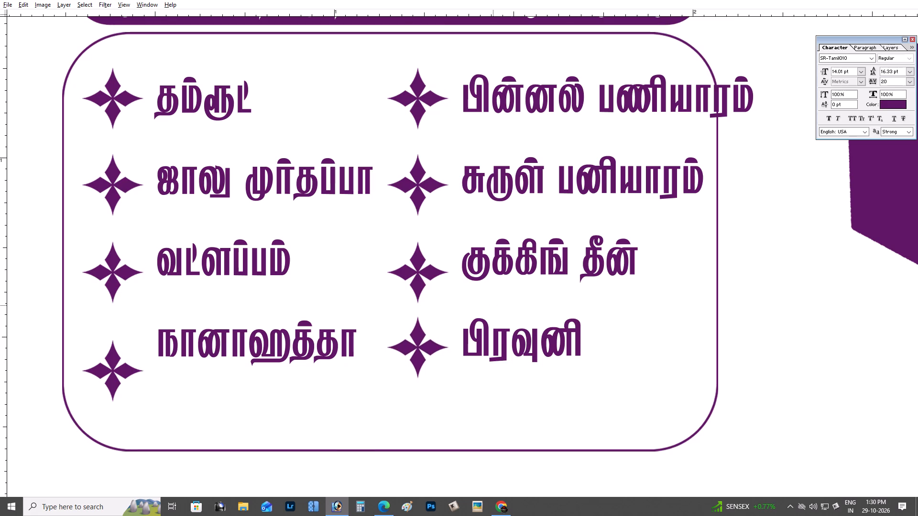
{"action": "key", "text": "ctrl+plus"}
{"action": "key", "text": "ctrl+plus"}
{"action": "key", "text": "space"}
{"action": "left_click_drag", "start_coordinate": [493, 305], "coordinate": [489, 235]}
{"action": "key", "text": "Up"}
{"action": "key", "text": "Up"}
{"action": "key", "text": "Up"}
{"action": "key", "text": "Up"}
{"action": "key", "text": "Up"}
{"action": "key", "text": "Up"}
{"action": "key", "text": "Up"}
{"action": "key", "text": "Up"}
{"action": "key", "text": "Up"}
{"action": "key", "text": "Up"}
{"action": "key", "text": "Up"}
{"action": "key", "text": "Up"}
{"action": "key", "text": "Up"}
{"action": "key", "text": "Up"}
{"action": "key", "text": "Up"}
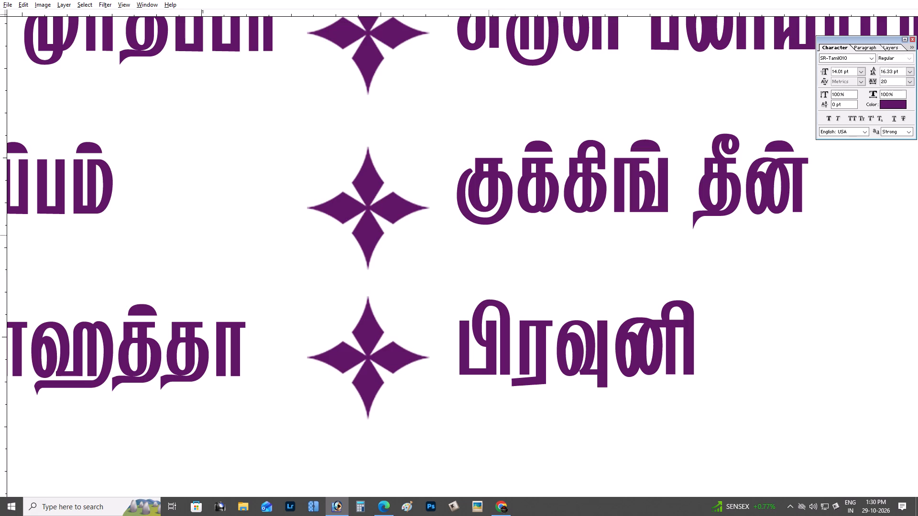
Nudge the star bullet beside "குக்கிங் தீன்" upward until it lines up with that item name.
{"action": "scroll", "coordinate": [489, 235], "scroll_direction": "up", "scroll_amount": 6}
{"action": "right_click", "coordinate": [370, 233]}
{"action": "left_click", "coordinate": [378, 235]}
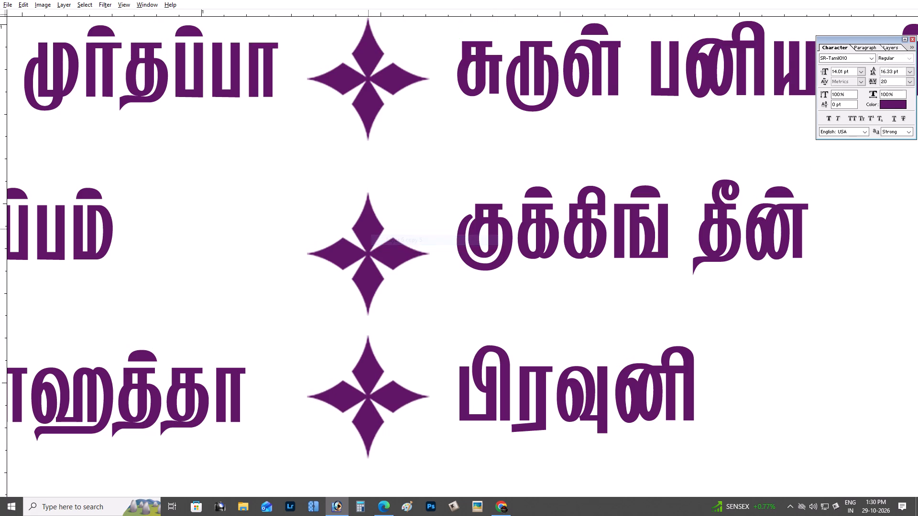
{"action": "right_click", "coordinate": [367, 228], "text": "shift"}
{"action": "left_click", "coordinate": [372, 229], "text": "shift"}
{"action": "left_click", "coordinate": [378, 231], "text": "shift"}
{"action": "left_click_drag", "start_coordinate": [373, 229], "coordinate": [383, 234]}
{"action": "key", "text": "ctrl+z"}
{"action": "scroll", "coordinate": [383, 234], "scroll_direction": "up", "scroll_amount": 4}
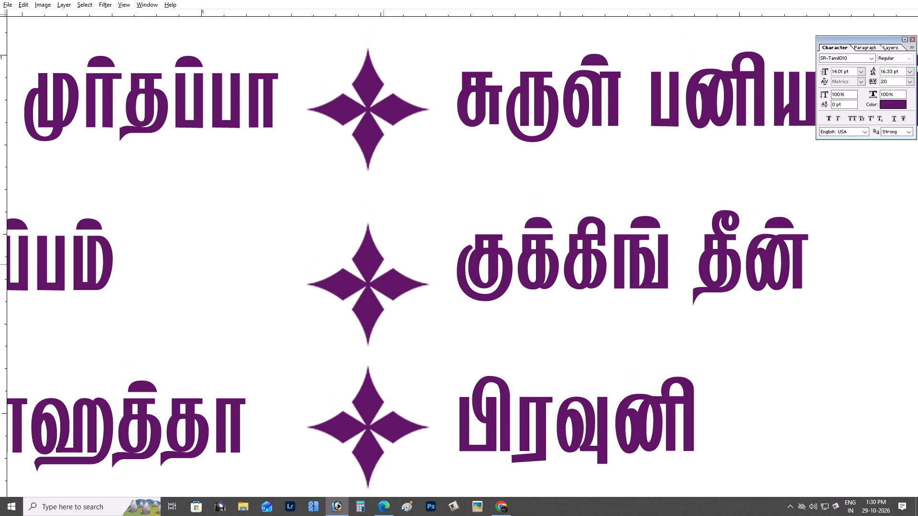
{"action": "key", "text": "Up"}
{"action": "key", "text": "Up"}
{"action": "key", "text": "Up"}
{"action": "key", "text": "Up"}
{"action": "key", "text": "Up"}
{"action": "key", "text": "Up"}
{"action": "key", "text": "Up"}
{"action": "key", "text": "Up"}
{"action": "key", "text": "Up"}
{"action": "key", "text": "Up"}
{"action": "key", "text": "Up"}
{"action": "key", "text": "Up"}
{"action": "key", "text": "Up"}
{"action": "key", "text": "Up"}
{"action": "key", "text": "Up"}
{"action": "key", "text": "Up"}
{"action": "key", "text": "Up"}
{"action": "scroll", "coordinate": [383, 234], "scroll_direction": "up", "scroll_amount": 10}
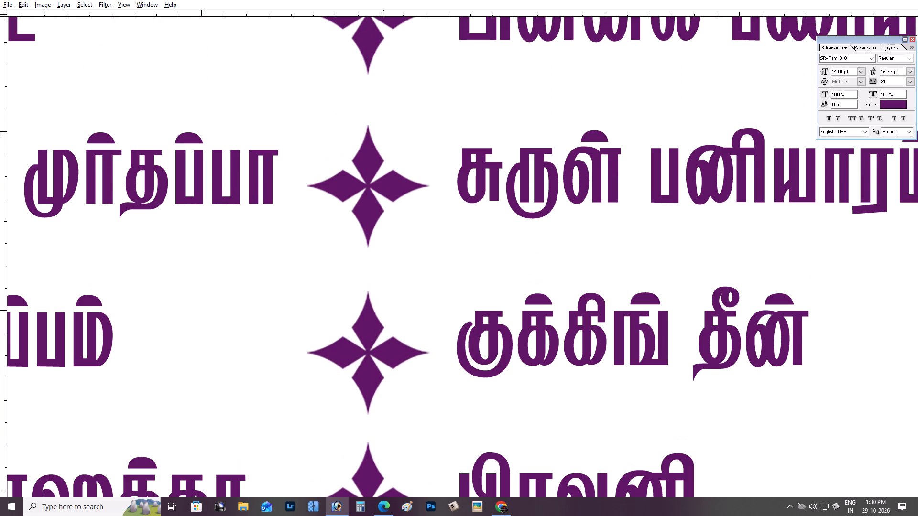
{"action": "scroll", "coordinate": [383, 234], "scroll_direction": "up", "scroll_amount": 3}
{"action": "key", "text": "Up"}
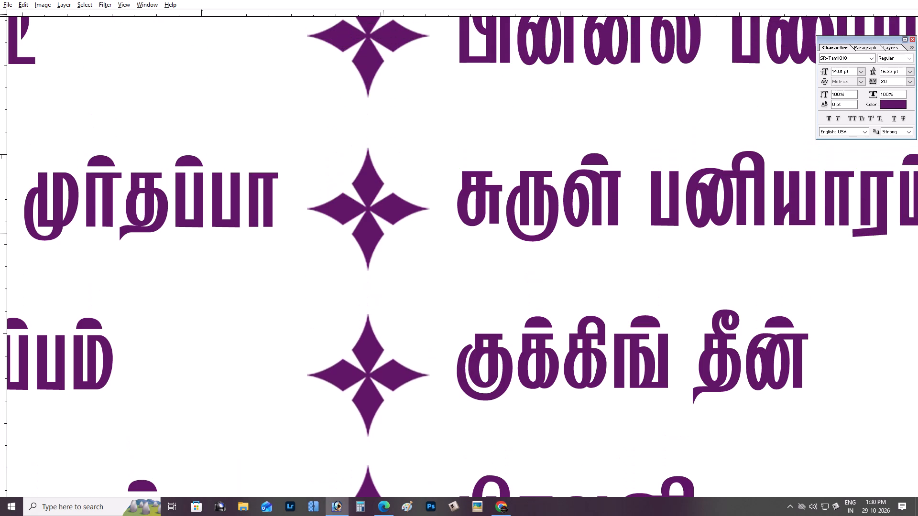
{"action": "key", "text": "Up"}
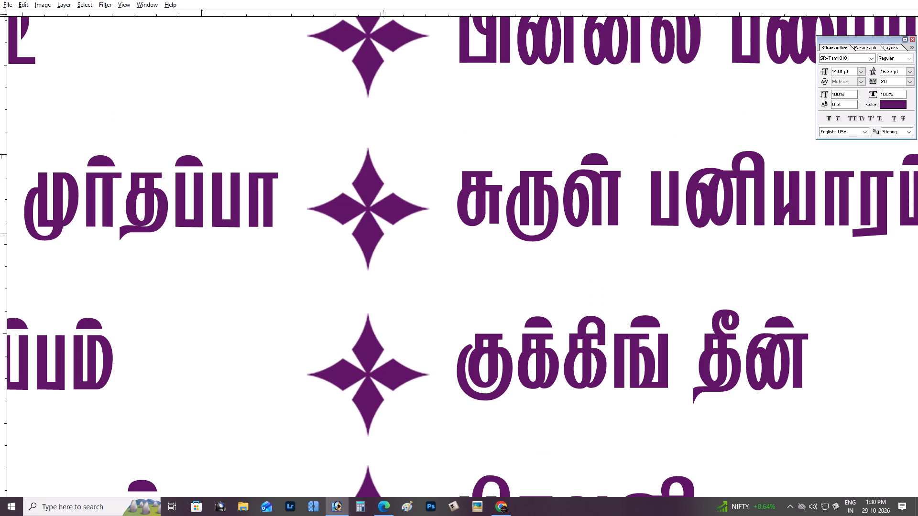
{"action": "key", "text": "Up"}
{"action": "key", "text": "Up"}
{"action": "key", "text": "Up"}
{"action": "key", "text": "Up"}
{"action": "key", "text": "Up"}
Nudge the star bullet beside "சுருள் பனியாரம்" slightly upward to line up with that item name.
{"action": "right_click", "coordinate": [364, 180]}
{"action": "left_click", "coordinate": [370, 183]}
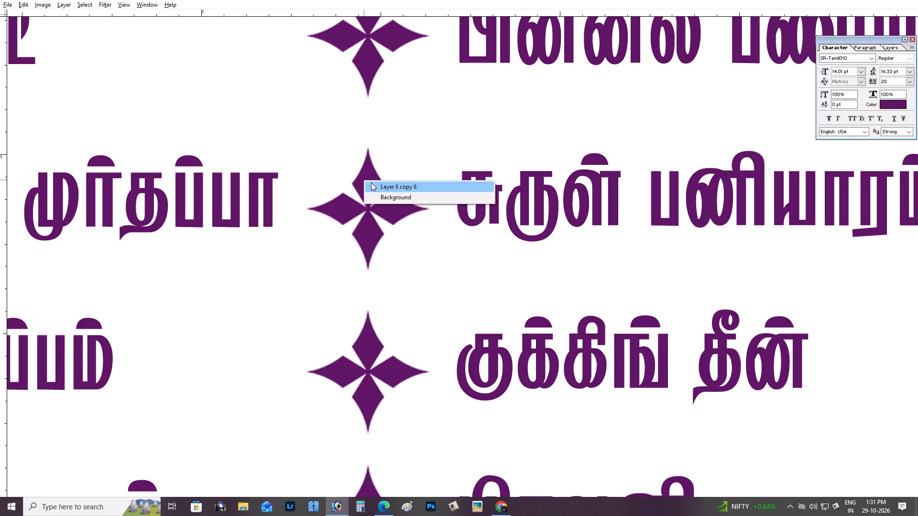
{"action": "right_click", "coordinate": [366, 175], "text": "shift"}
{"action": "left_click", "coordinate": [376, 183], "text": "shift"}
{"action": "left_click_drag", "start_coordinate": [377, 181], "coordinate": [386, 183]}
{"action": "key", "text": "ctrl+z"}
{"action": "scroll", "coordinate": [386, 183], "scroll_direction": "up", "scroll_amount": 3}
{"action": "key", "text": "Up"}
{"action": "key", "text": "Up"}
{"action": "key", "text": "Up"}
{"action": "key", "text": "Up"}
{"action": "key", "text": "Up"}
{"action": "key", "text": "Up"}
{"action": "key", "text": "Up"}
{"action": "key", "text": "Up"}
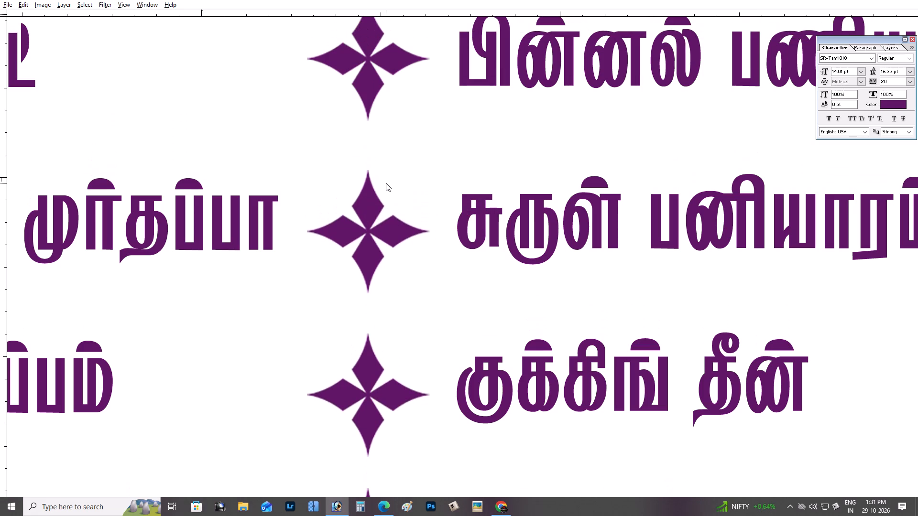
{"action": "key", "text": "Up"}
{"action": "key", "text": "Up"}
{"action": "key", "text": "Up"}
{"action": "key", "text": "Up"}
{"action": "key", "text": "Up"}
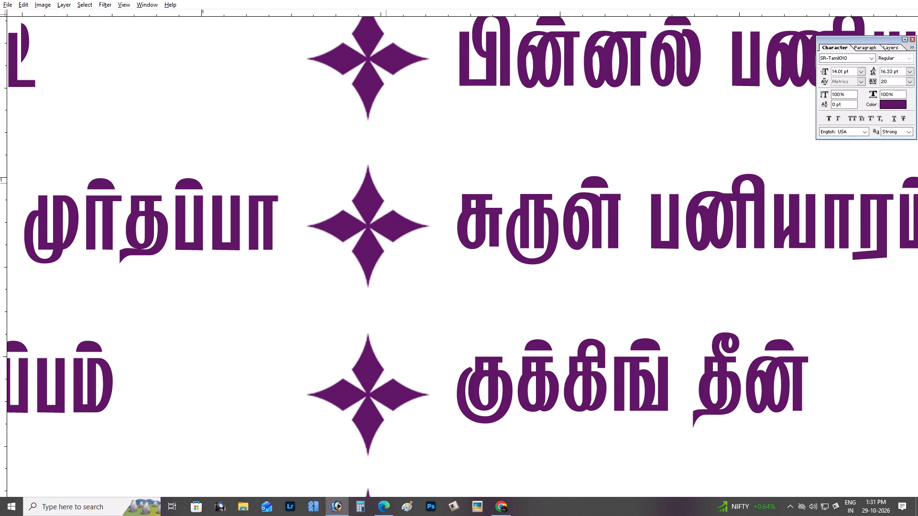
Link the second column's four star bullets so they move together, undoing each test move.
{"action": "key", "text": "ctrl+minus"}
{"action": "left_click_drag", "start_coordinate": [411, 177], "coordinate": [423, 180]}
{"action": "key", "text": "ctrl+z"}
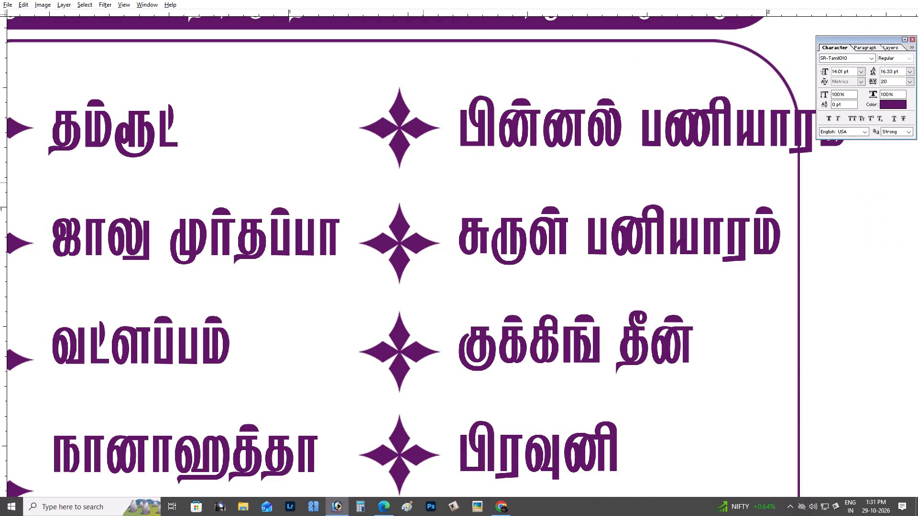
{"action": "right_click_drag", "start_coordinate": [403, 335], "coordinate": [407, 336], "text": "shift"}
{"action": "left_click", "coordinate": [414, 339], "text": "shift"}
{"action": "left_click_drag", "start_coordinate": [413, 339], "coordinate": [420, 339]}
{"action": "key", "text": "ctrl+z"}
{"action": "key", "text": "space"}
{"action": "left_click_drag", "start_coordinate": [420, 343], "coordinate": [410, 249]}
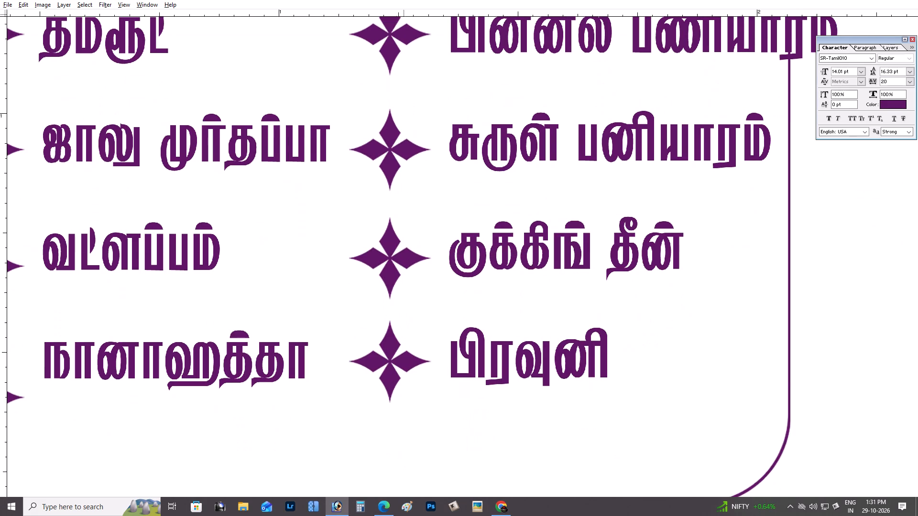
{"action": "right_click", "coordinate": [392, 353], "text": "shift"}
{"action": "left_click", "coordinate": [402, 358], "text": "shift"}
{"action": "left_click_drag", "start_coordinate": [401, 352], "coordinate": [415, 359]}
{"action": "key", "text": "ctrl+z"}
{"action": "key", "text": "space"}
{"action": "left_click_drag", "start_coordinate": [405, 285], "coordinate": [425, 351]}
{"action": "right_click", "coordinate": [408, 118], "text": "shift"}
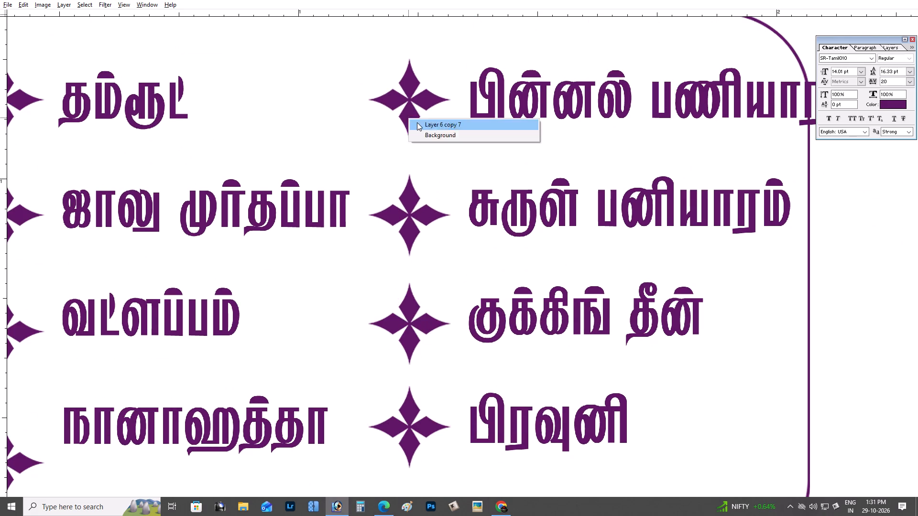
{"action": "left_click", "coordinate": [417, 122], "text": "shift"}
{"action": "left_click_drag", "start_coordinate": [415, 121], "coordinate": [430, 128]}
{"action": "key", "text": "ctrl+z"}
Move the second column's four Tamil item names slightly left, closer to their star bullets.
{"action": "key", "text": "space"}
{"action": "left_click_drag", "start_coordinate": [474, 149], "coordinate": [395, 150]}
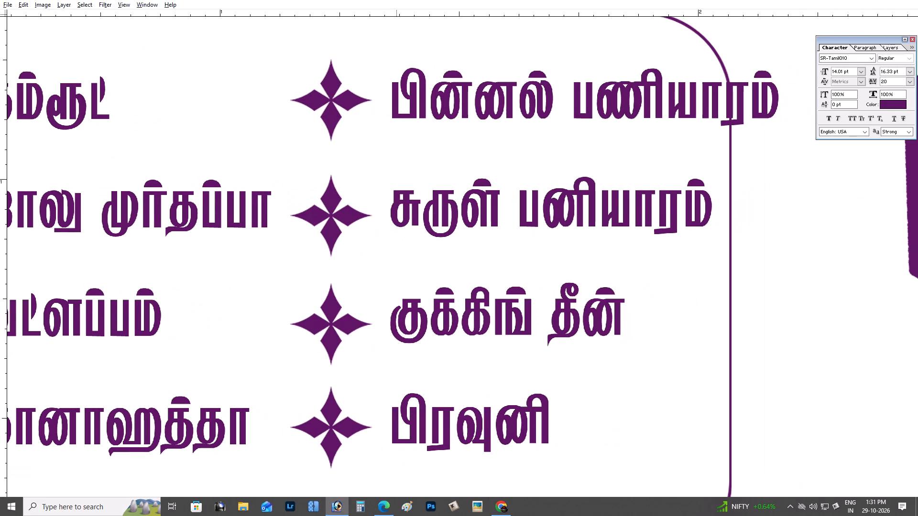
{"action": "right_click", "coordinate": [412, 108]}
{"action": "left_click", "coordinate": [420, 110]}
{"action": "left_click_drag", "start_coordinate": [426, 113], "coordinate": [433, 116]}
{"action": "key", "text": "ctrl+z"}
{"action": "key", "text": "space"}
{"action": "key", "text": "space"}
{"action": "left_click_drag", "start_coordinate": [471, 139], "coordinate": [451, 144]}
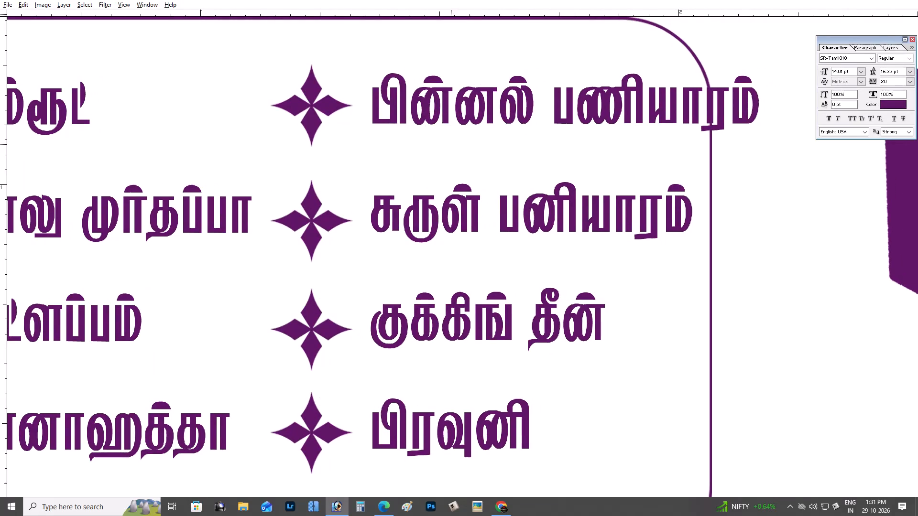
{"action": "left_click_drag", "start_coordinate": [478, 155], "coordinate": [463, 154], "text": "shift"}
Move the second column's four star bullets together slightly left, away from their item names.
{"action": "key", "text": "space"}
{"action": "left_click_drag", "start_coordinate": [448, 154], "coordinate": [492, 161]}
{"action": "right_click", "coordinate": [355, 210]}
{"action": "left_click", "coordinate": [366, 214]}
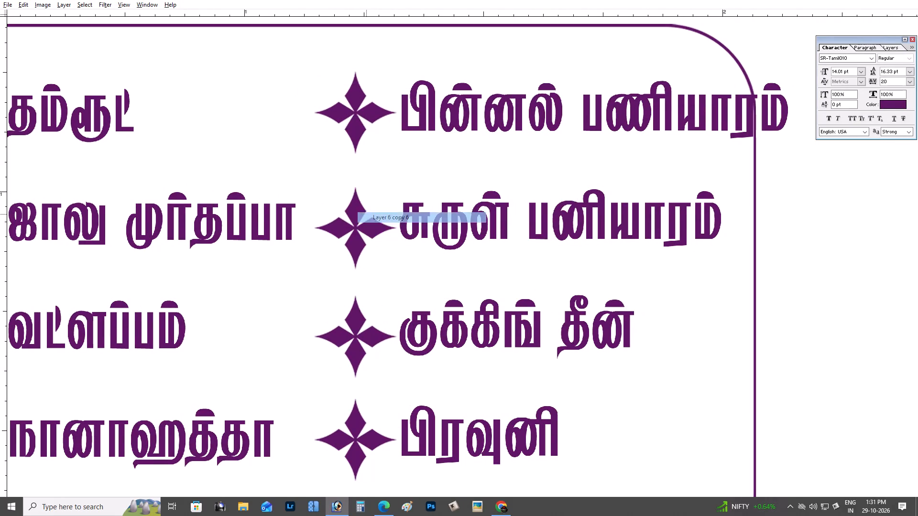
{"action": "left_click_drag", "start_coordinate": [366, 214], "coordinate": [347, 214], "text": "shift"}
Move the second column's four Tamil item names together slightly left, close beside their star bullets.
{"action": "key", "text": "space"}
{"action": "left_click_drag", "start_coordinate": [350, 214], "coordinate": [368, 216]}
{"action": "right_click", "coordinate": [418, 120]}
{"action": "left_click", "coordinate": [426, 124]}
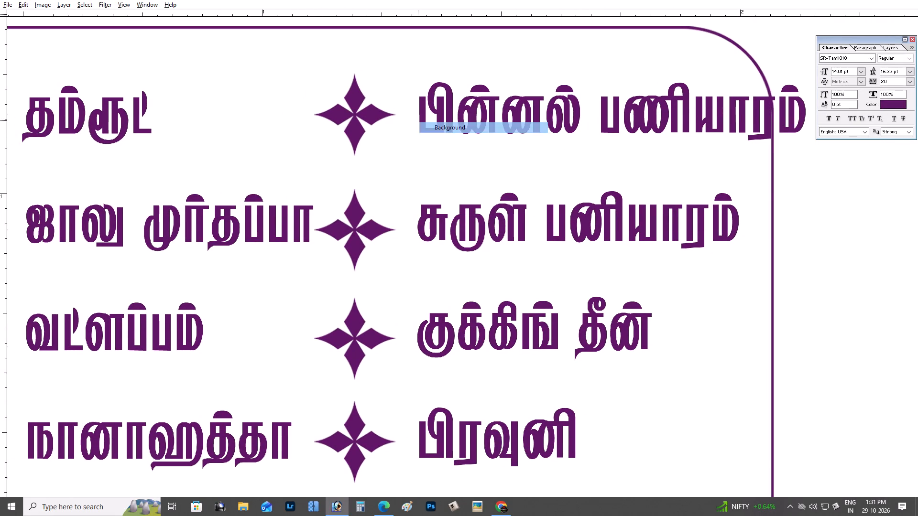
{"action": "right_click", "coordinate": [419, 116]}
{"action": "left_click", "coordinate": [427, 119]}
{"action": "left_click_drag", "start_coordinate": [430, 119], "coordinate": [409, 130], "text": "shift"}
Select the first column's star bullets beside "தம்ரூட்" and "ஜாலு முர்தப்பா" for moving together, undoing each test move.
{"action": "key", "text": "space"}
{"action": "key", "text": "space"}
{"action": "key", "text": "space"}
{"action": "key", "text": "space"}
{"action": "key", "text": "space"}
{"action": "key", "text": "space"}
{"action": "key", "text": "space"}
{"action": "key", "text": "space"}
{"action": "key", "text": "space"}
{"action": "key", "text": "space"}
{"action": "key", "text": "space"}
{"action": "key", "text": "space"}
{"action": "key", "text": "space"}
{"action": "key", "text": "space"}
{"action": "left_click_drag", "start_coordinate": [439, 150], "coordinate": [432, 93]}
{"action": "key", "text": "minus"}
{"action": "key", "text": "ctrl+minus"}
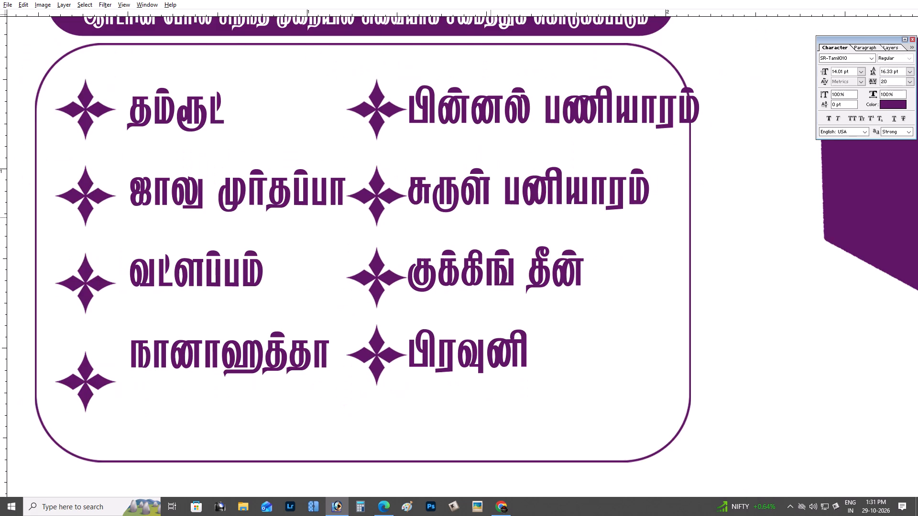
{"action": "scroll", "coordinate": [470, 212], "scroll_direction": "up", "scroll_amount": 3}
{"action": "scroll", "coordinate": [328, 223], "scroll_direction": "down", "scroll_amount": 2}
{"action": "key", "text": "ctrl+plus"}
{"action": "key", "text": "space"}
{"action": "key", "text": "space"}
{"action": "key", "text": "space"}
{"action": "left_click_drag", "start_coordinate": [80, 161], "coordinate": [518, 220]}
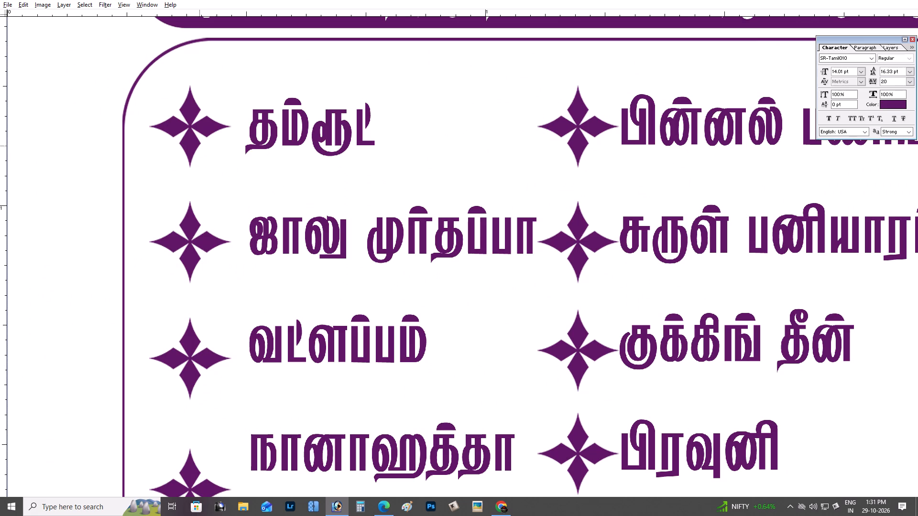
{"action": "right_click", "coordinate": [181, 141]}
{"action": "left_click_drag", "start_coordinate": [192, 144], "coordinate": [198, 145]}
{"action": "left_click", "coordinate": [198, 145]}
{"action": "key", "text": "ctrl+z"}
{"action": "right_click", "coordinate": [194, 146]}
{"action": "left_click", "coordinate": [199, 149]}
{"action": "right_click", "coordinate": [189, 143], "text": "shift"}
{"action": "left_click", "coordinate": [195, 150], "text": "shift"}
{"action": "left_click_drag", "start_coordinate": [195, 148], "coordinate": [214, 158]}
{"action": "key", "text": "ctrl+z"}
{"action": "key", "text": "space"}
{"action": "left_click_drag", "start_coordinate": [206, 192], "coordinate": [196, 139]}
{"action": "right_click", "coordinate": [179, 166], "text": "shift"}
{"action": "left_click", "coordinate": [188, 174], "text": "shift"}
{"action": "left_click_drag", "start_coordinate": [189, 173], "coordinate": [197, 177]}
{"action": "key", "text": "ctrl+z"}
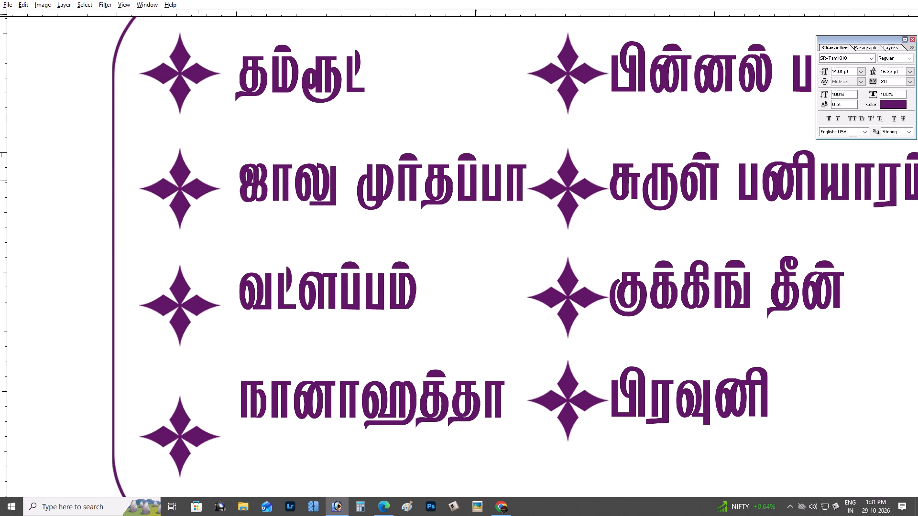
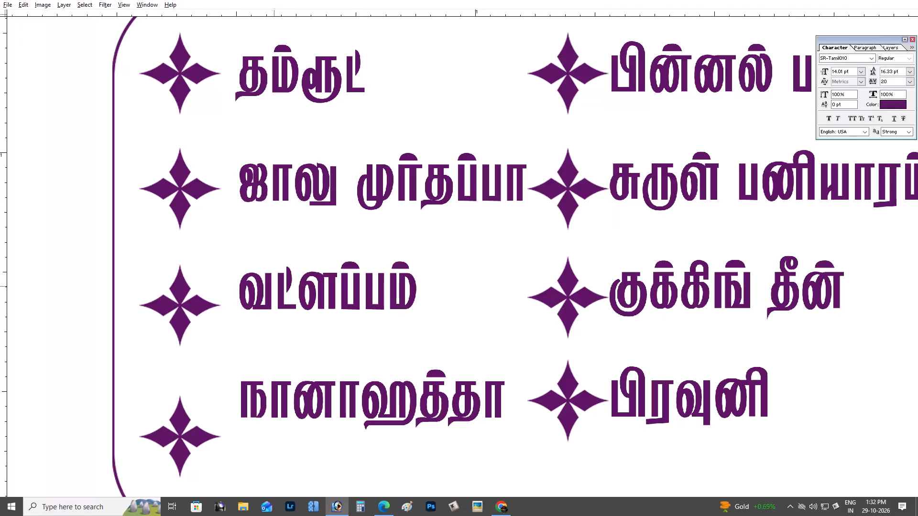
Add the star bullet beside "வட்ளப்பம்" to the first column's bullets for moving together, undoing each test move.
{"action": "left_click_drag", "start_coordinate": [186, 250], "coordinate": [174, 251], "text": "shift"}
{"action": "key", "text": "ctrl+z"}
{"action": "right_click", "coordinate": [178, 288], "text": "shift"}
{"action": "left_click", "coordinate": [186, 294], "text": "shift"}
{"action": "left_click_drag", "start_coordinate": [186, 294], "coordinate": [198, 298]}
{"action": "key", "text": "ctrl+z"}
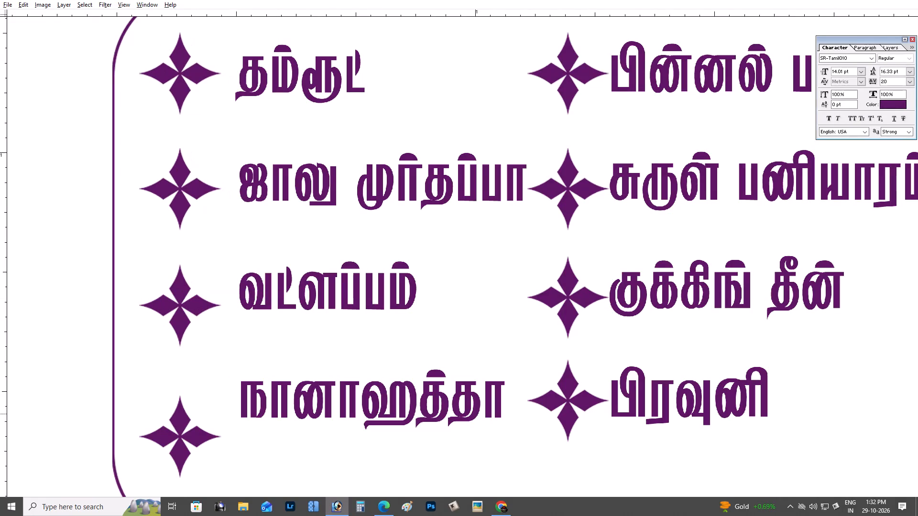
Move the first column's bottom star bullet up so it sits level with "நானாஹத்தா".
{"action": "right_click", "coordinate": [179, 405]}
{"action": "left_click", "coordinate": [187, 411]}
{"action": "left_click_drag", "start_coordinate": [185, 411], "coordinate": [184, 389], "text": "shift"}
{"action": "key", "text": "ctrl+z"}
{"action": "right_click", "coordinate": [177, 418]}
{"action": "left_click", "coordinate": [182, 421]}
{"action": "right_click", "coordinate": [179, 419], "text": "shift"}
{"action": "left_click", "coordinate": [190, 428], "text": "shift"}
{"action": "left_click_drag", "start_coordinate": [185, 425], "coordinate": [196, 430]}
{"action": "key", "text": "ctrl+z"}
{"action": "left_click_drag", "start_coordinate": [182, 413], "coordinate": [181, 385], "text": "shift"}
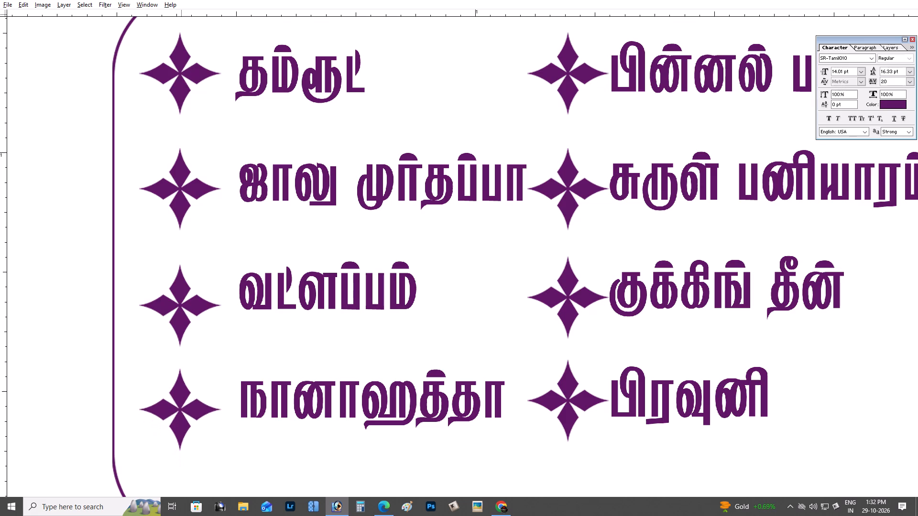
{"action": "left_click_drag", "start_coordinate": [181, 385], "coordinate": [181, 384], "text": "shift"}
Move the first column's four star bullets together slightly left, toward the frame's edge.
{"action": "right_click", "coordinate": [180, 322]}
{"action": "left_click", "coordinate": [187, 329]}
{"action": "left_click_drag", "start_coordinate": [187, 328], "coordinate": [195, 329]}
{"action": "key", "text": "ctrl+z"}
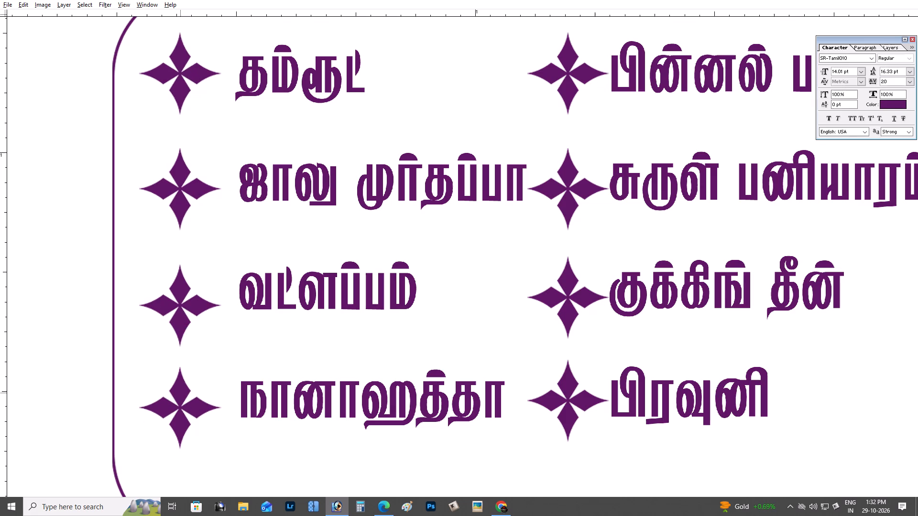
{"action": "right_click", "coordinate": [179, 392], "text": "shift"}
{"action": "left_click", "coordinate": [186, 396], "text": "shift"}
{"action": "left_click_drag", "start_coordinate": [190, 391], "coordinate": [176, 391], "text": "shift"}
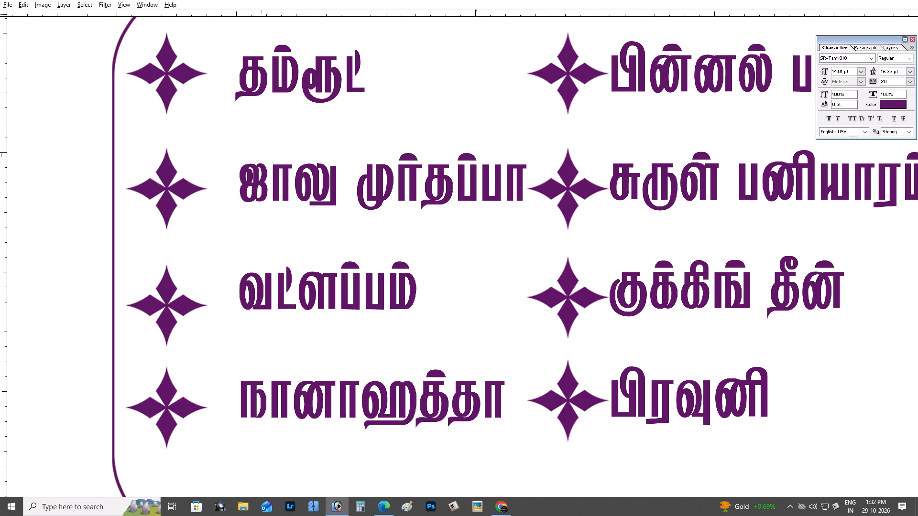
Move the first column's four Tamil item names together slightly left, closer to their star bullets.
{"action": "right_click", "coordinate": [261, 293]}
{"action": "left_click", "coordinate": [265, 296]}
{"action": "left_click_drag", "start_coordinate": [267, 296], "coordinate": [252, 299], "text": "shift"}
Move the second column's four star bullets together slightly left, into the space beside "ஜாலு முர்தப்பா".
{"action": "key", "text": "shift+space"}
{"action": "key", "text": "shift+space"}
{"action": "key", "text": "shift+space"}
{"action": "key", "text": "shift+space"}
{"action": "key", "text": "shift+space"}
{"action": "key", "text": "shift+space"}
{"action": "key", "text": "shift+space"}
{"action": "key", "text": "shift+space"}
{"action": "key", "text": "shift+space"}
{"action": "key", "text": "shift+space"}
{"action": "key", "text": "shift+space"}
{"action": "key", "text": "shift+space"}
{"action": "key", "text": "shift+space"}
{"action": "key", "text": "shift+space"}
{"action": "key", "text": "shift+space"}
{"action": "key", "text": "shift+space"}
{"action": "key", "text": "shift+space"}
{"action": "key", "text": "shift+space"}
{"action": "key", "text": "shift+space"}
{"action": "key", "text": "shift+space"}
{"action": "left_click_drag", "start_coordinate": [349, 299], "coordinate": [277, 299]}
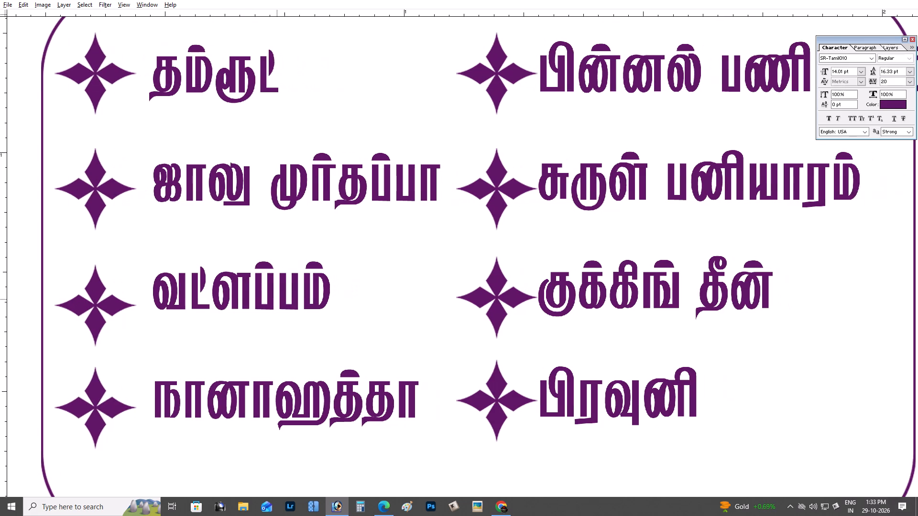
{"action": "left_click_drag", "start_coordinate": [352, 303], "coordinate": [294, 324]}
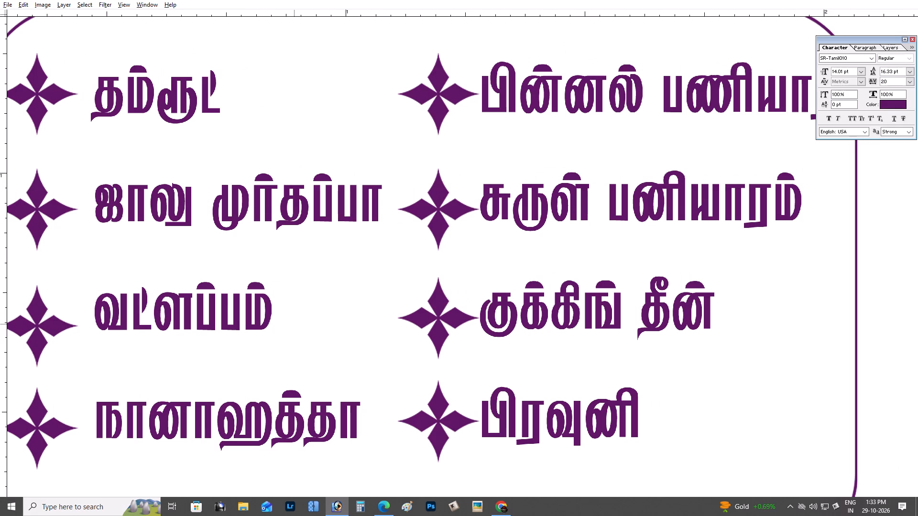
{"action": "scroll", "coordinate": [294, 324], "scroll_direction": "up", "scroll_amount": 3}
{"action": "right_click", "coordinate": [437, 216]}
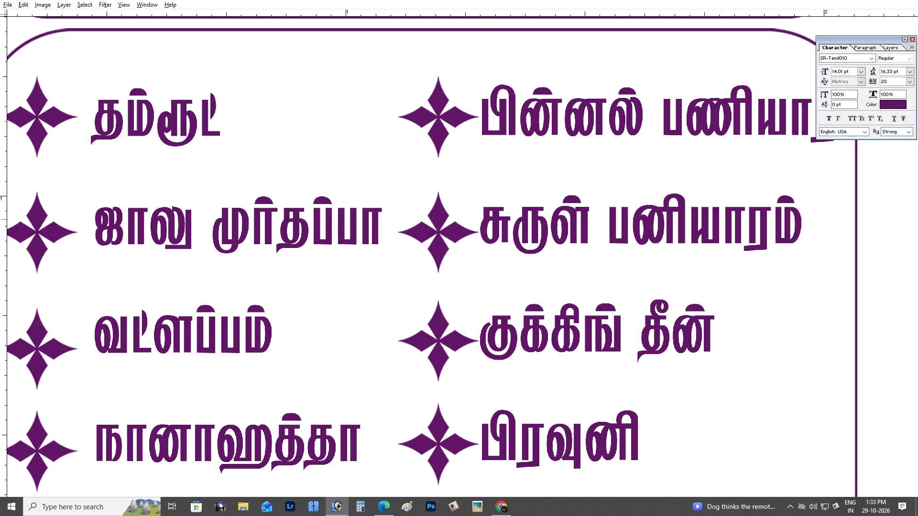
{"action": "left_click", "coordinate": [444, 220]}
{"action": "left_click_drag", "start_coordinate": [447, 220], "coordinate": [457, 225]}
{"action": "key", "text": "ctrl+z"}
{"action": "left_click_drag", "start_coordinate": [456, 226], "coordinate": [443, 229], "text": "shift"}
{"action": "key", "text": "shift+space"}
{"action": "left_click_drag", "start_coordinate": [487, 229], "coordinate": [482, 229]}
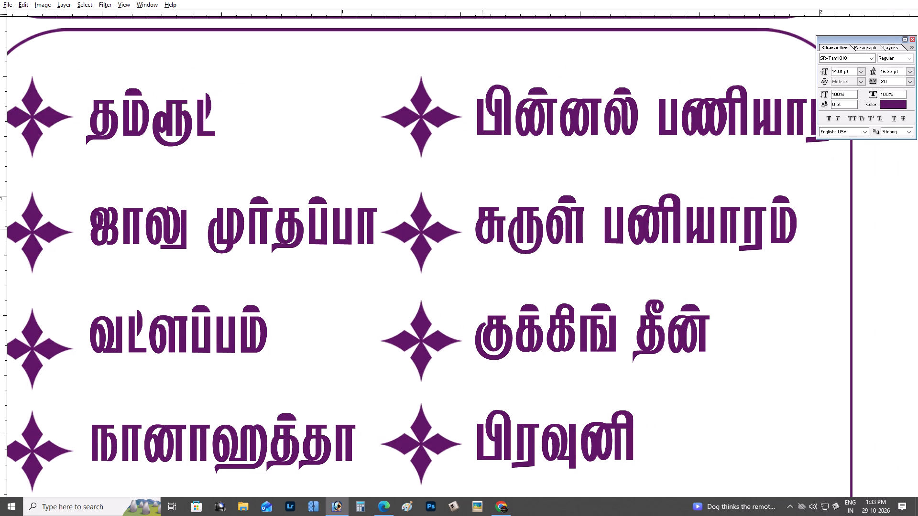
{"action": "left_click_drag", "start_coordinate": [482, 229], "coordinate": [480, 229]}
Move the second column's four Tamil item names slightly left, closer to their star bullets.
{"action": "right_click", "coordinate": [474, 122]}
{"action": "left_click", "coordinate": [485, 128]}
{"action": "right_click", "coordinate": [482, 127]}
{"action": "right_click", "coordinate": [474, 123]}
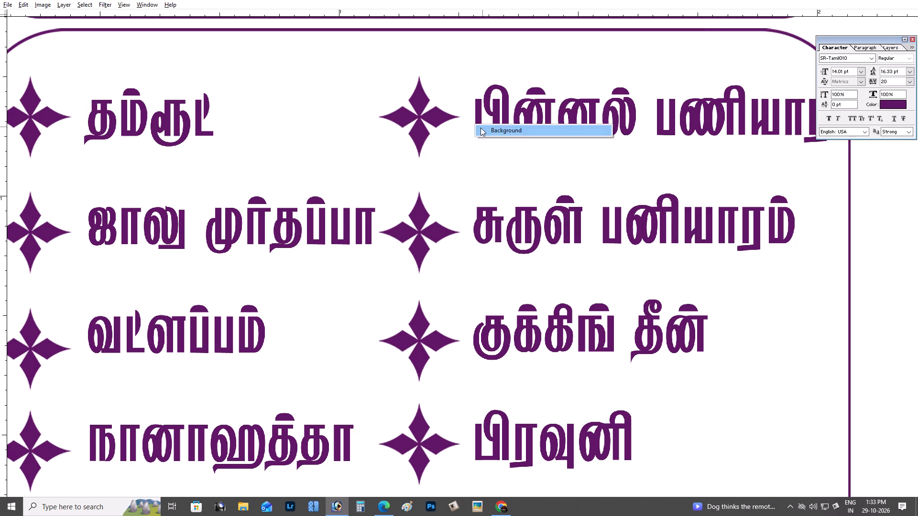
{"action": "left_click", "coordinate": [481, 128]}
{"action": "right_click", "coordinate": [479, 126]}
{"action": "left_click", "coordinate": [483, 129]}
{"action": "left_click_drag", "start_coordinate": [483, 129], "coordinate": [474, 132], "text": "shift"}
Move the first column's four star bullets a little further left, close to the frame's edge.
{"action": "key", "text": "Tab"}
{"action": "key", "text": "Tab"}
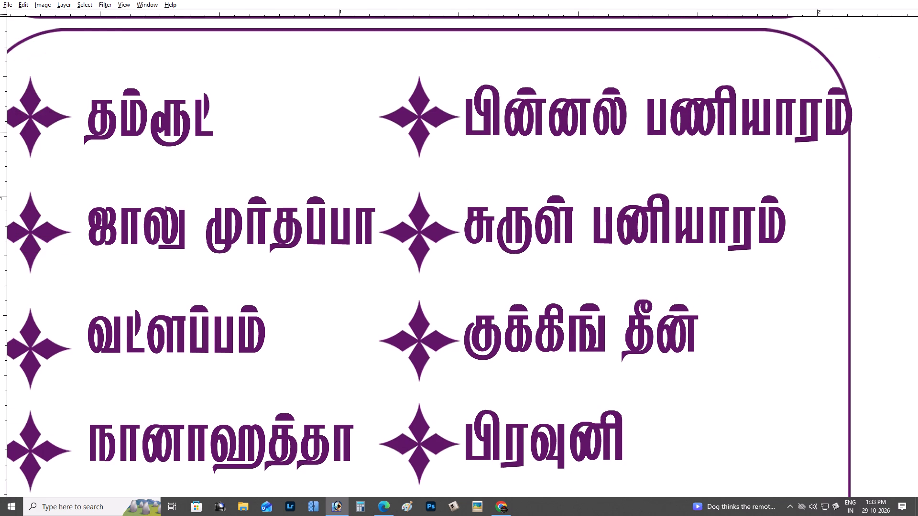
{"action": "left_click", "coordinate": [537, 139], "text": "shift"}
{"action": "key", "text": "ctrl+minus"}
{"action": "key", "text": "ctrl+minus"}
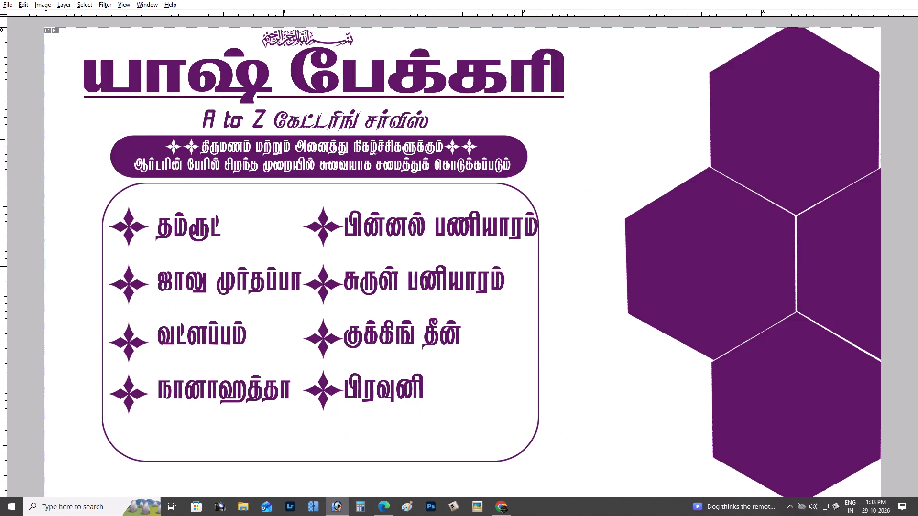
{"action": "scroll", "coordinate": [538, 140], "scroll_direction": "up", "scroll_amount": 3}
{"action": "scroll", "coordinate": [539, 142], "scroll_direction": "down", "scroll_amount": 2}
{"action": "key", "text": "z"}
{"action": "left_click_drag", "start_coordinate": [233, 159], "coordinate": [463, 476]}
{"action": "key", "text": "space"}
{"action": "left_click_drag", "start_coordinate": [316, 342], "coordinate": [639, 430]}
{"action": "key", "text": "v"}
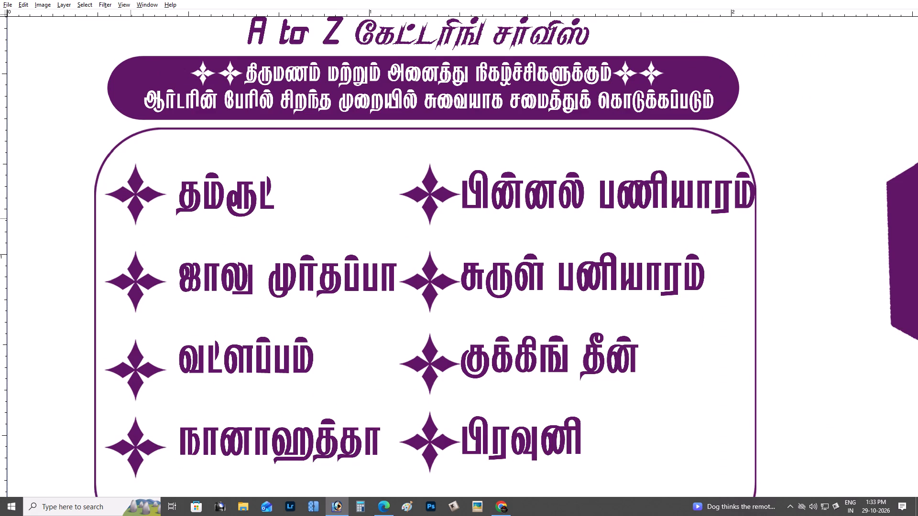
{"action": "key", "text": "ctrl+plus"}
{"action": "key", "text": "ctrl+plus"}
{"action": "key", "text": "space"}
{"action": "key", "text": "space"}
{"action": "key", "text": "space"}
{"action": "key", "text": "space"}
{"action": "key", "text": "space"}
{"action": "key", "text": "space"}
{"action": "key", "text": "space"}
{"action": "left_click_drag", "start_coordinate": [125, 215], "coordinate": [634, 228]}
{"action": "right_click", "coordinate": [282, 132]}
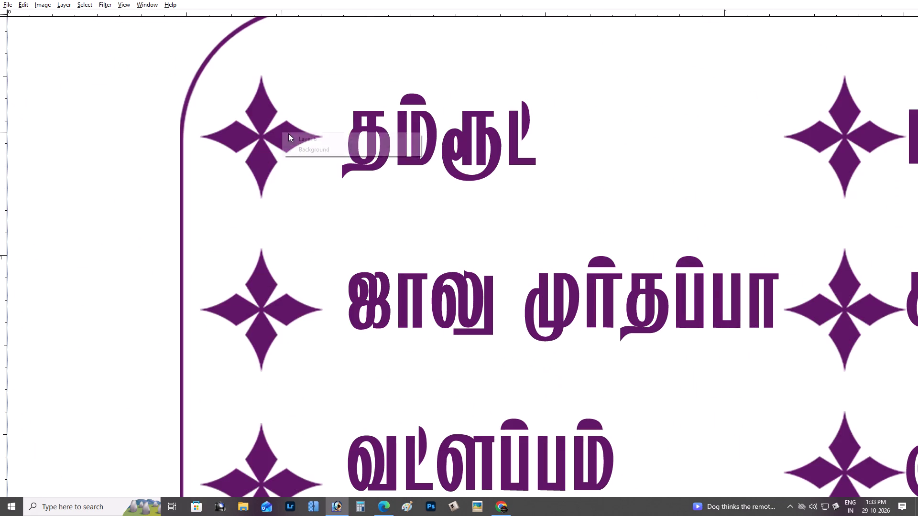
{"action": "left_click", "coordinate": [292, 134]}
{"action": "left_click_drag", "start_coordinate": [295, 134], "coordinate": [284, 136], "text": "shift"}
{"action": "left_click", "coordinate": [286, 137], "text": "shift"}
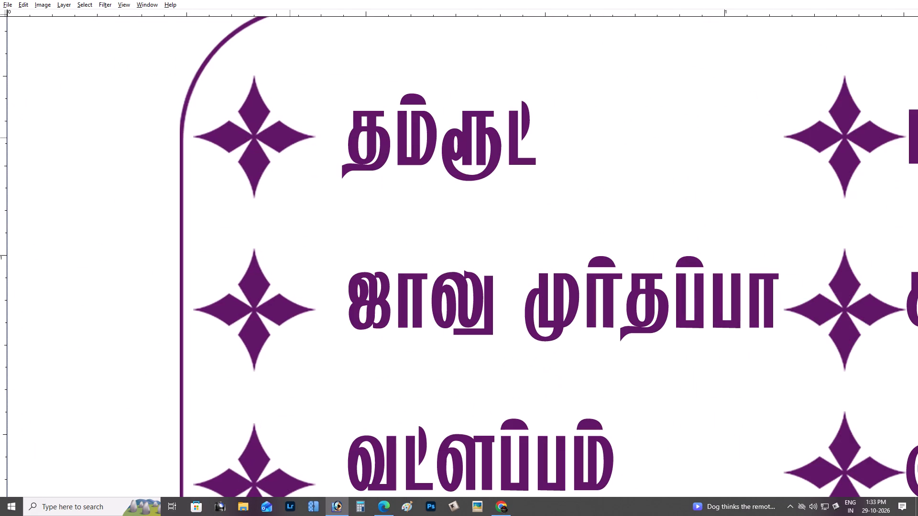
Move the first column's Tamil item names further left, close beside their star bullets.
{"action": "right_click", "coordinate": [355, 142]}
{"action": "left_click", "coordinate": [359, 144]}
{"action": "left_click_drag", "start_coordinate": [385, 148], "coordinate": [363, 149], "text": "shift"}
{"action": "key", "text": "shift+space"}
{"action": "key", "text": "shift+space"}
{"action": "left_click_drag", "start_coordinate": [590, 202], "coordinate": [220, 202]}
{"action": "right_click", "coordinate": [472, 276]}
{"action": "left_click", "coordinate": [481, 279]}
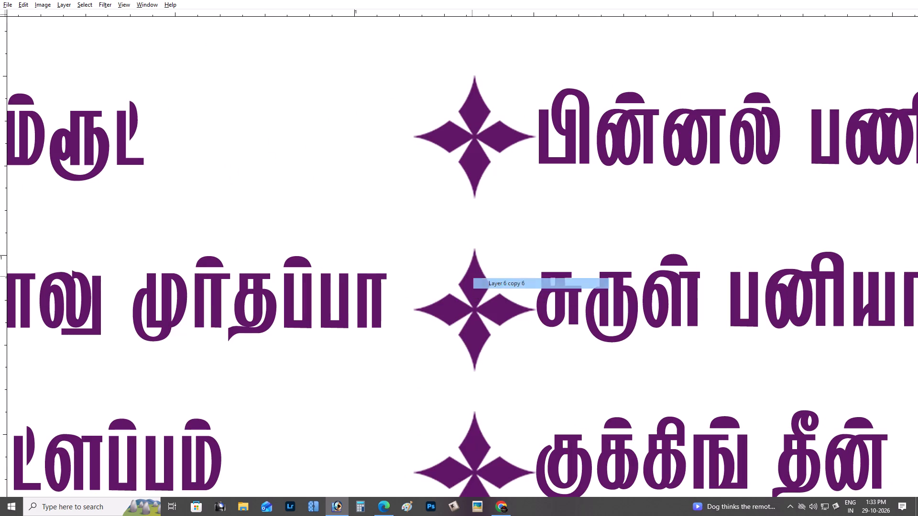
{"action": "left_click_drag", "start_coordinate": [479, 279], "coordinate": [458, 276], "text": "shift"}
Move the second column's Tamil item names further left so "பின்னல் பணியாரம்" fits inside the frame.
{"action": "key", "text": "space"}
{"action": "left_click_drag", "start_coordinate": [524, 276], "coordinate": [472, 276]}
{"action": "right_click", "coordinate": [508, 285]}
{"action": "left_click", "coordinate": [518, 290]}
{"action": "left_click_drag", "start_coordinate": [518, 288], "coordinate": [512, 287], "text": "shift"}
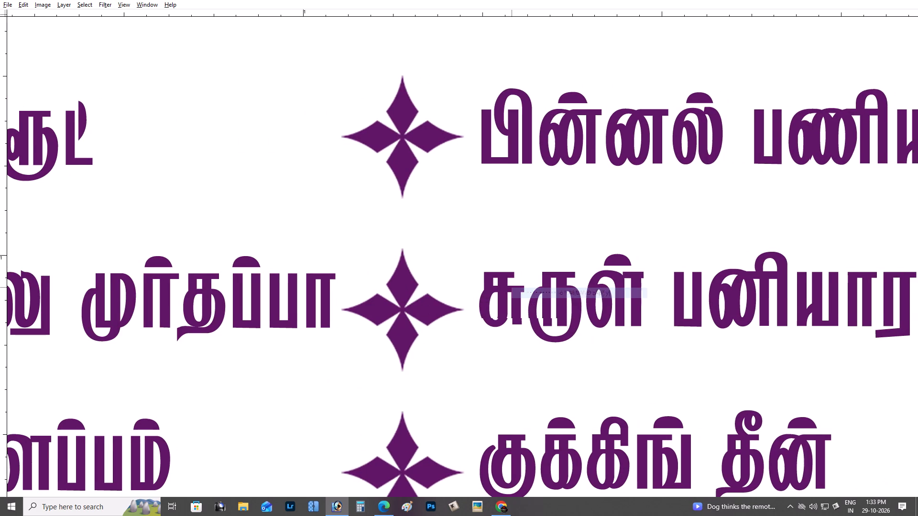
{"action": "left_click_drag", "start_coordinate": [512, 287], "coordinate": [502, 288], "text": "shift"}
Examine the whole card to check how both item columns fit inside the rounded frame.
{"action": "key", "text": "ctrl+minus"}
{"action": "key", "text": "ctrl+minus"}
{"action": "key", "text": "ctrl+minus"}
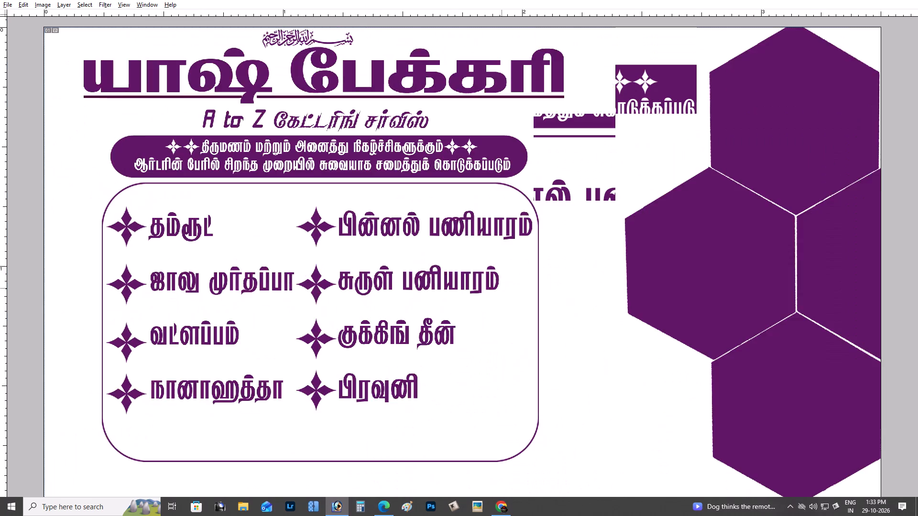
{"action": "scroll", "coordinate": [502, 288], "scroll_direction": "up", "scroll_amount": 2}
{"action": "scroll", "coordinate": [502, 288], "scroll_direction": "down", "scroll_amount": 2}
{"action": "scroll", "coordinate": [502, 288], "scroll_direction": "up", "scroll_amount": 1}
{"action": "scroll", "coordinate": [502, 288], "scroll_direction": "down", "scroll_amount": 1}
{"action": "scroll", "coordinate": [502, 288], "scroll_direction": "up", "scroll_amount": 1}
{"action": "scroll", "coordinate": [502, 288], "scroll_direction": "down", "scroll_amount": 1}
{"action": "scroll", "coordinate": [502, 288], "scroll_direction": "up", "scroll_amount": 2}
{"action": "scroll", "coordinate": [502, 288], "scroll_direction": "down", "scroll_amount": 1}
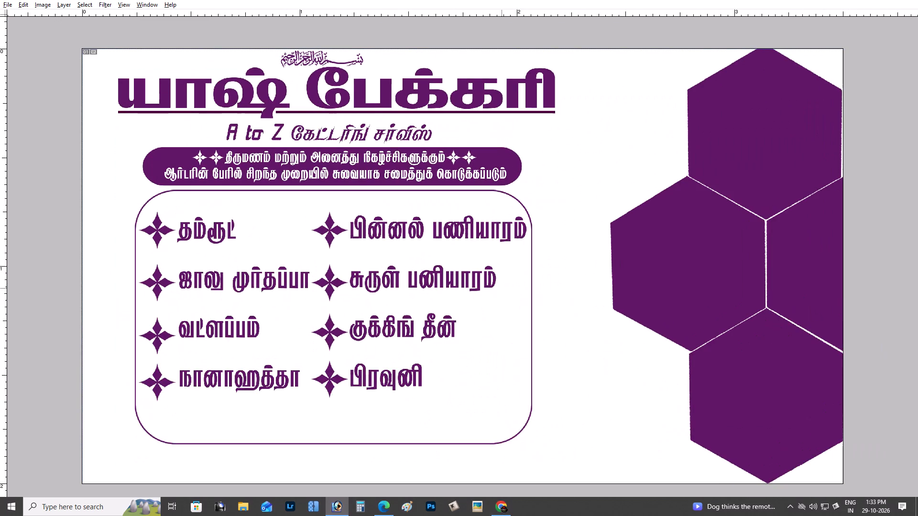
{"action": "key", "text": "ctrl+0"}
{"action": "scroll", "coordinate": [502, 288], "scroll_direction": "up", "scroll_amount": 2}
{"action": "scroll", "coordinate": [502, 288], "scroll_direction": "down", "scroll_amount": 1}
{"action": "key", "text": "ctrl+minus"}
{"action": "key", "text": "ctrl+minus"}
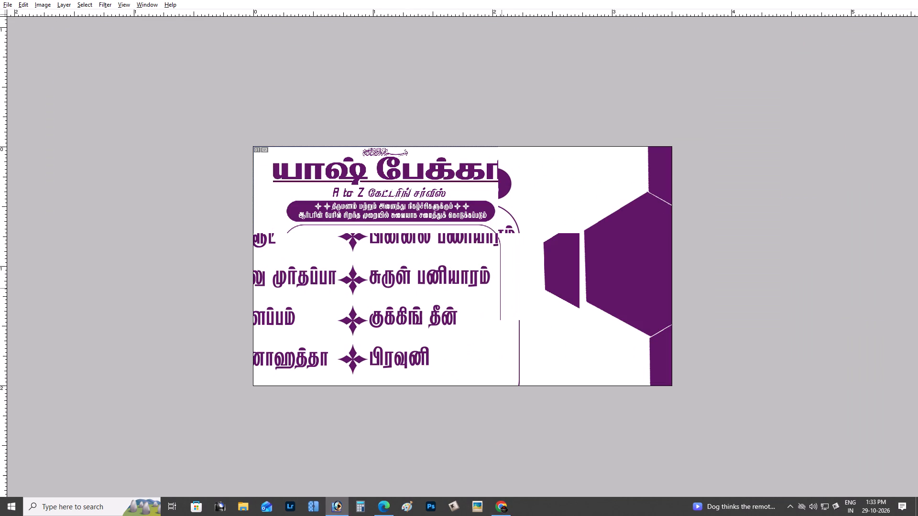
{"action": "scroll", "coordinate": [502, 288], "scroll_direction": "down", "scroll_amount": 4}
{"action": "scroll", "coordinate": [502, 288], "scroll_direction": "up", "scroll_amount": 3}
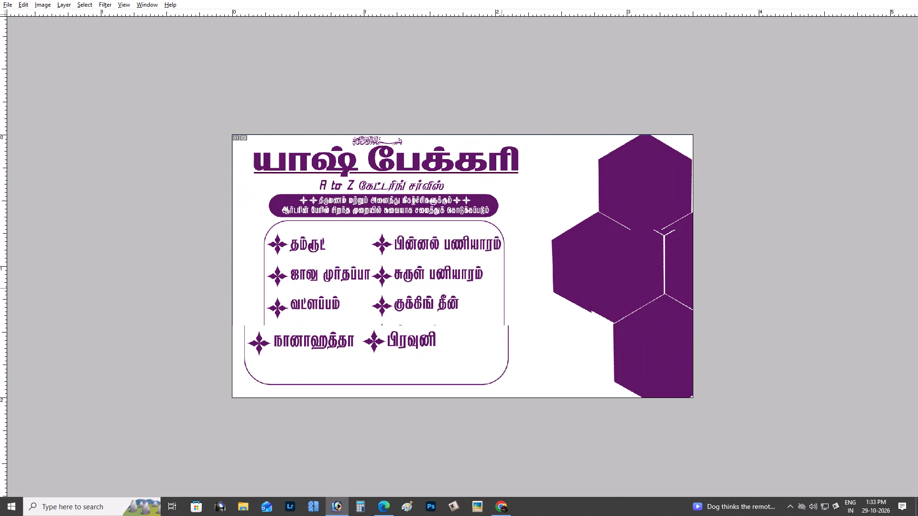
Cut the top item "பின்னல் பணியாரம்" out of the second column's text.
{"action": "key", "text": "ctrl+plus"}
{"action": "key", "text": "ctrl+plus"}
{"action": "key", "text": "ctrl+plus"}
{"action": "key", "text": "space"}
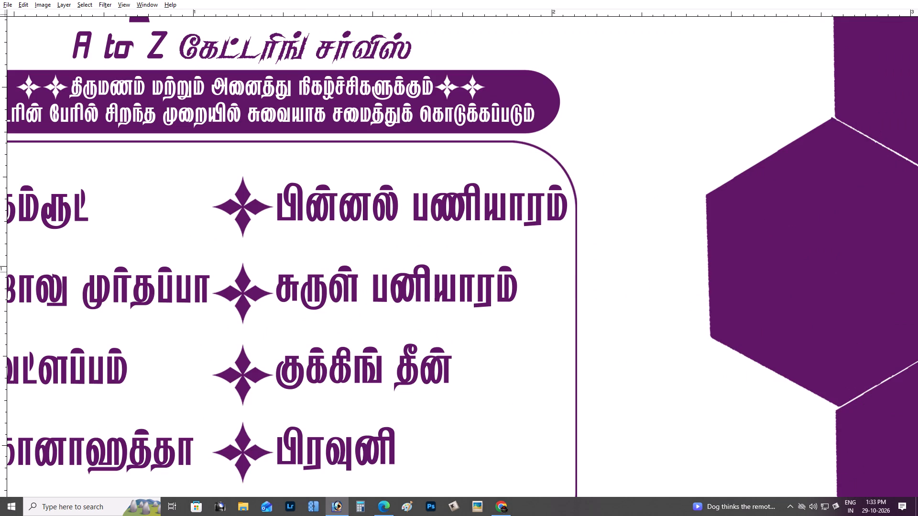
{"action": "key", "text": "t"}
{"action": "triple_click", "coordinate": [418, 217]}
{"action": "left_click", "coordinate": [418, 217]}
{"action": "key", "text": "ctrl+x"}
{"action": "key", "text": "ctrl+Return"}
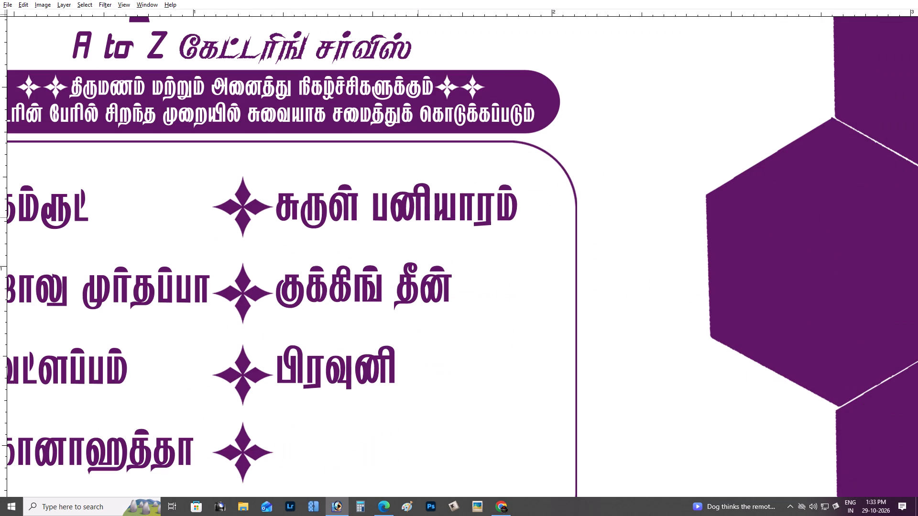
Paste "பின்னல் பணியாரம்" as a new line below "நானாஹத்தா" in the first column's text.
{"action": "key", "text": "space"}
{"action": "key", "text": "space"}
{"action": "key", "text": "space"}
{"action": "key", "text": "space"}
{"action": "left_click_drag", "start_coordinate": [426, 216], "coordinate": [679, 67]}
{"action": "left_click", "coordinate": [373, 344]}
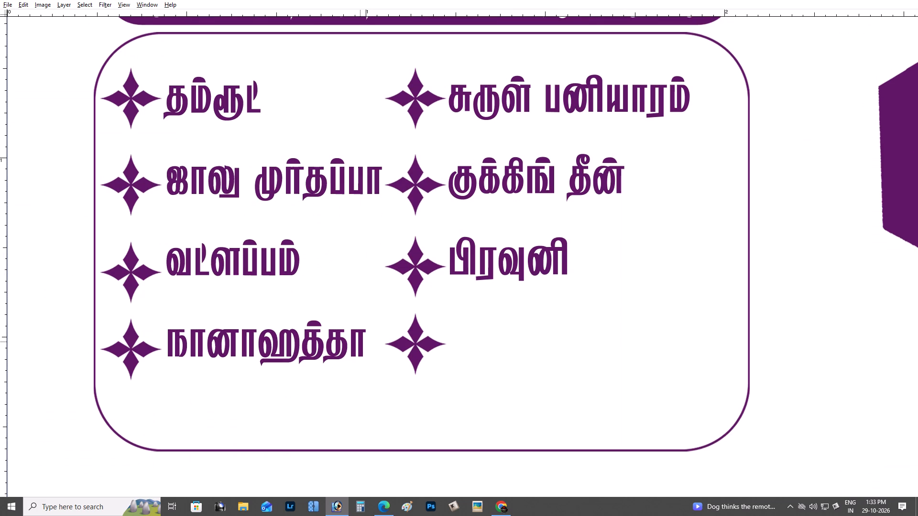
{"action": "key", "text": "Return"}
{"action": "key", "text": "ctrl+v"}
{"action": "key", "text": "ctrl+Return"}
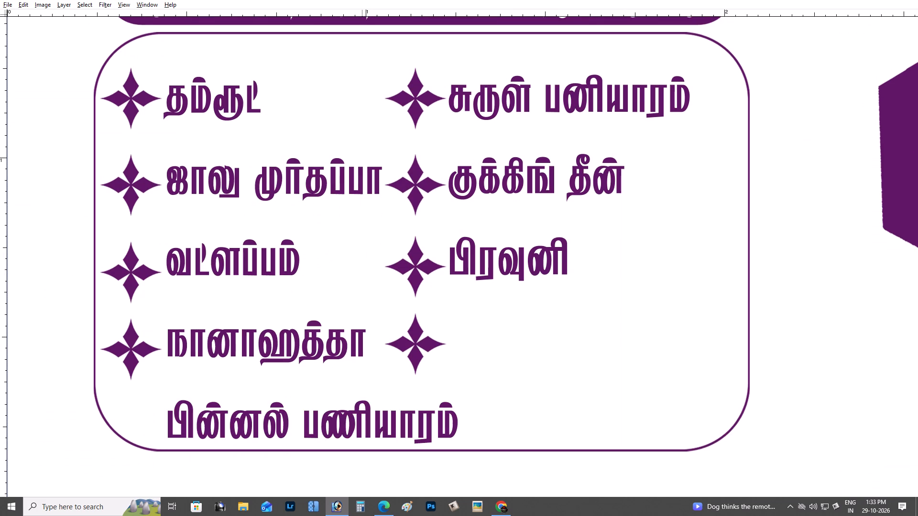
Cut the item "நானாஹத்தா" out of the first column's text.
{"action": "triple_click", "coordinate": [332, 353]}
{"action": "key", "text": "ctrl+x"}
{"action": "key", "text": "ctrl+Return"}
{"action": "key", "text": "space"}
{"action": "left_click_drag", "start_coordinate": [384, 305], "coordinate": [372, 366]}
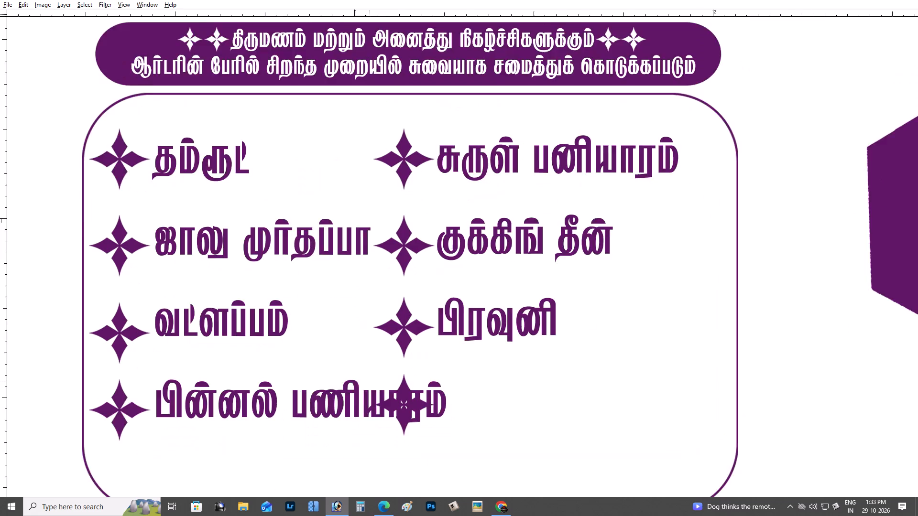
Undo the last three text edits that moved "பின்னல் பணியாரம்" and removed "நானாஹத்தா" between the columns.
{"action": "left_click_drag", "start_coordinate": [372, 366], "coordinate": [351, 453]}
{"action": "key", "text": "space"}
{"action": "key", "text": "space"}
{"action": "key", "text": "space"}
{"action": "key", "text": "space"}
{"action": "key", "text": "space"}
{"action": "key", "text": "space"}
{"action": "key", "text": "space"}
{"action": "key", "text": "space"}
{"action": "key", "text": "space"}
{"action": "key", "text": "space"}
{"action": "key", "text": "space"}
{"action": "key", "text": "space"}
{"action": "key", "text": "space"}
{"action": "key", "text": "space"}
{"action": "left_click_drag", "start_coordinate": [471, 276], "coordinate": [477, 162]}
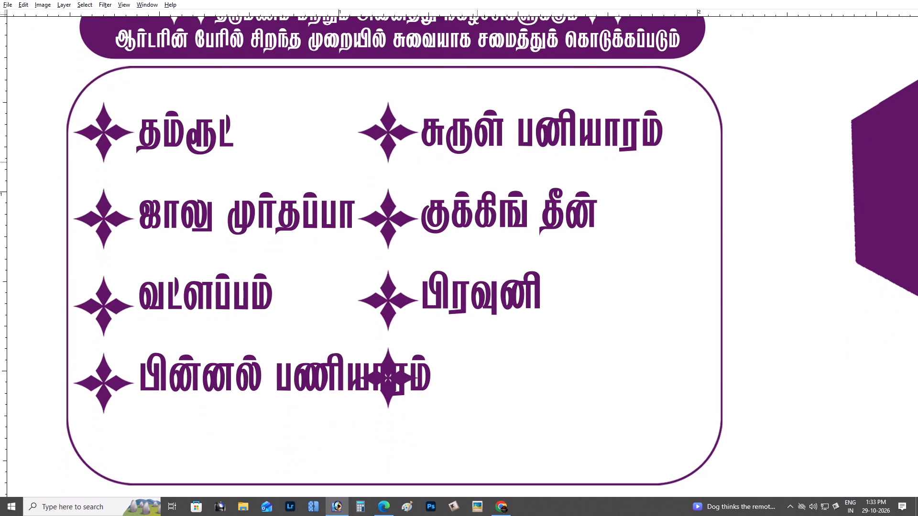
{"action": "key", "text": "ctrl+minus"}
{"action": "key", "text": "ctrl+z"}
{"action": "key", "text": "ctrl+alt+z"}
{"action": "key", "text": "ctrl+alt+z"}
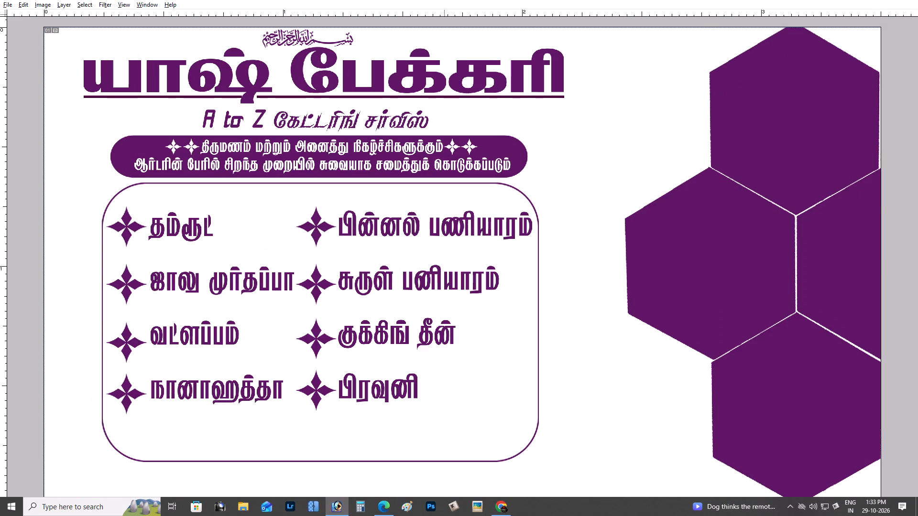
Examine the whole card layout and switch to full-screen display on a black background.
{"action": "scroll", "coordinate": [413, 261], "scroll_direction": "up", "scroll_amount": 1}
{"action": "scroll", "coordinate": [413, 261], "scroll_direction": "down", "scroll_amount": 2}
{"action": "scroll", "coordinate": [411, 261], "scroll_direction": "up", "scroll_amount": 2}
{"action": "key", "text": "v"}
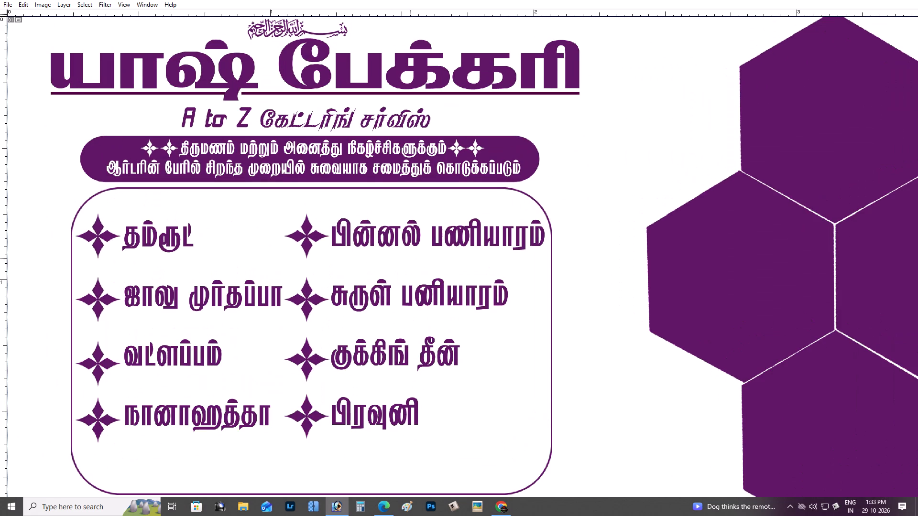
{"action": "key", "text": "ctrl+minus"}
{"action": "key", "text": "ctrl+minus"}
{"action": "scroll", "coordinate": [410, 258], "scroll_direction": "up", "scroll_amount": 3}
{"action": "scroll", "coordinate": [410, 258], "scroll_direction": "down", "scroll_amount": 3}
{"action": "key", "text": "ctrl+plus"}
{"action": "key", "text": "ctrl+plus"}
{"action": "key", "text": "ctrl+minus"}
{"action": "key", "text": "space"}
{"action": "key", "text": "space"}
{"action": "key", "text": "space"}
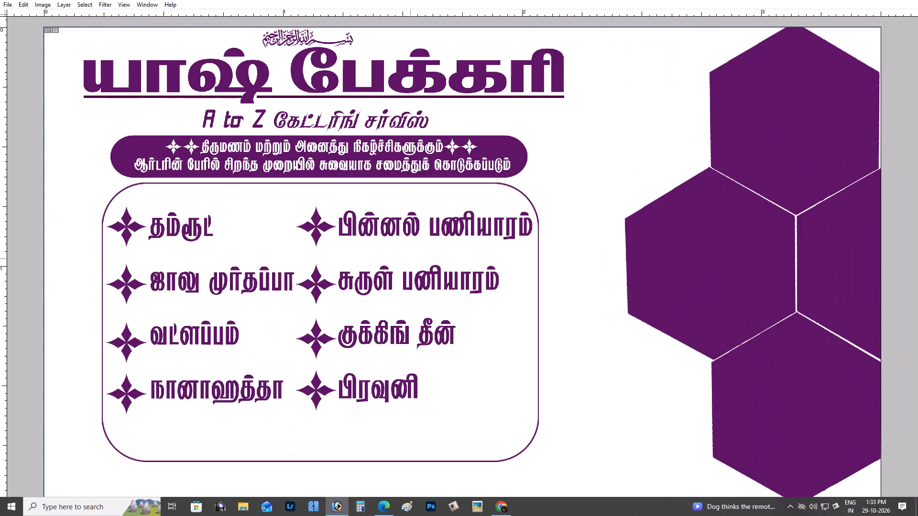
{"action": "left_click_drag", "start_coordinate": [406, 253], "coordinate": [378, 196]}
{"action": "key", "text": "f"}
{"action": "key", "text": "Tab"}
{"action": "key", "text": "space"}
{"action": "key", "text": "Tab"}
{"action": "key", "text": "space"}
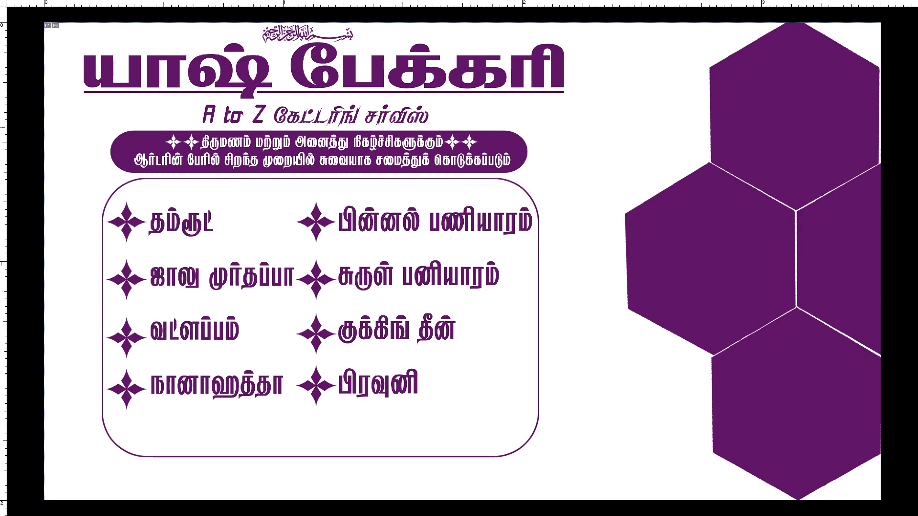
Move the purple hexagon pattern slightly downward on the card.
{"action": "right_click", "coordinate": [804, 119]}
{"action": "left_click", "coordinate": [813, 123]}
{"action": "left_click_drag", "start_coordinate": [815, 124], "coordinate": [820, 136]}
{"action": "key", "text": "ctrl+z"}
{"action": "left_click_drag", "start_coordinate": [809, 127], "coordinate": [810, 135], "text": "shift"}
{"action": "left_click", "coordinate": [800, 169], "text": "shift"}
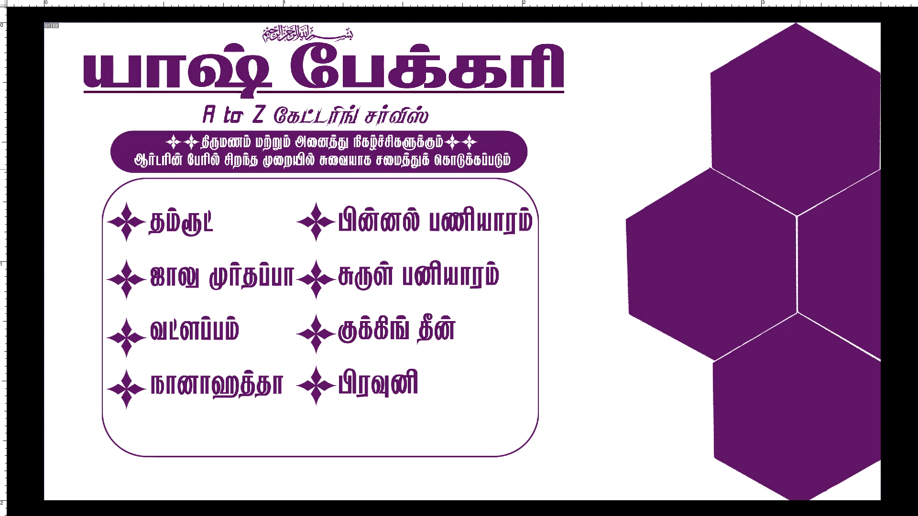
Save the card document.
{"action": "scroll", "coordinate": [850, 169], "scroll_direction": "up", "scroll_amount": 1}
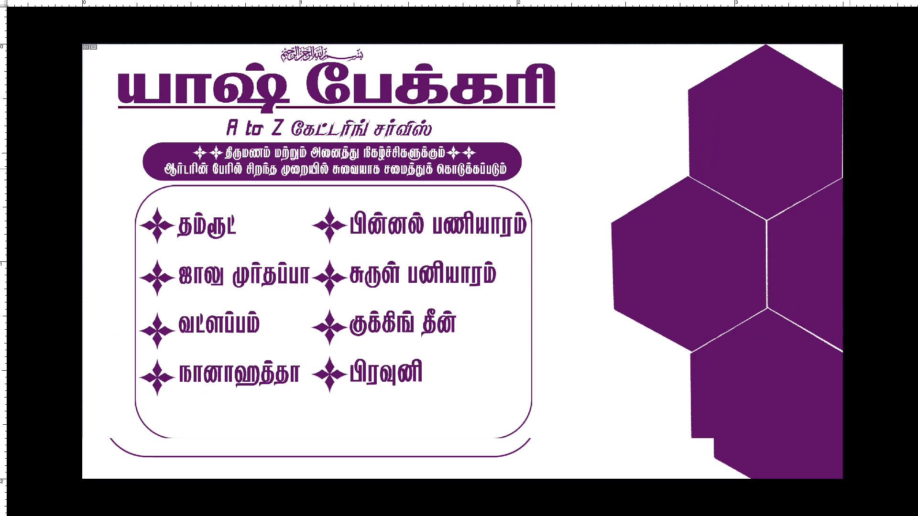
{"action": "scroll", "coordinate": [850, 169], "scroll_direction": "down", "scroll_amount": 1}
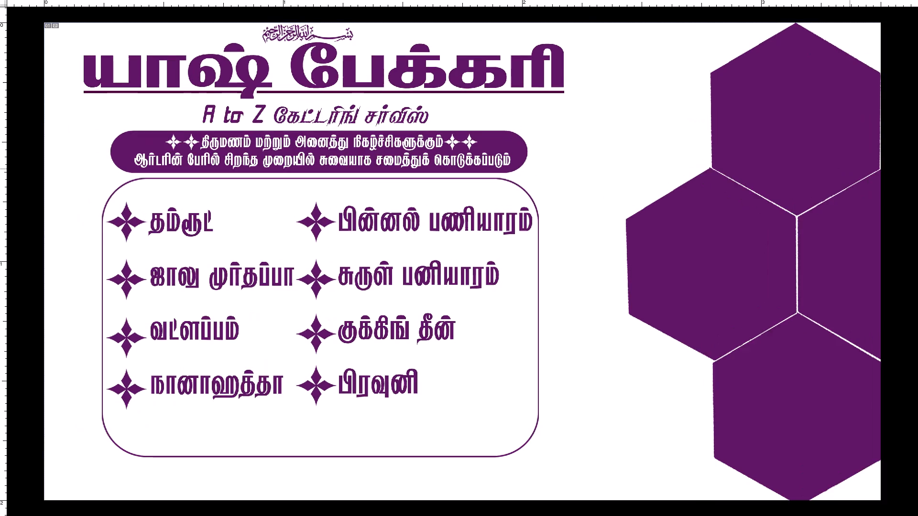
{"action": "key", "text": "ctrl+minus"}
{"action": "key", "text": "ctrl+minus"}
{"action": "scroll", "coordinate": [850, 169], "scroll_direction": "up", "scroll_amount": 2}
{"action": "scroll", "coordinate": [850, 169], "scroll_direction": "down", "scroll_amount": 5}
{"action": "scroll", "coordinate": [690, 194], "scroll_direction": "down", "scroll_amount": 2}
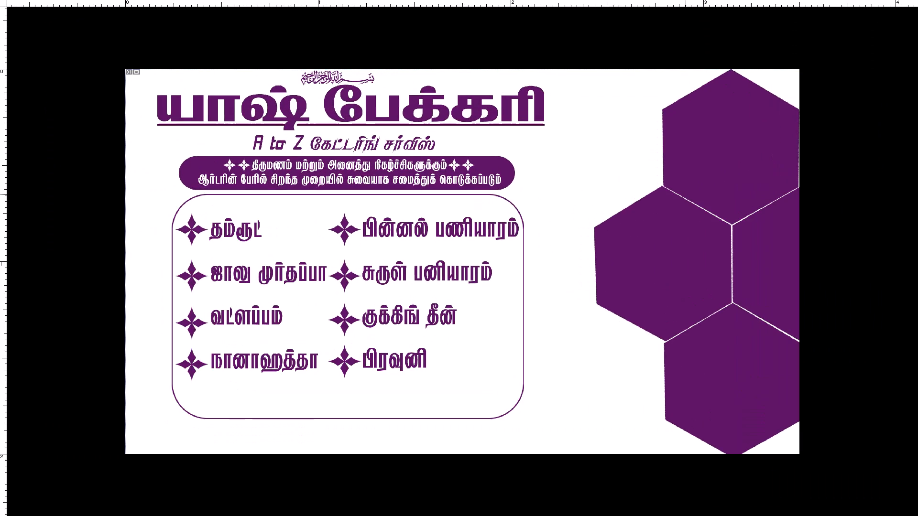
{"action": "scroll", "coordinate": [617, 188], "scroll_direction": "down", "scroll_amount": 3}
{"action": "key", "text": "ctrl+s"}
Narrow the second column's star bullets slightly about their centre, keeping their height.
{"action": "scroll", "coordinate": [525, 192], "scroll_direction": "up", "scroll_amount": 3}
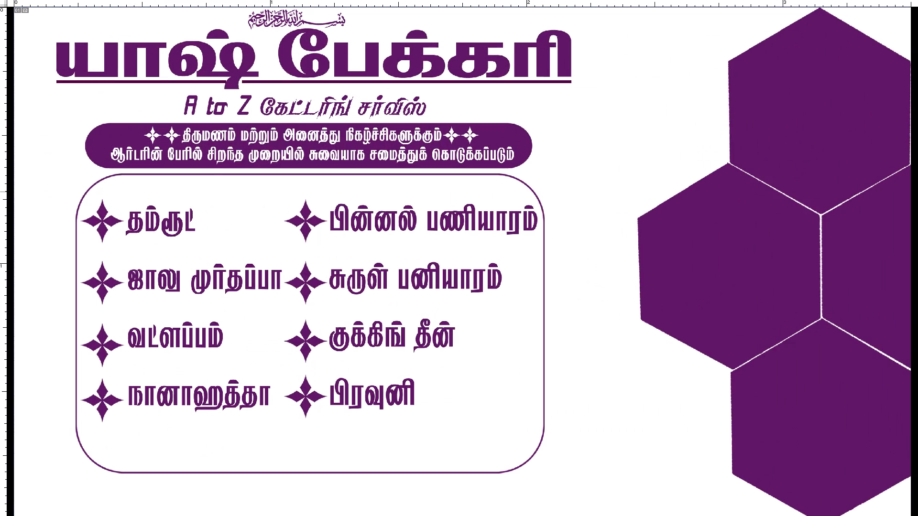
{"action": "scroll", "coordinate": [525, 192], "scroll_direction": "down", "scroll_amount": 3}
{"action": "key", "text": "ctrl+plus"}
{"action": "key", "text": "ctrl+plus"}
{"action": "key", "text": "space"}
{"action": "key", "text": "space"}
{"action": "key", "text": "space"}
{"action": "key", "text": "space"}
{"action": "key", "text": "space"}
{"action": "key", "text": "space"}
{"action": "key", "text": "space"}
{"action": "key", "text": "space"}
{"action": "key", "text": "space"}
{"action": "key", "text": "space"}
{"action": "left_click_drag", "start_coordinate": [476, 207], "coordinate": [637, 207]}
{"action": "left_click_drag", "start_coordinate": [554, 232], "coordinate": [570, 145]}
{"action": "right_click", "coordinate": [354, 183]}
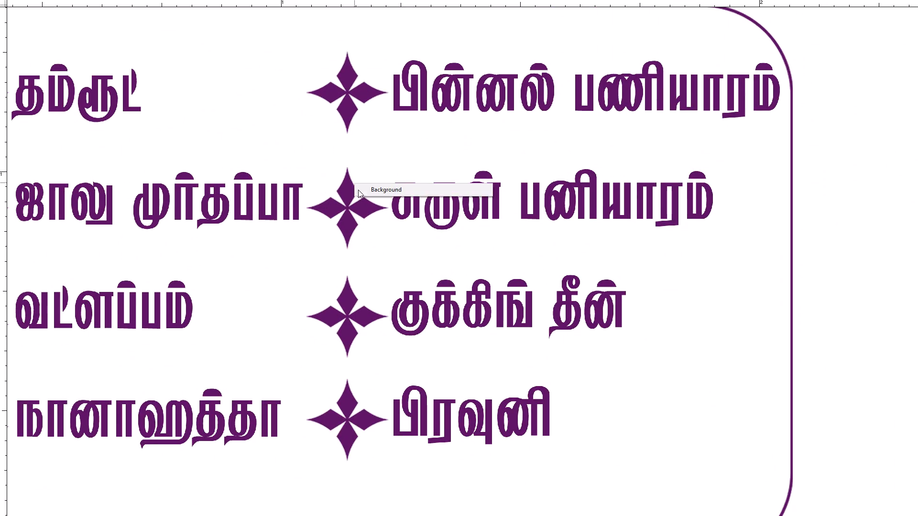
{"action": "left_click", "coordinate": [360, 190]}
{"action": "right_click", "coordinate": [350, 188]}
{"action": "left_click", "coordinate": [355, 193]}
{"action": "left_click_drag", "start_coordinate": [351, 192], "coordinate": [360, 194], "text": "shift"}
{"action": "key", "text": "ctrl+z"}
{"action": "key", "text": "ctrl+t"}
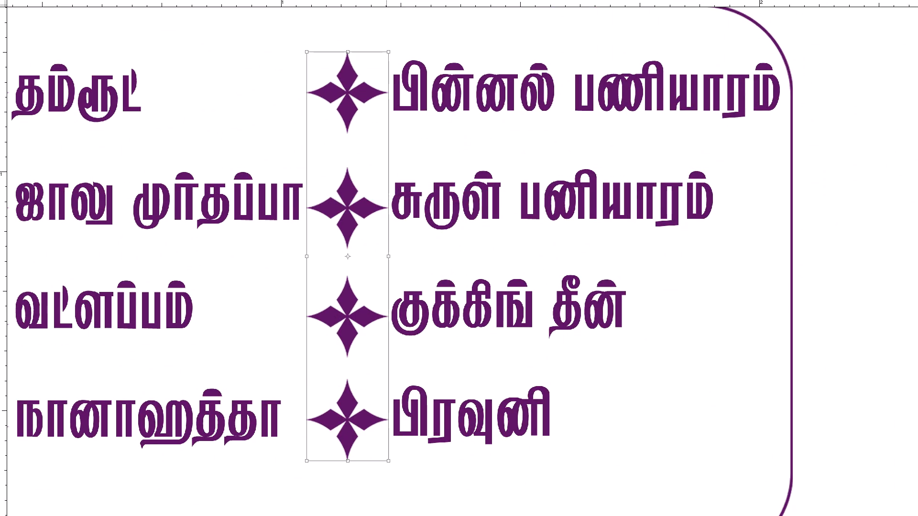
{"action": "left_click_drag", "start_coordinate": [388, 207], "coordinate": [382, 208], "text": "alt+shift"}
{"action": "key", "text": "Return"}
Narrow the first column's star bullets about their centre to match the second column's stars.
{"action": "key", "text": "space"}
{"action": "key", "text": "space"}
{"action": "key", "text": "space"}
{"action": "key", "text": "space"}
{"action": "left_click_drag", "start_coordinate": [289, 209], "coordinate": [705, 235]}
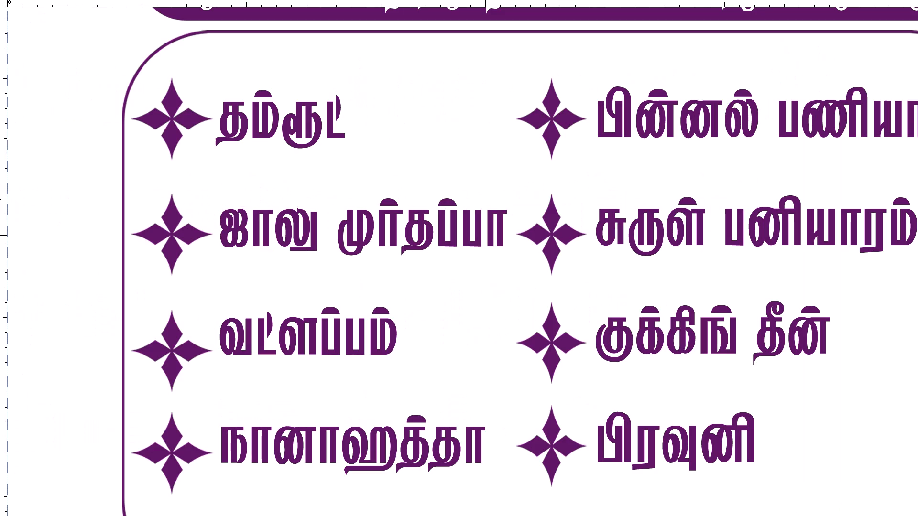
{"action": "right_click", "coordinate": [179, 229]}
{"action": "left_click", "coordinate": [192, 238]}
{"action": "key", "text": "ctrl+t"}
{"action": "left_click_drag", "start_coordinate": [214, 238], "coordinate": [211, 239], "text": "alt+shift"}
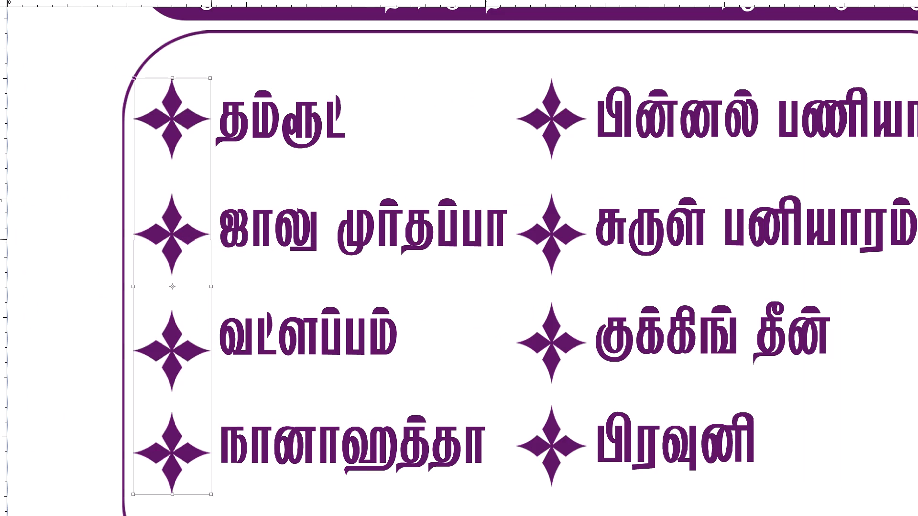
{"action": "left_click_drag", "start_coordinate": [211, 239], "coordinate": [209, 239], "text": "alt+shift"}
{"action": "key", "text": "Return"}
Shift the first column's item text slightly left, closer to its star bullets.
{"action": "key", "text": "ctrl+minus"}
{"action": "key", "text": "ctrl+plus"}
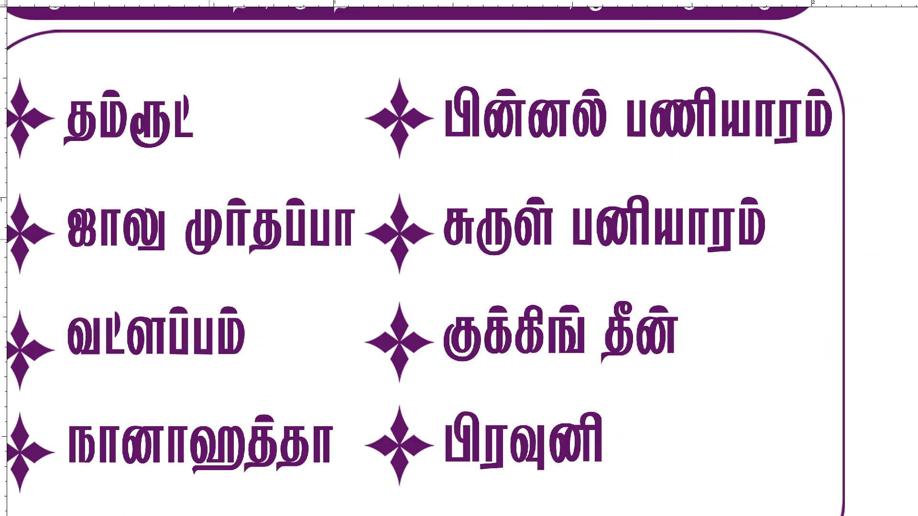
{"action": "key", "text": "ctrl+plus"}
{"action": "key", "text": "space"}
{"action": "key", "text": "space"}
{"action": "key", "text": "space"}
{"action": "key", "text": "space"}
{"action": "key", "text": "space"}
{"action": "key", "text": "space"}
{"action": "key", "text": "space"}
{"action": "key", "text": "space"}
{"action": "key", "text": "space"}
{"action": "left_click_drag", "start_coordinate": [261, 247], "coordinate": [686, 250]}
{"action": "left_click_drag", "start_coordinate": [445, 250], "coordinate": [511, 250]}
{"action": "left_click", "coordinate": [256, 246], "text": "shift"}
{"action": "key", "text": "space"}
{"action": "left_click_drag", "start_coordinate": [299, 222], "coordinate": [301, 257]}
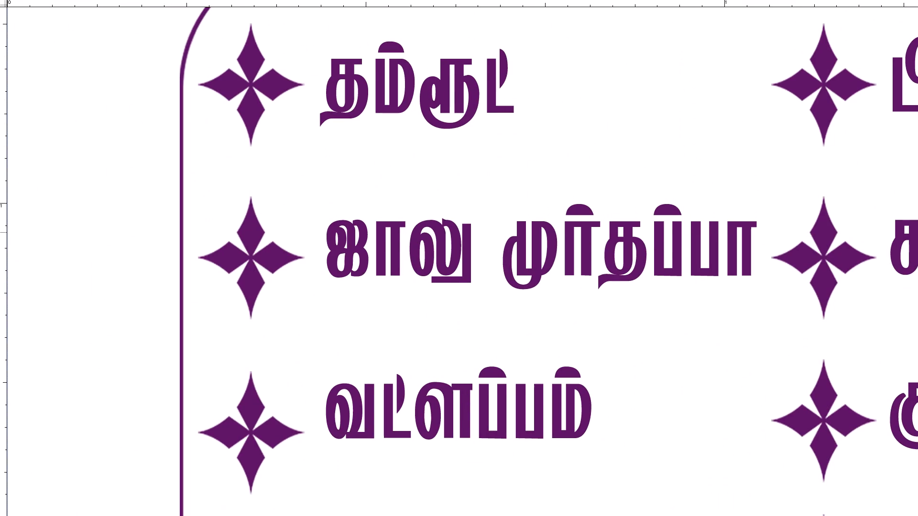
{"action": "right_click", "coordinate": [353, 230]}
{"action": "left_click", "coordinate": [359, 237]}
{"action": "left_click_drag", "start_coordinate": [366, 235], "coordinate": [356, 237], "text": "shift"}
Shift the second column's star bullets slightly left, towards the first column's item text.
{"action": "key", "text": "space"}
{"action": "key", "text": "space"}
{"action": "key", "text": "space"}
{"action": "key", "text": "space"}
{"action": "key", "text": "space"}
{"action": "key", "text": "space"}
{"action": "key", "text": "space"}
{"action": "key", "text": "space"}
{"action": "key", "text": "space"}
{"action": "key", "text": "space"}
{"action": "key", "text": "space"}
{"action": "key", "text": "space"}
{"action": "key", "text": "space"}
{"action": "key", "text": "space"}
{"action": "key", "text": "space"}
{"action": "key", "text": "space"}
{"action": "key", "text": "space"}
{"action": "key", "text": "space"}
{"action": "key", "text": "space"}
{"action": "key", "text": "space"}
{"action": "left_click_drag", "start_coordinate": [523, 240], "coordinate": [301, 241]}
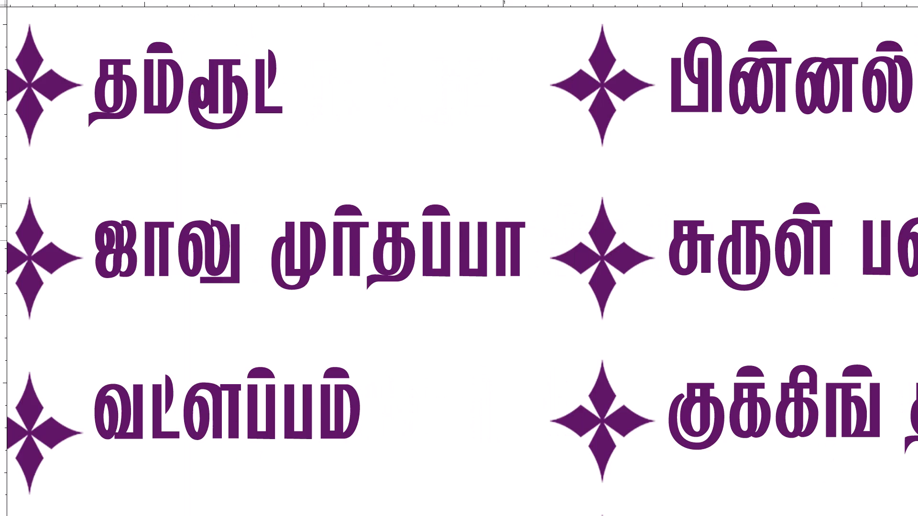
{"action": "left_click_drag", "start_coordinate": [440, 240], "coordinate": [278, 240]}
{"action": "left_click_drag", "start_coordinate": [453, 240], "coordinate": [323, 240]}
{"action": "right_click", "coordinate": [300, 227]}
{"action": "left_click", "coordinate": [308, 231]}
{"action": "left_click_drag", "start_coordinate": [316, 230], "coordinate": [306, 231], "text": "shift"}
Shift the second column's item text slightly left, closer to its star bullets and away from the frame's edge.
{"action": "key", "text": "space"}
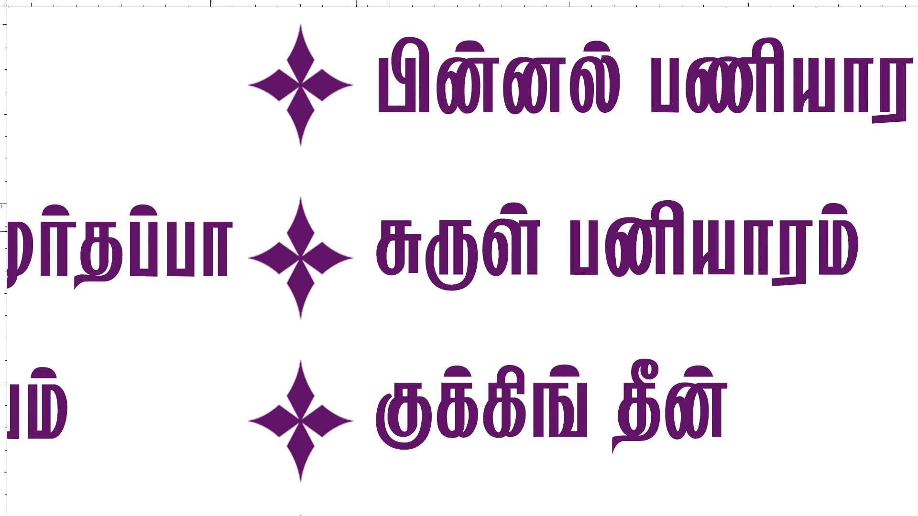
{"action": "left_click_drag", "start_coordinate": [391, 232], "coordinate": [358, 239]}
{"action": "right_click", "coordinate": [364, 236]}
{"action": "left_click", "coordinate": [373, 242]}
{"action": "left_click_drag", "start_coordinate": [378, 241], "coordinate": [366, 243], "text": "shift"}
{"action": "key", "text": "ctrl+minus"}
{"action": "key", "text": "ctrl+minus"}
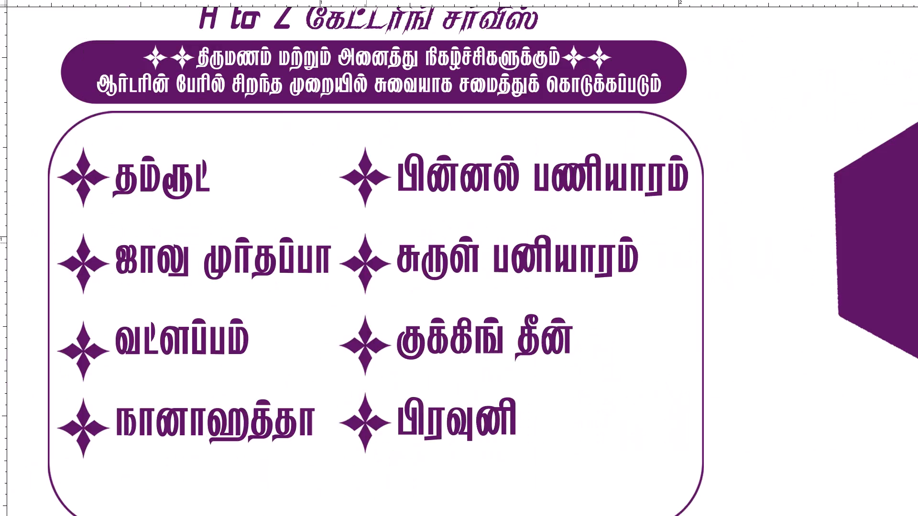
Save the bakery card with the adjusted bullets and item text.
{"action": "key", "text": "ctrl+0"}
{"action": "key", "text": "ctrl+s"}
Examine both item columns, their star bullets and the empty area around and below the rounded frame.
{"action": "key", "text": "ctrl+plus"}
{"action": "key", "text": "ctrl+plus"}
{"action": "key", "text": "space"}
{"action": "key", "text": "space"}
{"action": "key", "text": "space"}
{"action": "key", "text": "space"}
{"action": "key", "text": "space"}
{"action": "key", "text": "space"}
{"action": "key", "text": "space"}
{"action": "key", "text": "space"}
{"action": "key", "text": "space"}
{"action": "key", "text": "space"}
{"action": "key", "text": "space"}
{"action": "key", "text": "space"}
{"action": "key", "text": "space"}
{"action": "key", "text": "space"}
{"action": "key", "text": "space"}
{"action": "key", "text": "space"}
{"action": "key", "text": "space"}
{"action": "key", "text": "space"}
{"action": "key", "text": "space"}
{"action": "key", "text": "space"}
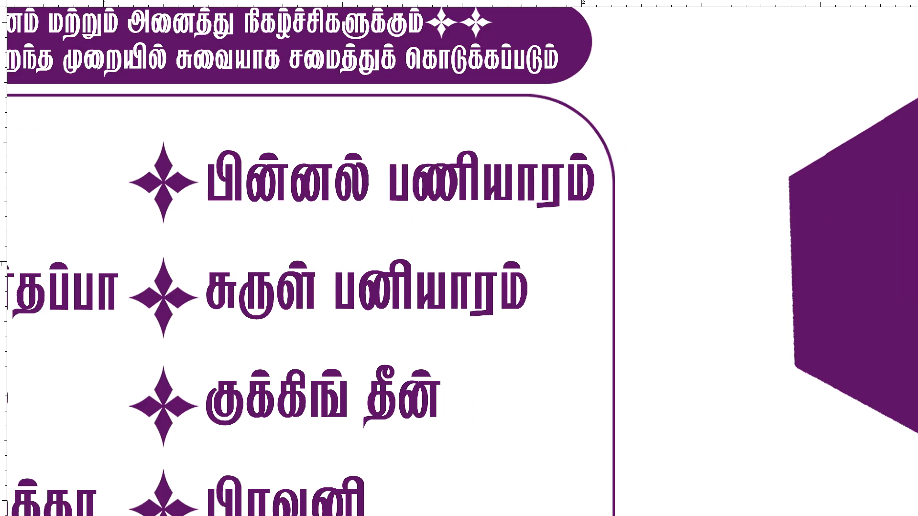
{"action": "left_click_drag", "start_coordinate": [471, 276], "coordinate": [500, 225]}
{"action": "left_click_drag", "start_coordinate": [431, 359], "coordinate": [527, 145]}
{"action": "left_click_drag", "start_coordinate": [434, 281], "coordinate": [568, 118]}
{"action": "left_click_drag", "start_coordinate": [545, 314], "coordinate": [765, 208]}
{"action": "key", "text": "ctrl+minus"}
{"action": "key", "text": "ctrl+minus"}
{"action": "key", "text": "ctrl+minus"}
{"action": "key", "text": "space"}
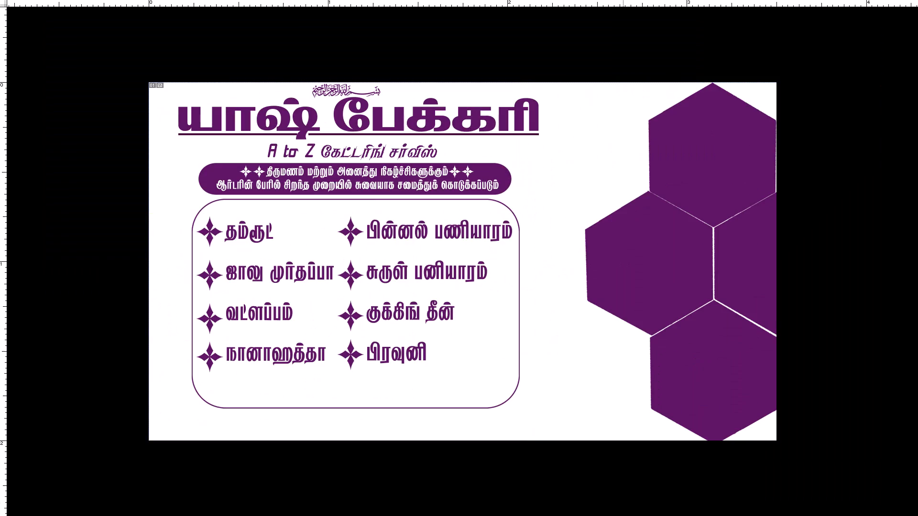
{"action": "left_click_drag", "start_coordinate": [556, 298], "coordinate": [554, 261]}
{"action": "key", "text": "ctrl+plus"}
{"action": "key", "text": "ctrl+plus"}
{"action": "key", "text": "space"}
{"action": "key", "text": "space"}
{"action": "key", "text": "space"}
{"action": "key", "text": "space"}
{"action": "key", "text": "space"}
{"action": "key", "text": "space"}
{"action": "key", "text": "space"}
{"action": "key", "text": "space"}
{"action": "key", "text": "space"}
{"action": "key", "text": "space"}
{"action": "key", "text": "space"}
{"action": "key", "text": "space"}
{"action": "key", "text": "space"}
{"action": "key", "text": "space"}
{"action": "key", "text": "space"}
{"action": "key", "text": "space"}
{"action": "key", "text": "space"}
{"action": "key", "text": "space"}
{"action": "key", "text": "space"}
{"action": "key", "text": "space"}
{"action": "left_click_drag", "start_coordinate": [503, 318], "coordinate": [561, 193]}
{"action": "left_click_drag", "start_coordinate": [513, 312], "coordinate": [623, 219]}
{"action": "left_click_drag", "start_coordinate": [650, 305], "coordinate": [689, 395]}
{"action": "left_click_drag", "start_coordinate": [689, 412], "coordinate": [686, 216]}
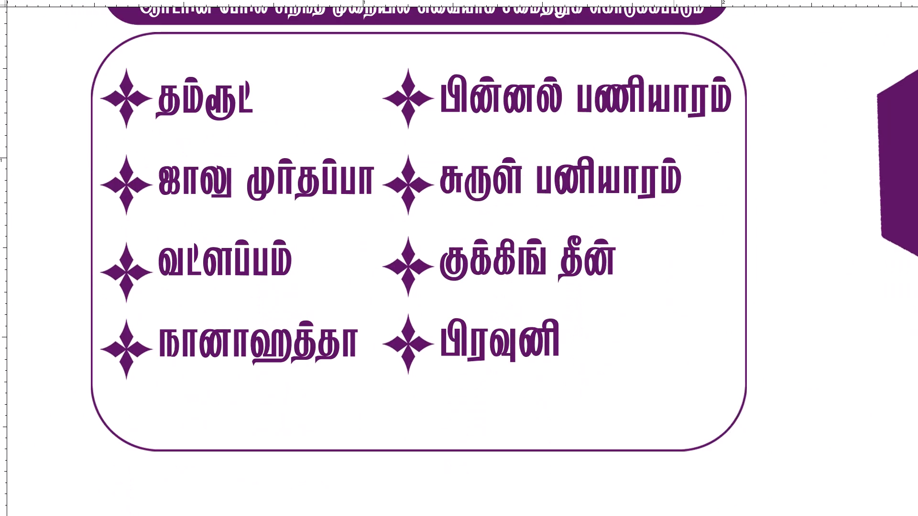
{"action": "left_click_drag", "start_coordinate": [668, 378], "coordinate": [664, 247]}
{"action": "key", "text": "ctrl+minus"}
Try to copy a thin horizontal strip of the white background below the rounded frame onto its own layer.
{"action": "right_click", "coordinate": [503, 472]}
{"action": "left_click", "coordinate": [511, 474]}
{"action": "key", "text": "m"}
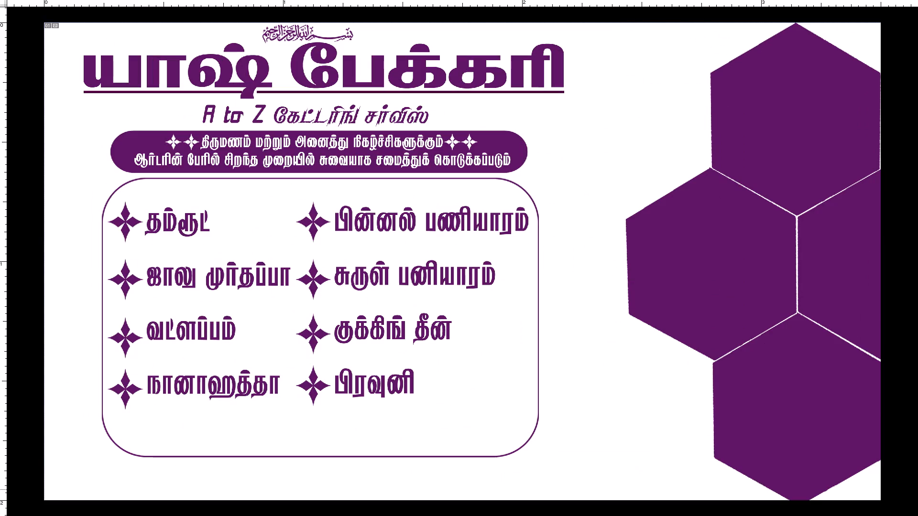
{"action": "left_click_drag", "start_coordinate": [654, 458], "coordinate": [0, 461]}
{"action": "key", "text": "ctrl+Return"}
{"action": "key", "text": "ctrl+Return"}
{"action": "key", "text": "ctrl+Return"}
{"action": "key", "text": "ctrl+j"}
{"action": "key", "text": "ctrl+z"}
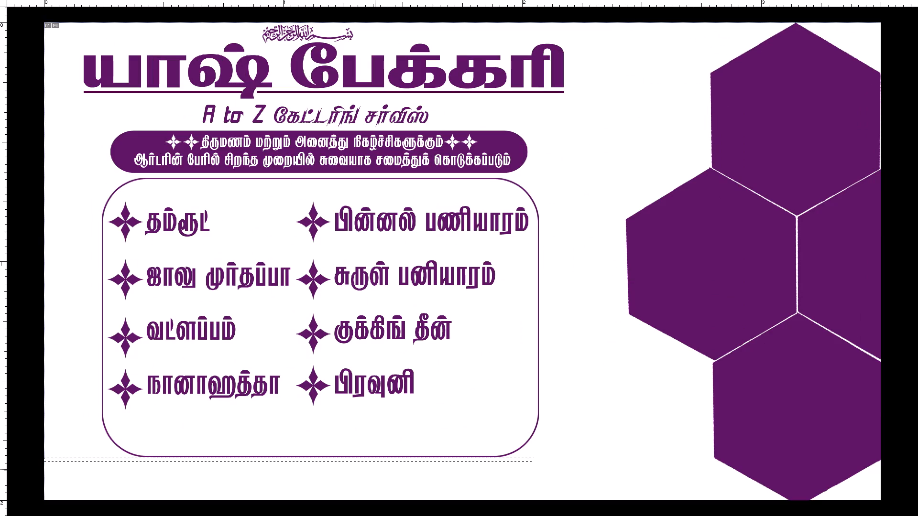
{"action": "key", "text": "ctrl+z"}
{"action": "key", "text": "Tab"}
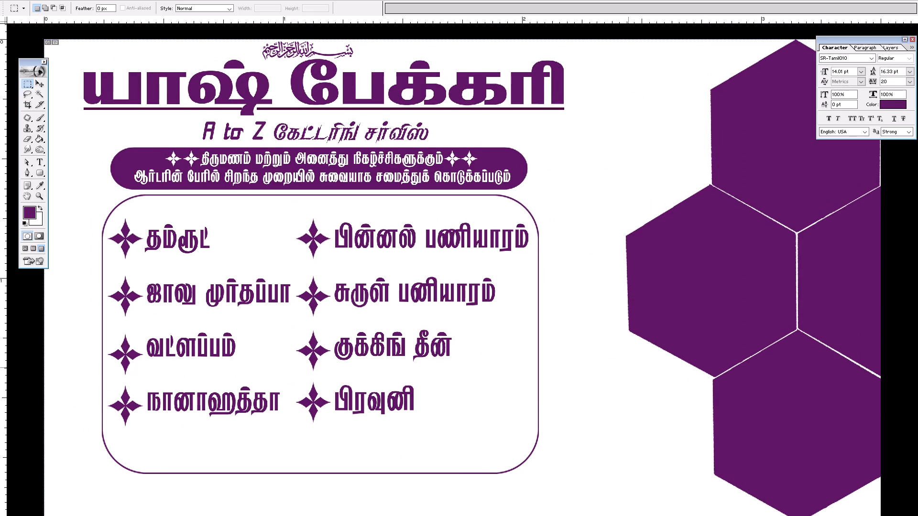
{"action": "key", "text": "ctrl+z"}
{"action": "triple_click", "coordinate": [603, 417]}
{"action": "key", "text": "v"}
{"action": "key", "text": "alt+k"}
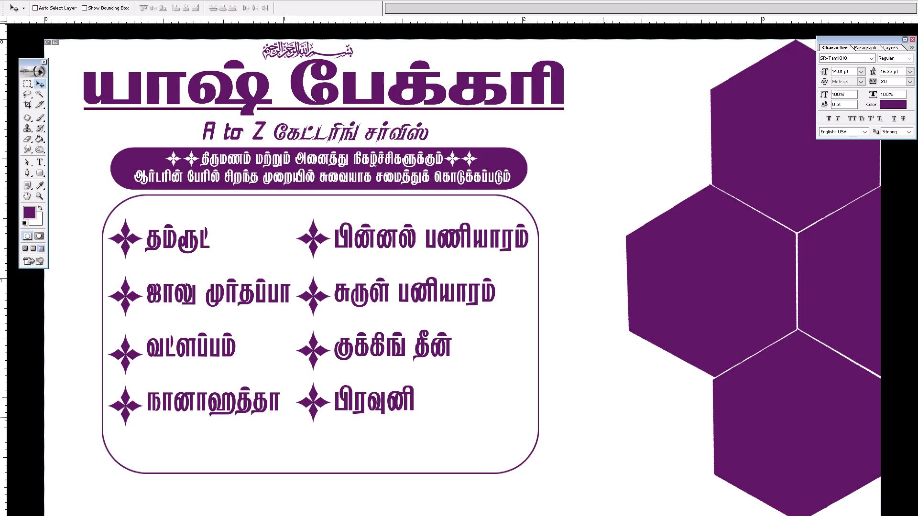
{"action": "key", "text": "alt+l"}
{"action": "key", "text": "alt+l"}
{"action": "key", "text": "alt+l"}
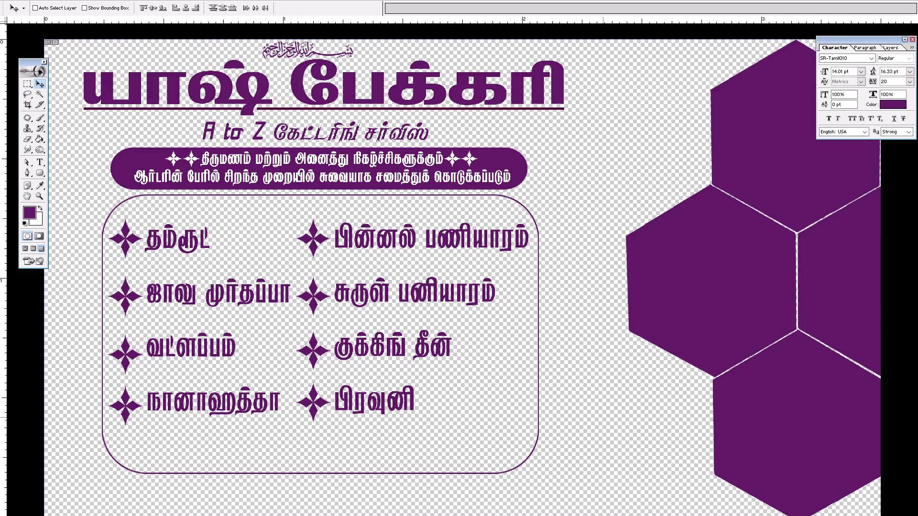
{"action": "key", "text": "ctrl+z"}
Copy a wide strip of the white background along the card's lower-left edge onto its own layer and fill it with purple.
{"action": "right_click", "coordinate": [588, 411]}
{"action": "left_click", "coordinate": [601, 415]}
{"action": "key", "text": "m"}
{"action": "left_click_drag", "start_coordinate": [619, 448], "coordinate": [0, 513]}
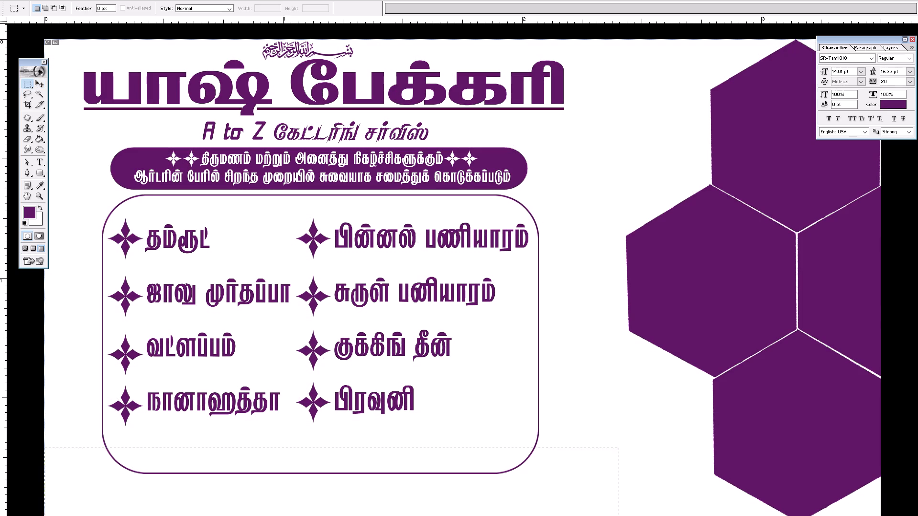
{"action": "left_click_drag", "start_coordinate": [0, 513], "coordinate": [0, 515]}
{"action": "key", "text": "ctrl+Return"}
{"action": "key", "text": "ctrl+Return"}
{"action": "key", "text": "ctrl+Return"}
{"action": "key", "text": "ctrl+j"}
{"action": "key", "text": "v"}
{"action": "key", "text": "alt+shift+BackSpace"}
{"action": "key", "text": "Tab"}
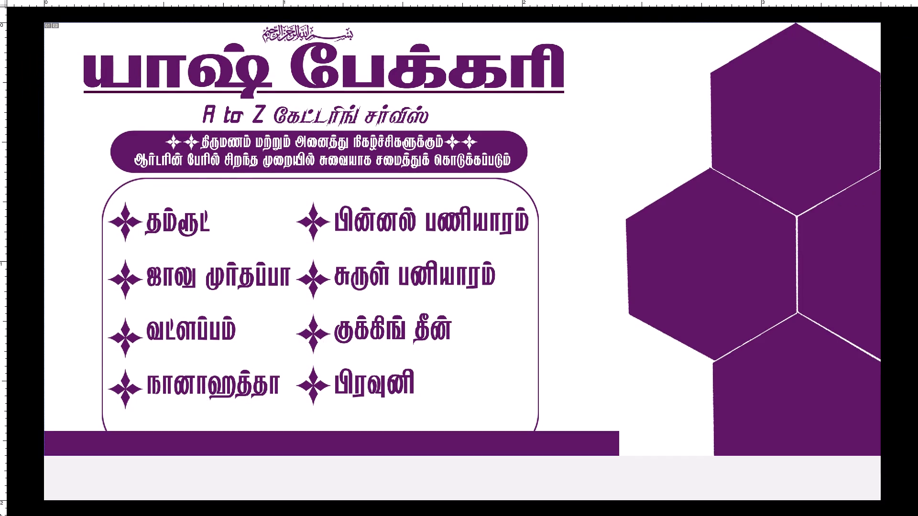
Scale the purple bar down proportionally about its centre so it is slightly wider than the rounded frame.
{"action": "key", "text": "ctrl+plus"}
{"action": "key", "text": "space"}
{"action": "key", "text": "space"}
{"action": "key", "text": "space"}
{"action": "key", "text": "space"}
{"action": "left_click_drag", "start_coordinate": [310, 480], "coordinate": [747, 0]}
{"action": "key", "text": "ctrl+minus"}
{"action": "key", "text": "ctrl+t"}
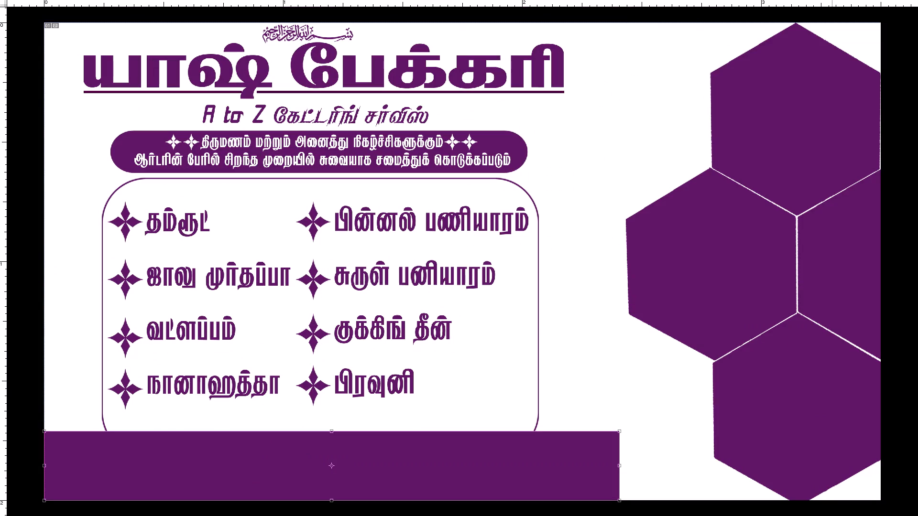
{"action": "left_click_drag", "start_coordinate": [623, 433], "coordinate": [579, 472], "text": "alt+shift"}
{"action": "key", "text": "Return"}
Move the purple bar down and slightly left so it sits centred just beneath the rounded frame.
{"action": "key", "text": "ctrl+plus"}
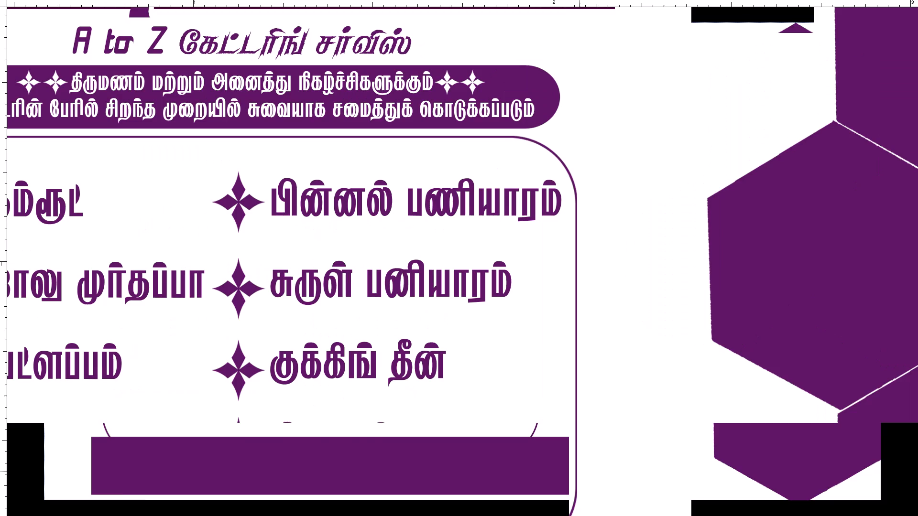
{"action": "key", "text": "space"}
{"action": "key", "text": "space"}
{"action": "key", "text": "space"}
{"action": "key", "text": "space"}
{"action": "key", "text": "space"}
{"action": "key", "text": "space"}
{"action": "key", "text": "space"}
{"action": "key", "text": "space"}
{"action": "key", "text": "space"}
{"action": "key", "text": "space"}
{"action": "key", "text": "space"}
{"action": "key", "text": "space"}
{"action": "key", "text": "space"}
{"action": "key", "text": "space"}
{"action": "key", "text": "space"}
{"action": "key", "text": "space"}
{"action": "key", "text": "space"}
{"action": "left_click_drag", "start_coordinate": [566, 384], "coordinate": [591, 122]}
{"action": "left_click_drag", "start_coordinate": [539, 202], "coordinate": [911, 130]}
{"action": "left_click_drag", "start_coordinate": [579, 173], "coordinate": [564, 218], "text": "shift"}
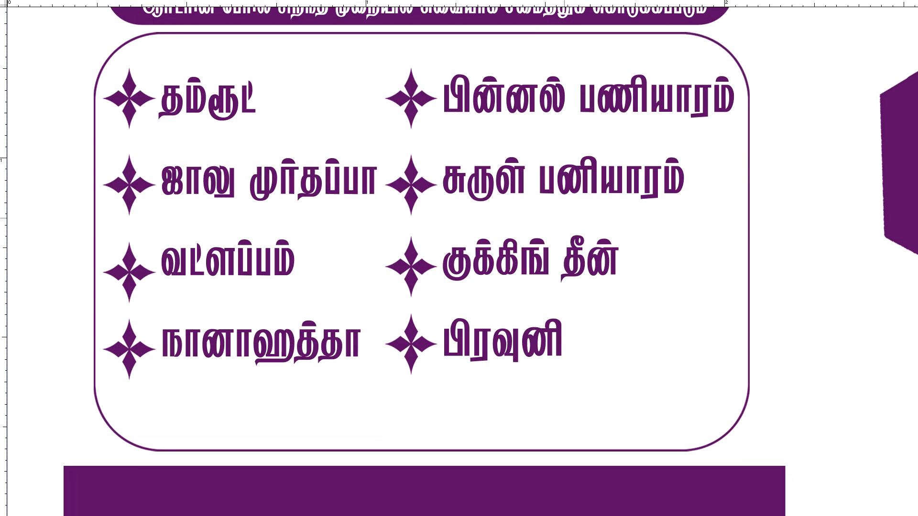
{"action": "left_click_drag", "start_coordinate": [564, 218], "coordinate": [558, 215], "text": "shift"}
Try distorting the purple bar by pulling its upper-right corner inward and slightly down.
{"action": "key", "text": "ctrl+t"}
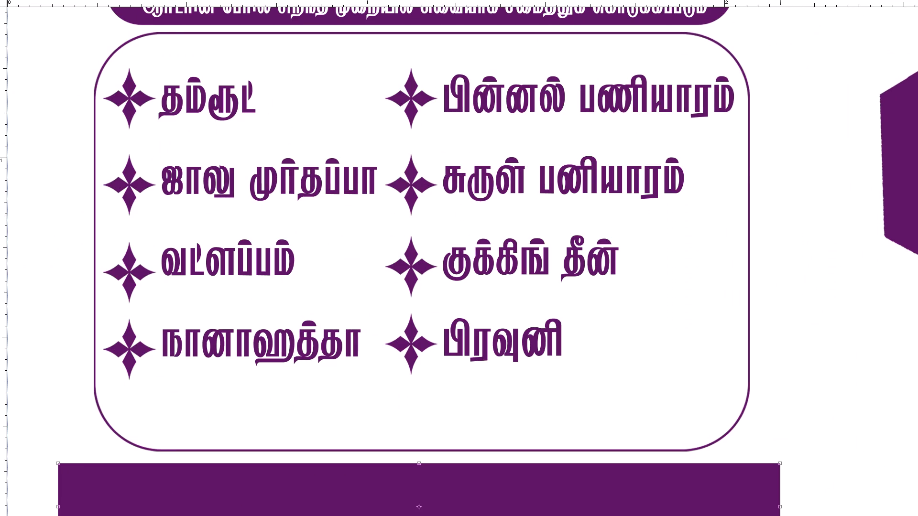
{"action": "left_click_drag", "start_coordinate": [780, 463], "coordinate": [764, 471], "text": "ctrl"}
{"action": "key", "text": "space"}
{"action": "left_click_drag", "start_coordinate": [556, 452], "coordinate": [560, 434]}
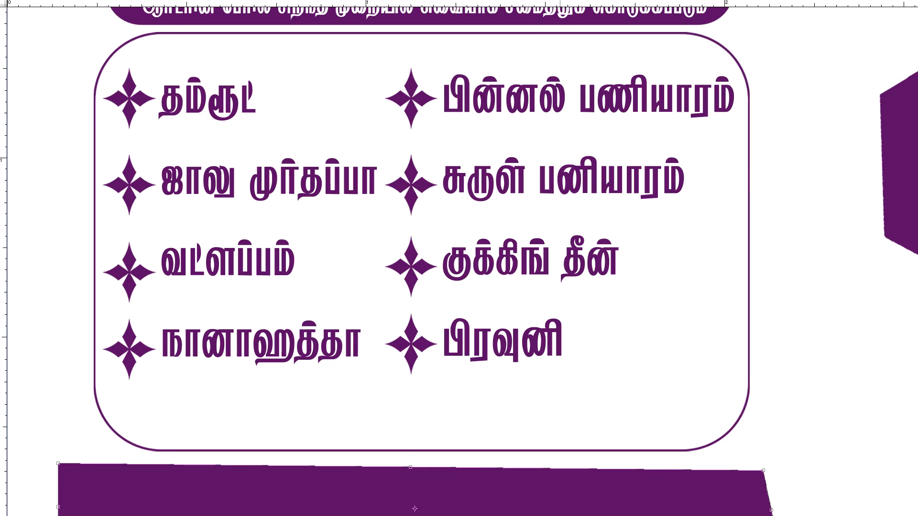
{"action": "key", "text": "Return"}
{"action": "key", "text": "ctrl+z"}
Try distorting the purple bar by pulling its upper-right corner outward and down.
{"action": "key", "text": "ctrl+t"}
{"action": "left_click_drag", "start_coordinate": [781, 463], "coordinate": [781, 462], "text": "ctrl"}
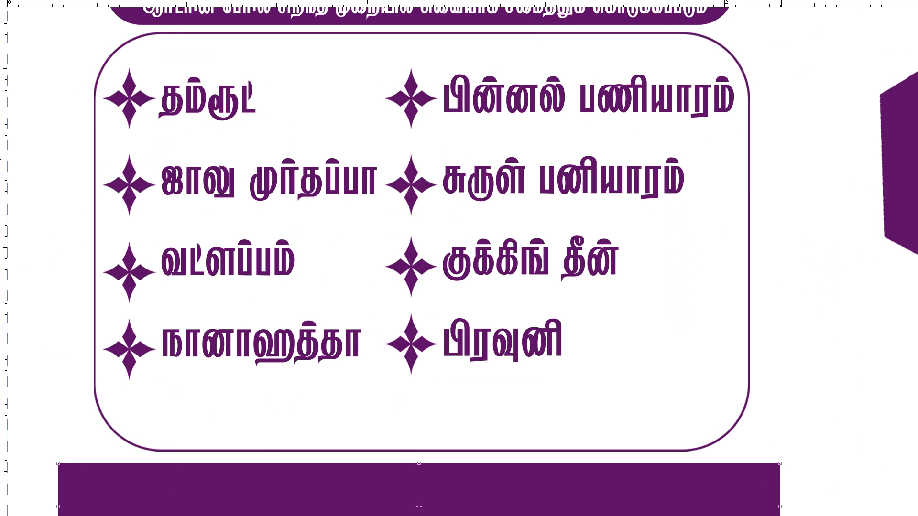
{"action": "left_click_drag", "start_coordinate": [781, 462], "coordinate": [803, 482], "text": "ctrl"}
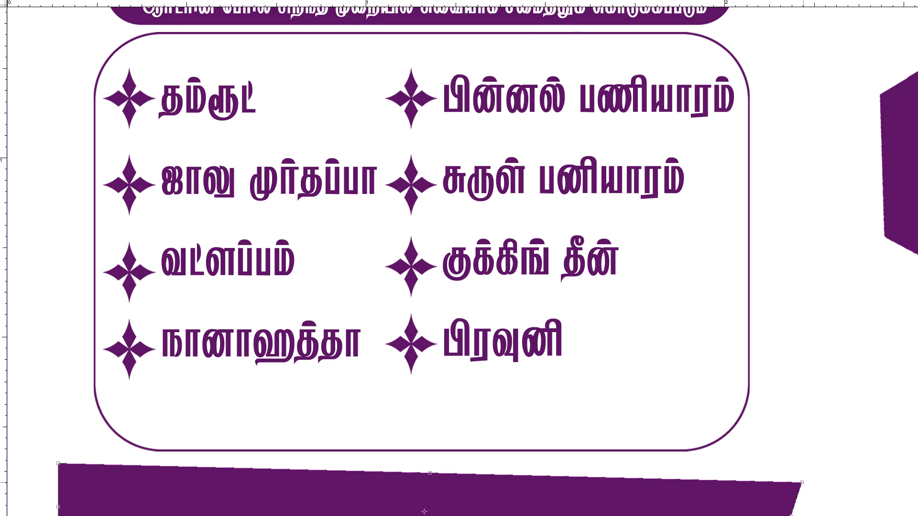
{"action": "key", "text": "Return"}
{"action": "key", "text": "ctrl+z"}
Distort the purple bar by pulling its upper-right corner inward, to just outside the rounded frame's right edge.
{"action": "key", "text": "ctrl+t"}
{"action": "key", "text": "ctrl+plus"}
{"action": "key", "text": "space"}
{"action": "key", "text": "space"}
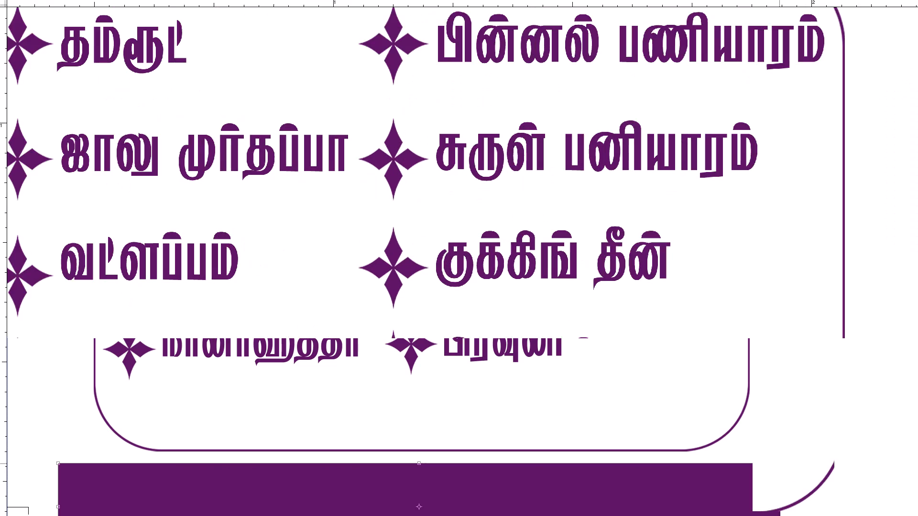
{"action": "left_click_drag", "start_coordinate": [776, 461], "coordinate": [482, 219]}
{"action": "left_click_drag", "start_coordinate": [592, 445], "coordinate": [580, 447], "text": "ctrl"}
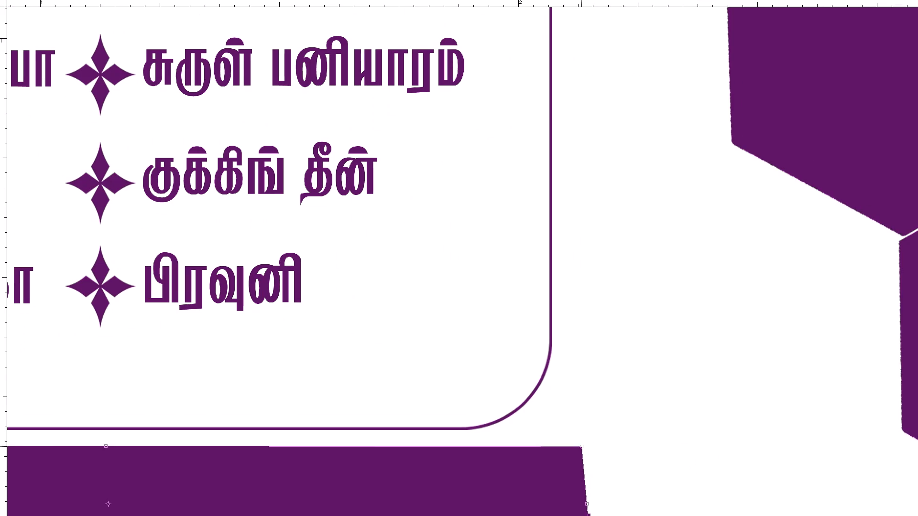
{"action": "left_click_drag", "start_coordinate": [580, 447], "coordinate": [558, 448], "text": "ctrl"}
Pull the purple bar's upper-left corner inward to line up with the frame's left edge, and apply the distortion.
{"action": "key", "text": "space"}
{"action": "key", "text": "space"}
{"action": "key", "text": "space"}
{"action": "key", "text": "space"}
{"action": "key", "text": "space"}
{"action": "key", "text": "space"}
{"action": "key", "text": "space"}
{"action": "key", "text": "space"}
{"action": "key", "text": "space"}
{"action": "key", "text": "space"}
{"action": "key", "text": "space"}
{"action": "key", "text": "space"}
{"action": "key", "text": "space"}
{"action": "key", "text": "space"}
{"action": "key", "text": "space"}
{"action": "key", "text": "space"}
{"action": "key", "text": "space"}
{"action": "key", "text": "space"}
{"action": "key", "text": "space"}
{"action": "key", "text": "space"}
{"action": "left_click_drag", "start_coordinate": [345, 399], "coordinate": [686, 348]}
{"action": "left_click_drag", "start_coordinate": [478, 365], "coordinate": [706, 315]}
{"action": "left_click_drag", "start_coordinate": [392, 372], "coordinate": [602, 339]}
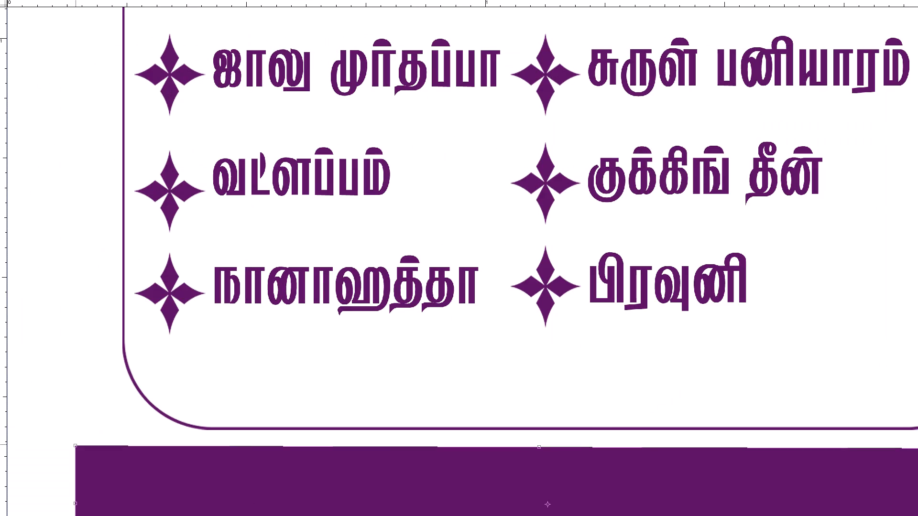
{"action": "left_click_drag", "start_coordinate": [76, 444], "coordinate": [121, 449], "text": "ctrl"}
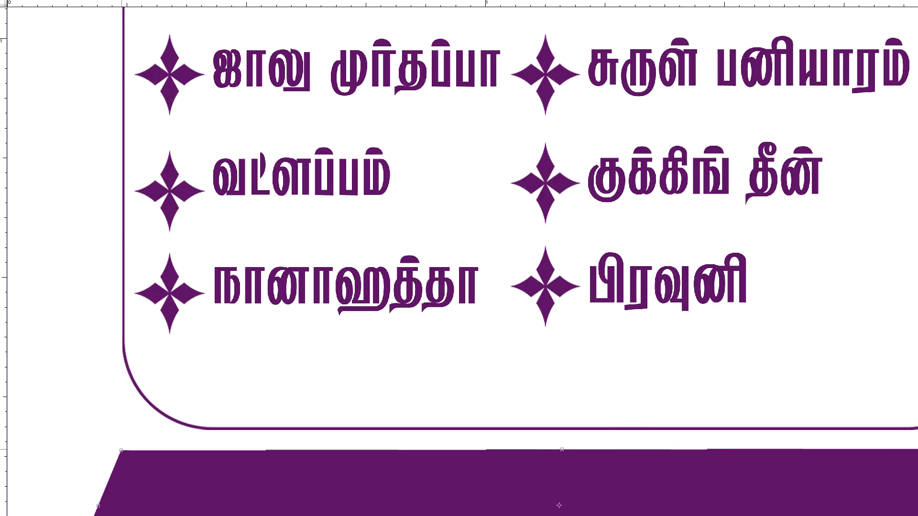
{"action": "left_click_drag", "start_coordinate": [121, 449], "coordinate": [122, 449], "text": "ctrl"}
{"action": "key", "text": "Return"}
Move the trapezoid bar slightly down to widen the gap beneath the rounded frame.
{"action": "key", "text": "ctrl+minus"}
{"action": "key", "text": "ctrl+minus"}
{"action": "key", "text": "ctrl+minus"}
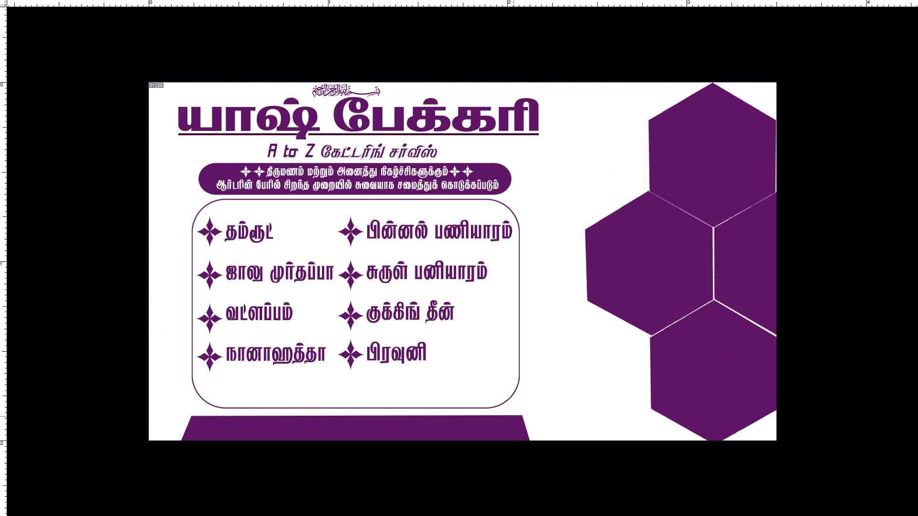
{"action": "key", "text": "ctrl+plus"}
{"action": "key", "text": "space"}
{"action": "left_click_drag", "start_coordinate": [514, 416], "coordinate": [722, 255]}
{"action": "key", "text": "ctrl+plus"}
{"action": "key", "text": "ctrl+plus"}
{"action": "key", "text": "space"}
{"action": "key", "text": "space"}
{"action": "key", "text": "space"}
{"action": "key", "text": "space"}
{"action": "key", "text": "space"}
{"action": "key", "text": "space"}
{"action": "key", "text": "space"}
{"action": "key", "text": "space"}
{"action": "key", "text": "space"}
{"action": "key", "text": "space"}
{"action": "key", "text": "space"}
{"action": "key", "text": "space"}
{"action": "key", "text": "space"}
{"action": "key", "text": "space"}
{"action": "key", "text": "space"}
{"action": "key", "text": "space"}
{"action": "key", "text": "space"}
{"action": "key", "text": "space"}
{"action": "key", "text": "space"}
{"action": "key", "text": "space"}
{"action": "left_click_drag", "start_coordinate": [724, 253], "coordinate": [836, 22]}
{"action": "left_click_drag", "start_coordinate": [721, 279], "coordinate": [818, 154]}
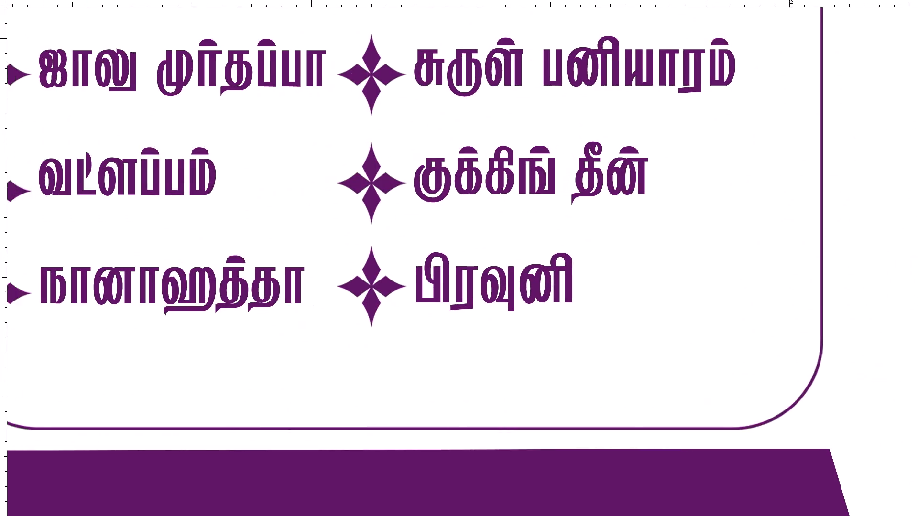
{"action": "left_click_drag", "start_coordinate": [699, 333], "coordinate": [917, 292]}
{"action": "key", "text": "ctrl+t"}
{"action": "left_click_drag", "start_coordinate": [574, 450], "coordinate": [574, 450], "text": "shift"}
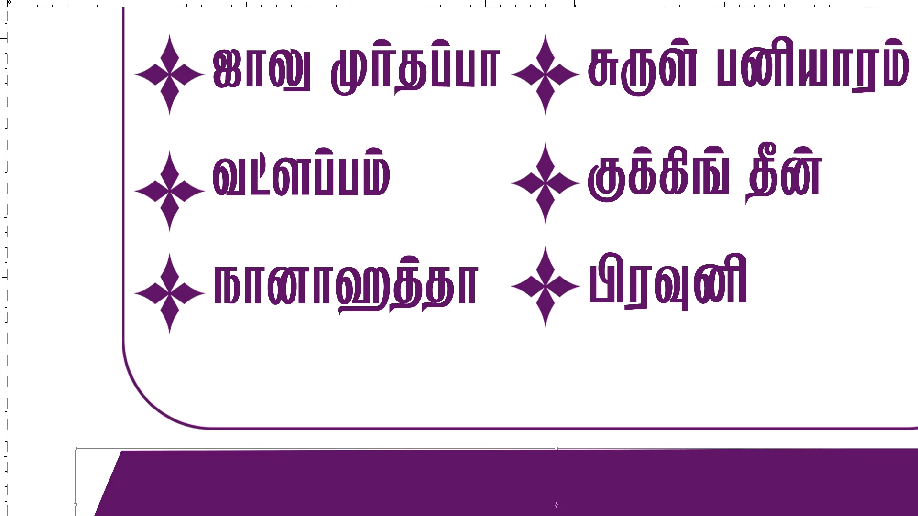
{"action": "left_click_drag", "start_coordinate": [574, 450], "coordinate": [575, 460], "text": "shift"}
{"action": "key", "text": "Return"}
Nudge the trapezoid bar slightly up and left so it sits closer beneath the rounded frame.
{"action": "key", "text": "ctrl+minus"}
{"action": "key", "text": "ctrl+minus"}
{"action": "key", "text": "ctrl+minus"}
{"action": "scroll", "coordinate": [575, 460], "scroll_direction": "down", "scroll_amount": 2}
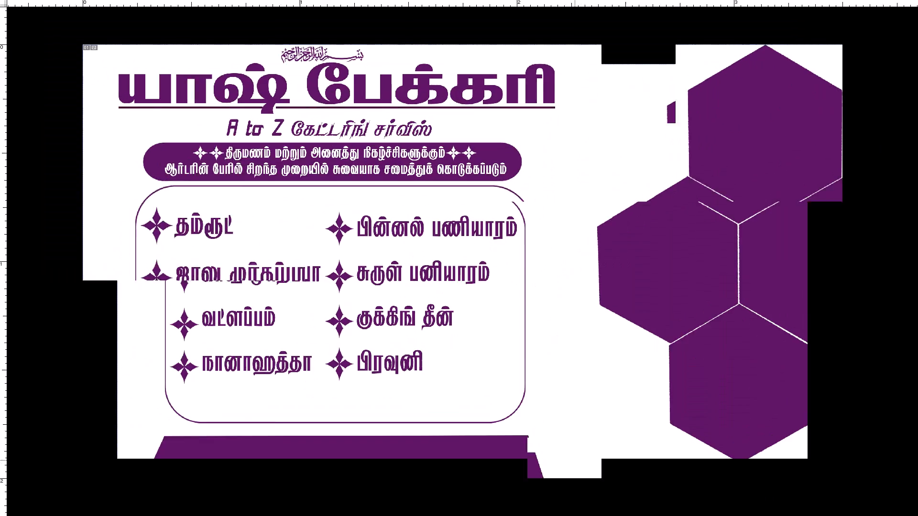
{"action": "scroll", "coordinate": [575, 460], "scroll_direction": "down", "scroll_amount": 1}
{"action": "key", "text": "ctrl+plus"}
{"action": "key", "text": "ctrl+plus"}
{"action": "key", "text": "space"}
{"action": "key", "text": "space"}
{"action": "key", "text": "space"}
{"action": "key", "text": "space"}
{"action": "key", "text": "space"}
{"action": "key", "text": "space"}
{"action": "key", "text": "space"}
{"action": "key", "text": "space"}
{"action": "key", "text": "space"}
{"action": "key", "text": "space"}
{"action": "key", "text": "space"}
{"action": "key", "text": "space"}
{"action": "left_click_drag", "start_coordinate": [533, 443], "coordinate": [685, 214]}
{"action": "left_click_drag", "start_coordinate": [481, 332], "coordinate": [604, 281]}
{"action": "left_click_drag", "start_coordinate": [538, 334], "coordinate": [533, 335]}
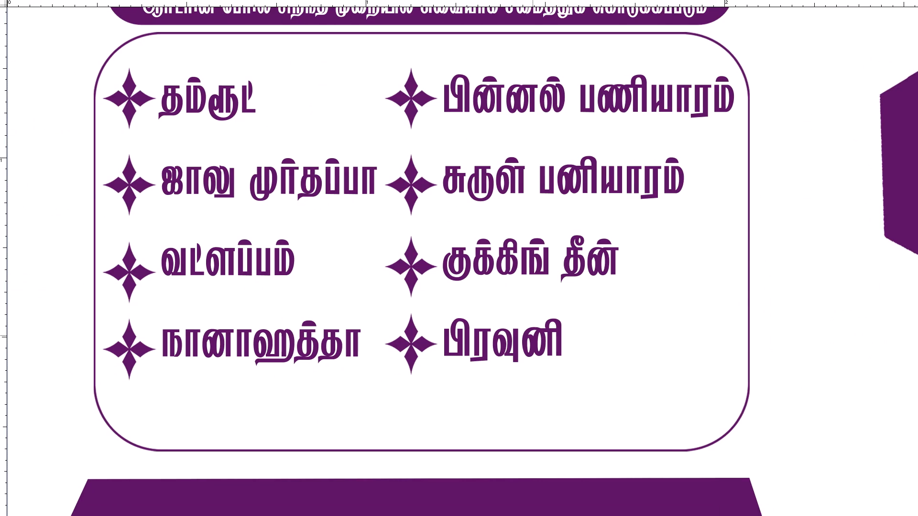
{"action": "left_click_drag", "start_coordinate": [533, 335], "coordinate": [518, 329]}
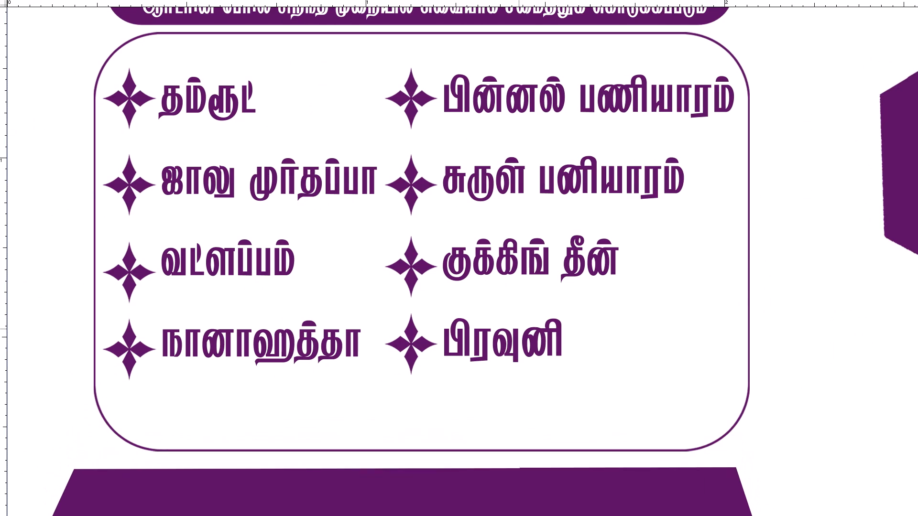
{"action": "left_click_drag", "start_coordinate": [518, 329], "coordinate": [529, 328]}
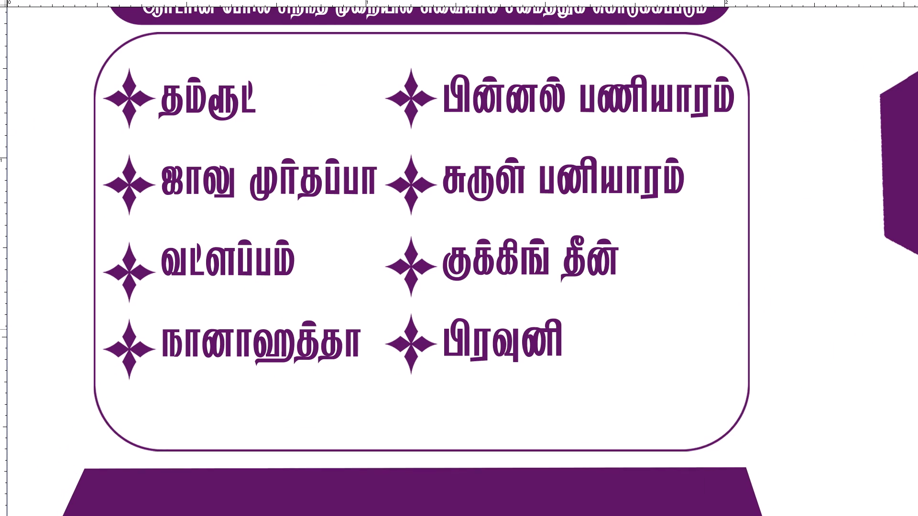
Place two vertical guides along the left and right edges of the rounded frame.
{"action": "left_click_drag", "start_coordinate": [5, 325], "coordinate": [92, 342]}
{"action": "left_click_drag", "start_coordinate": [92, 342], "coordinate": [94, 342]}
{"action": "left_click_drag", "start_coordinate": [4, 351], "coordinate": [76, 360]}
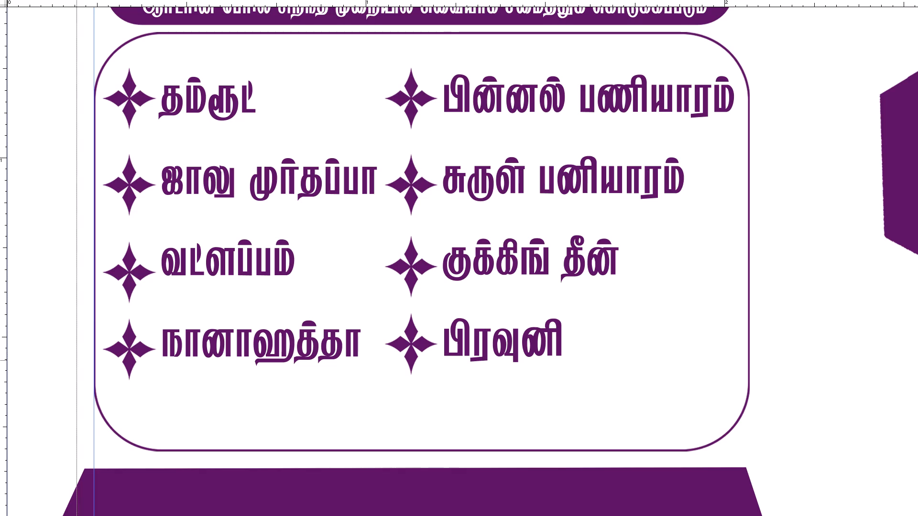
{"action": "left_click_drag", "start_coordinate": [76, 360], "coordinate": [751, 464]}
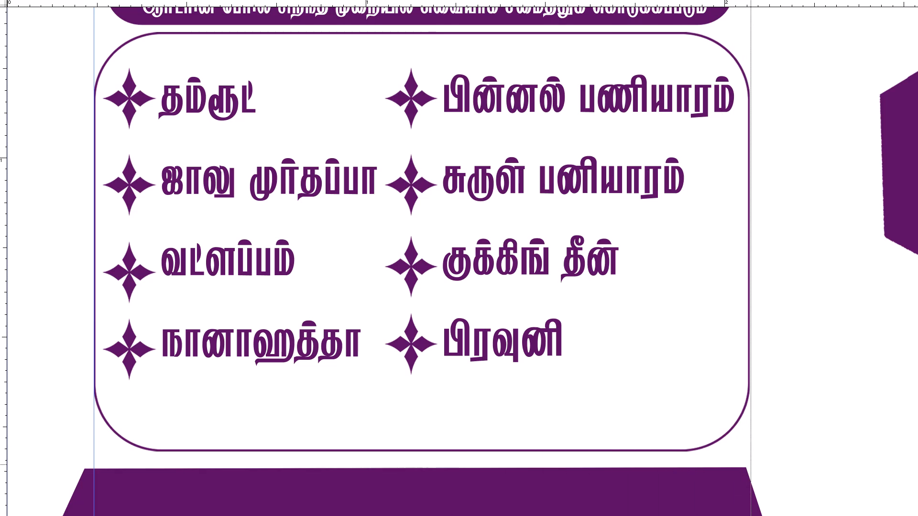
{"action": "left_click_drag", "start_coordinate": [751, 464], "coordinate": [749, 464]}
Narrow the purple trapezoid bar from its right side so its lower-right corner meets the right guide, and apply the transform.
{"action": "key", "text": "space"}
{"action": "left_click_drag", "start_coordinate": [648, 487], "coordinate": [641, 419]}
{"action": "key", "text": "z"}
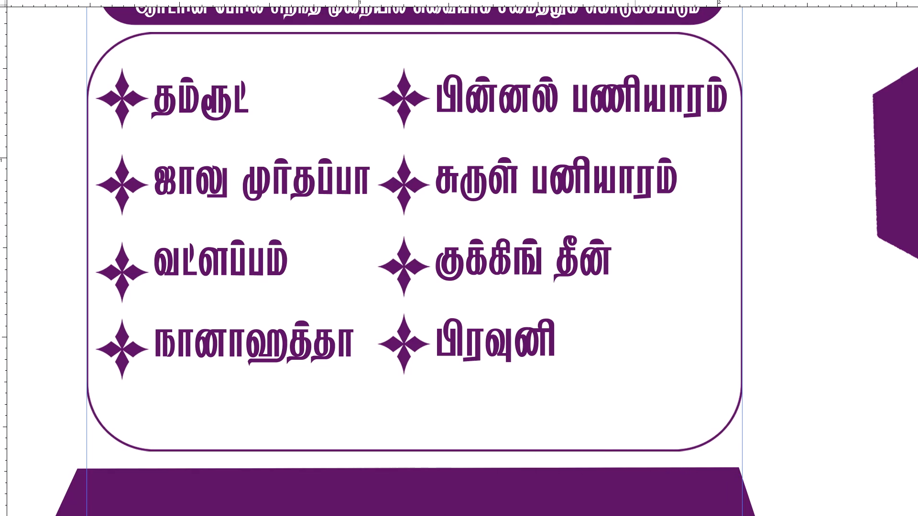
{"action": "double_click", "coordinate": [632, 473]}
{"action": "key", "text": "space"}
{"action": "key", "text": "space"}
{"action": "key", "text": "space"}
{"action": "key", "text": "space"}
{"action": "key", "text": "space"}
{"action": "key", "text": "space"}
{"action": "key", "text": "space"}
{"action": "key", "text": "space"}
{"action": "key", "text": "space"}
{"action": "key", "text": "space"}
{"action": "key", "text": "space"}
{"action": "key", "text": "space"}
{"action": "key", "text": "space"}
{"action": "key", "text": "space"}
{"action": "key", "text": "space"}
{"action": "key", "text": "space"}
{"action": "key", "text": "space"}
{"action": "key", "text": "space"}
{"action": "left_click_drag", "start_coordinate": [632, 473], "coordinate": [600, 289]}
{"action": "left_click_drag", "start_coordinate": [603, 384], "coordinate": [582, 296]}
{"action": "left_click", "coordinate": [441, 433]}
{"action": "key", "text": "space"}
{"action": "key", "text": "space"}
{"action": "key", "text": "space"}
{"action": "key", "text": "space"}
{"action": "key", "text": "space"}
{"action": "key", "text": "space"}
{"action": "key", "text": "space"}
{"action": "key", "text": "space"}
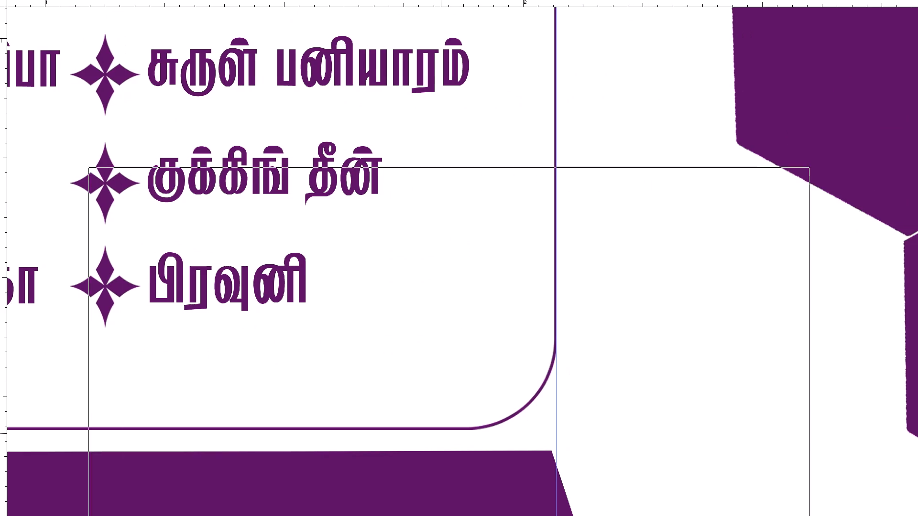
{"action": "left_click_drag", "start_coordinate": [420, 430], "coordinate": [416, 326]}
{"action": "left_click_drag", "start_coordinate": [402, 389], "coordinate": [402, 350]}
{"action": "key", "text": "v"}
{"action": "key", "text": "space"}
{"action": "right_click", "coordinate": [438, 430]}
{"action": "left_click", "coordinate": [444, 434]}
{"action": "right_click", "coordinate": [443, 435]}
{"action": "left_click", "coordinate": [447, 437]}
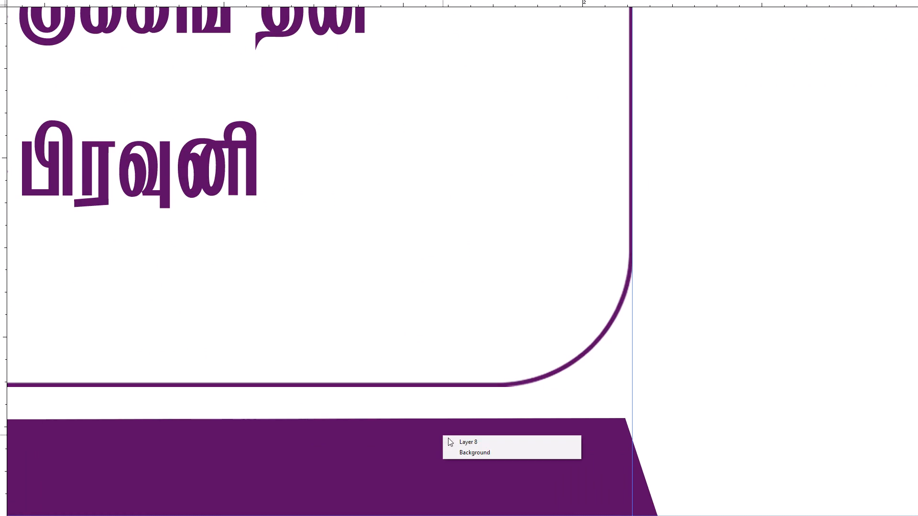
{"action": "key", "text": "ctrl+t"}
{"action": "left_click_drag", "start_coordinate": [676, 474], "coordinate": [650, 474], "text": "shift"}
{"action": "key", "text": "Return"}
Narrow the trapezoid bar from its left side so its lower-left corner meets the left guide, and apply the transform.
{"action": "key", "text": "space"}
{"action": "key", "text": "space"}
{"action": "key", "text": "space"}
{"action": "key", "text": "space"}
{"action": "key", "text": "space"}
{"action": "key", "text": "space"}
{"action": "key", "text": "space"}
{"action": "key", "text": "space"}
{"action": "key", "text": "space"}
{"action": "key", "text": "space"}
{"action": "key", "text": "space"}
{"action": "key", "text": "space"}
{"action": "key", "text": "space"}
{"action": "key", "text": "space"}
{"action": "key", "text": "space"}
{"action": "key", "text": "space"}
{"action": "key", "text": "space"}
{"action": "left_click_drag", "start_coordinate": [525, 454], "coordinate": [642, 456]}
{"action": "left_click_drag", "start_coordinate": [496, 452], "coordinate": [563, 455]}
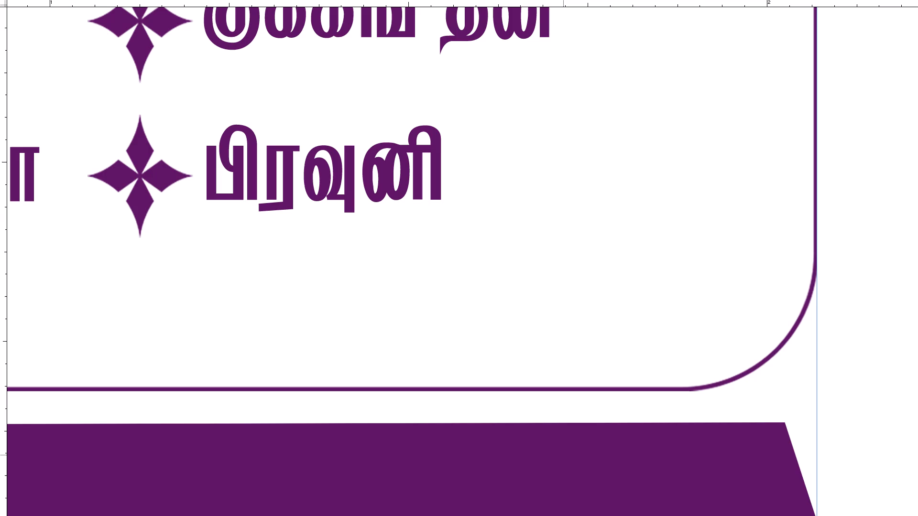
{"action": "scroll", "coordinate": [556, 434], "scroll_direction": "down", "scroll_amount": 3}
{"action": "key", "text": "space"}
{"action": "key", "text": "space"}
{"action": "key", "text": "space"}
{"action": "key", "text": "space"}
{"action": "key", "text": "space"}
{"action": "key", "text": "space"}
{"action": "key", "text": "space"}
{"action": "key", "text": "space"}
{"action": "key", "text": "space"}
{"action": "key", "text": "space"}
{"action": "key", "text": "space"}
{"action": "key", "text": "space"}
{"action": "key", "text": "space"}
{"action": "key", "text": "space"}
{"action": "key", "text": "space"}
{"action": "key", "text": "space"}
{"action": "key", "text": "space"}
{"action": "key", "text": "space"}
{"action": "key", "text": "space"}
{"action": "key", "text": "space"}
{"action": "left_click_drag", "start_coordinate": [257, 265], "coordinate": [273, 271]}
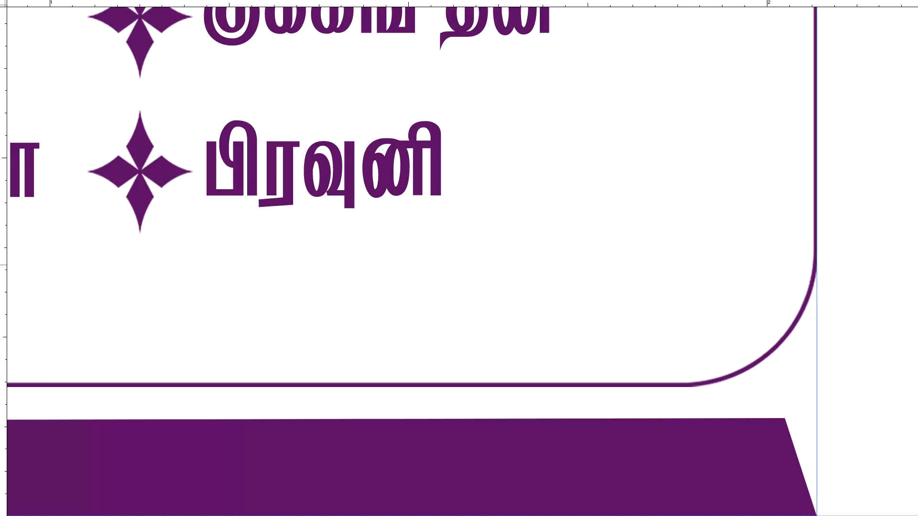
{"action": "left_click_drag", "start_coordinate": [273, 271], "coordinate": [627, 257]}
{"action": "left_click_drag", "start_coordinate": [420, 272], "coordinate": [858, 238]}
{"action": "left_click_drag", "start_coordinate": [473, 289], "coordinate": [658, 258]}
{"action": "key", "text": "ctrl+plus"}
{"action": "key", "text": "ctrl+plus"}
{"action": "key", "text": "ctrl+space"}
{"action": "key", "text": "ctrl+space"}
{"action": "key", "text": "ctrl+space"}
{"action": "key", "text": "ctrl+space"}
{"action": "key", "text": "ctrl+space"}
{"action": "key", "text": "ctrl+space"}
{"action": "key", "text": "ctrl+space"}
{"action": "key", "text": "ctrl+space"}
{"action": "key", "text": "ctrl+space"}
{"action": "key", "text": "ctrl+space"}
{"action": "key", "text": "ctrl+space"}
{"action": "key", "text": "ctrl+space"}
{"action": "key", "text": "ctrl+space"}
{"action": "key", "text": "ctrl+space"}
{"action": "key", "text": "ctrl+space"}
{"action": "key", "text": "ctrl+space"}
{"action": "key", "text": "ctrl+space"}
{"action": "key", "text": "ctrl+space"}
{"action": "key", "text": "ctrl+space"}
{"action": "key", "text": "ctrl+space"}
{"action": "left_click_drag", "start_coordinate": [409, 346], "coordinate": [543, 53]}
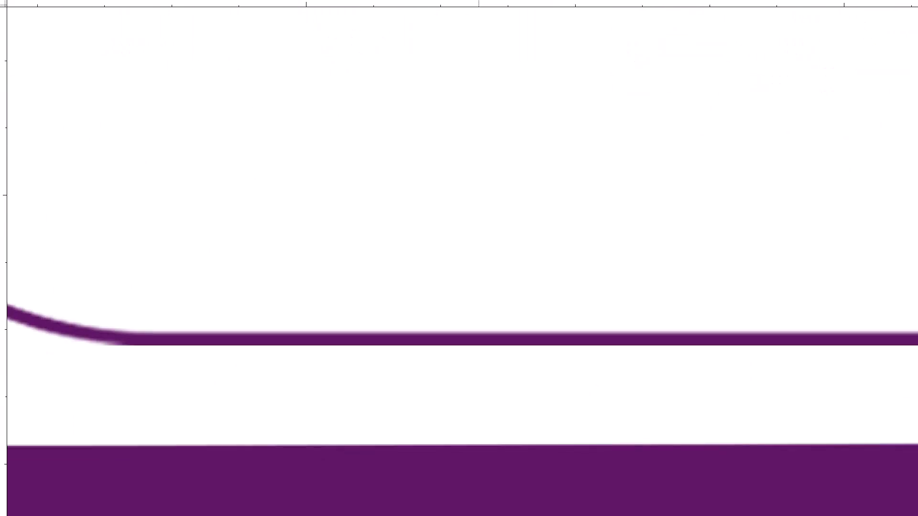
{"action": "left_click_drag", "start_coordinate": [401, 323], "coordinate": [644, 87]}
{"action": "left_click_drag", "start_coordinate": [447, 261], "coordinate": [835, 258]}
{"action": "left_click_drag", "start_coordinate": [407, 291], "coordinate": [450, 159]}
{"action": "key", "text": "ctrl+t"}
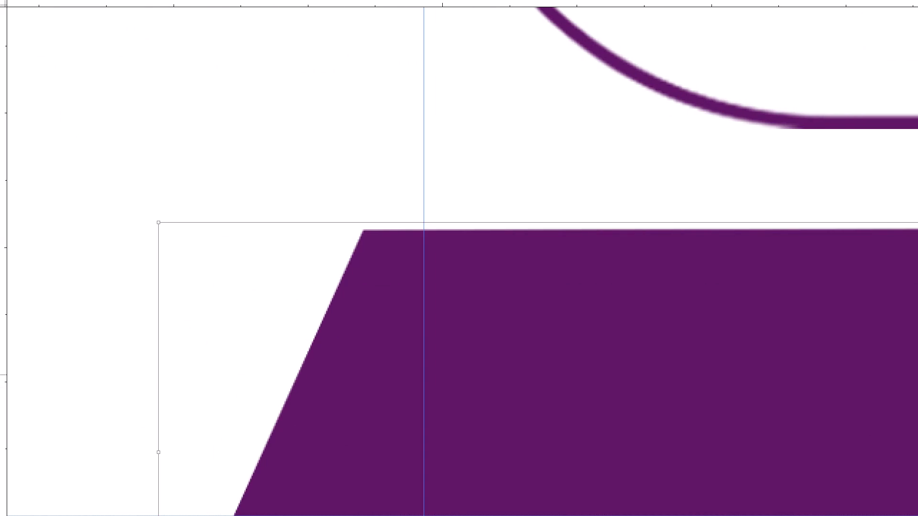
{"action": "left_click_drag", "start_coordinate": [158, 383], "coordinate": [350, 411], "text": "shift"}
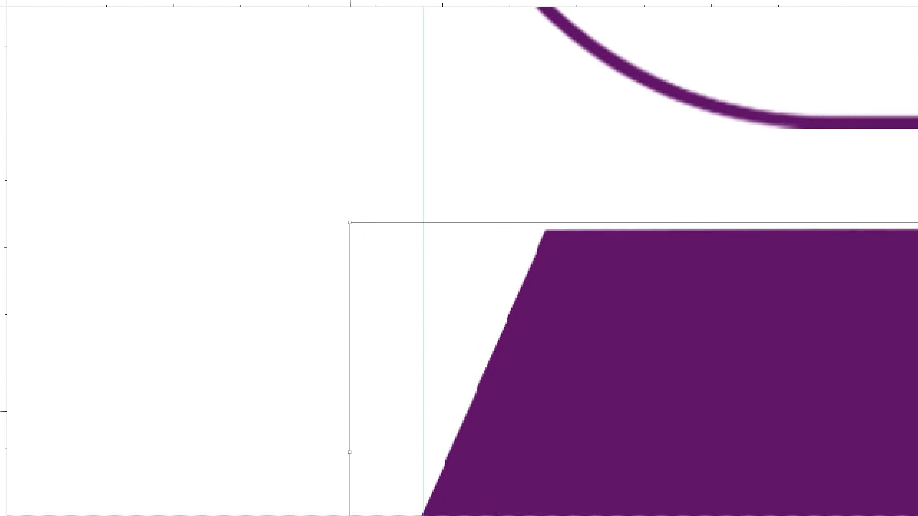
{"action": "left_click_drag", "start_coordinate": [350, 411], "coordinate": [351, 413], "text": "shift"}
{"action": "key", "text": "Return"}
Hide the vertical guides on the card.
{"action": "key", "text": "ctrl+minus"}
{"action": "key", "text": "ctrl+minus"}
{"action": "key", "text": "ctrl+minus"}
{"action": "key", "text": "ctrl+minus"}
{"action": "key", "text": "ctrl+minus"}
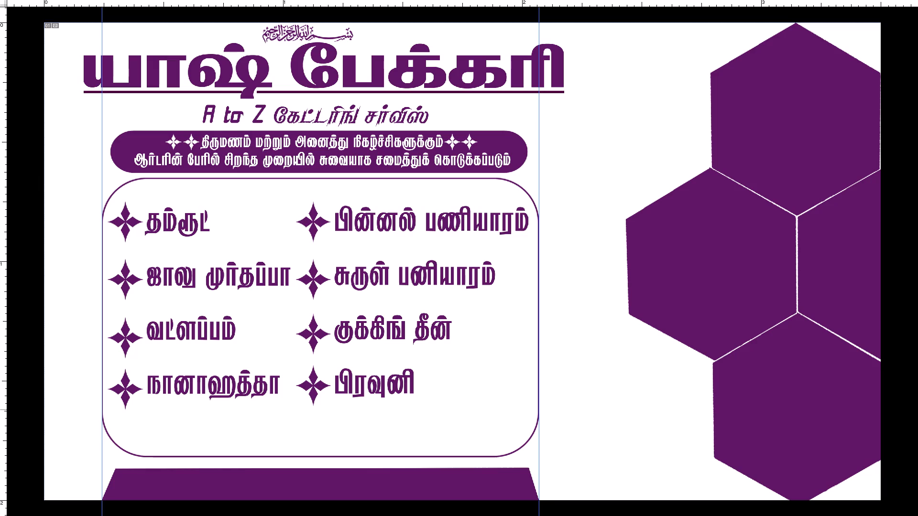
{"action": "key", "text": "ctrl+minus"}
{"action": "key", "text": "ctrl+minus"}
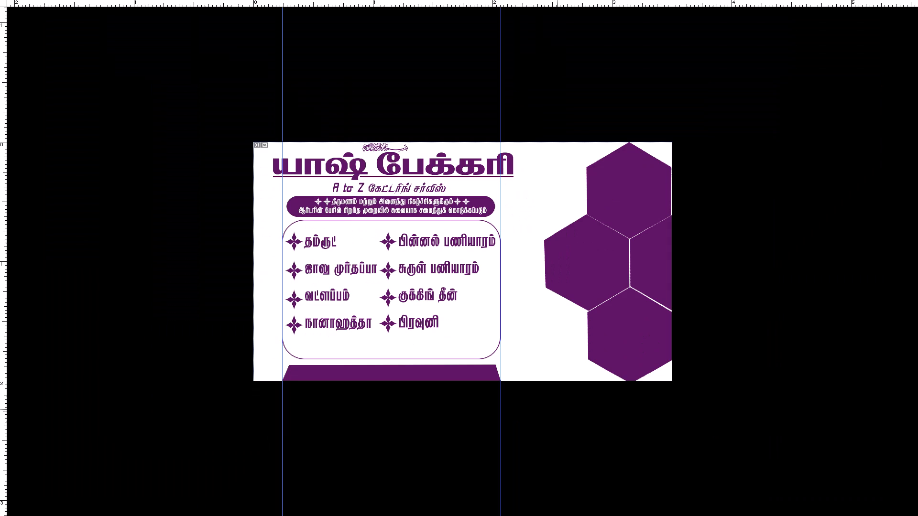
{"action": "key", "text": "ctrl+h"}
Examine the overall card layout and the trapezoid bar's alignment beneath the rounded frame without the guides.
{"action": "scroll", "coordinate": [557, 409], "scroll_direction": "up", "scroll_amount": 3}
{"action": "scroll", "coordinate": [557, 409], "scroll_direction": "down", "scroll_amount": 3}
{"action": "scroll", "coordinate": [498, 399], "scroll_direction": "up", "scroll_amount": 1}
{"action": "scroll", "coordinate": [488, 392], "scroll_direction": "down", "scroll_amount": 4}
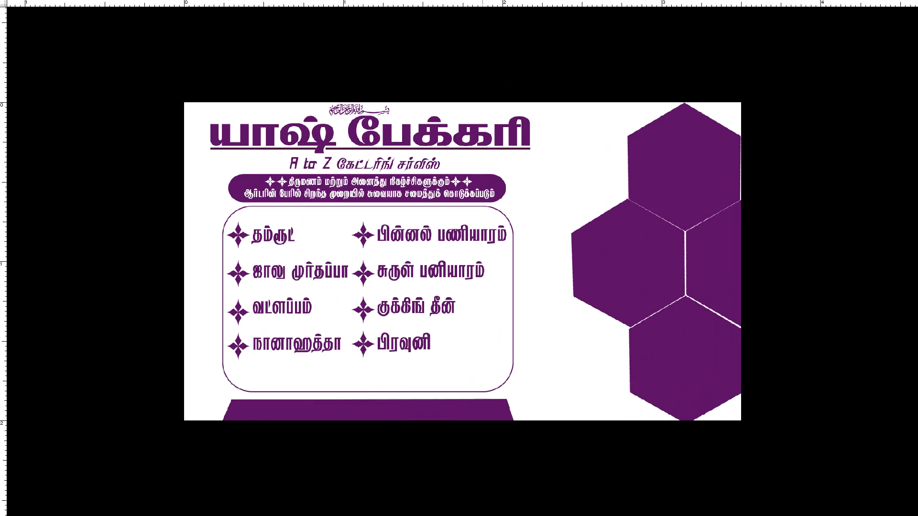
{"action": "key", "text": "ctrl+plus"}
{"action": "key", "text": "space"}
{"action": "left_click_drag", "start_coordinate": [477, 379], "coordinate": [498, 300]}
{"action": "key", "text": "ctrl+plus"}
{"action": "key", "text": "space"}
{"action": "key", "text": "space"}
{"action": "key", "text": "space"}
{"action": "key", "text": "space"}
{"action": "left_click_drag", "start_coordinate": [498, 299], "coordinate": [567, 306]}
{"action": "key", "text": "ctrl+minus"}
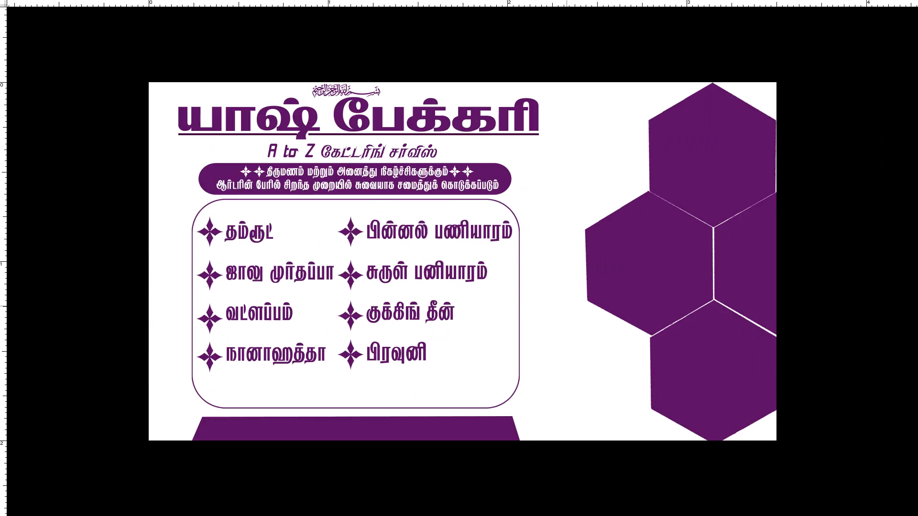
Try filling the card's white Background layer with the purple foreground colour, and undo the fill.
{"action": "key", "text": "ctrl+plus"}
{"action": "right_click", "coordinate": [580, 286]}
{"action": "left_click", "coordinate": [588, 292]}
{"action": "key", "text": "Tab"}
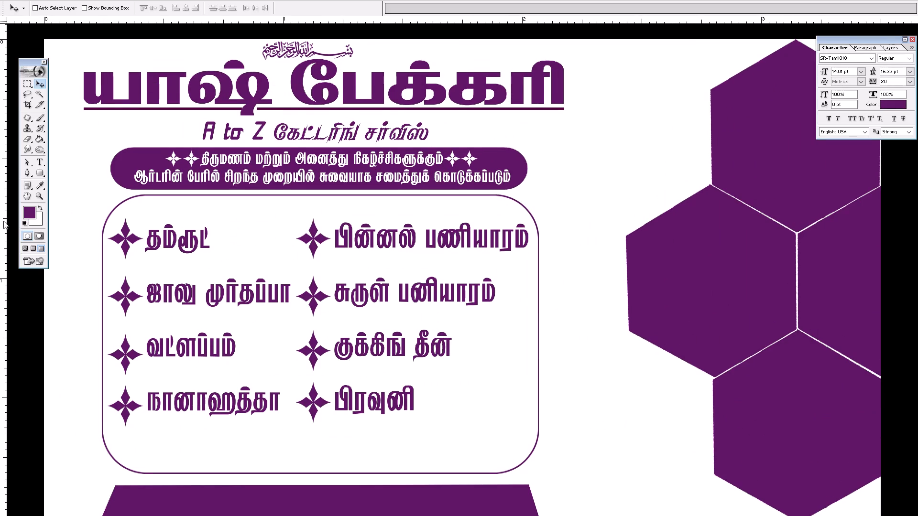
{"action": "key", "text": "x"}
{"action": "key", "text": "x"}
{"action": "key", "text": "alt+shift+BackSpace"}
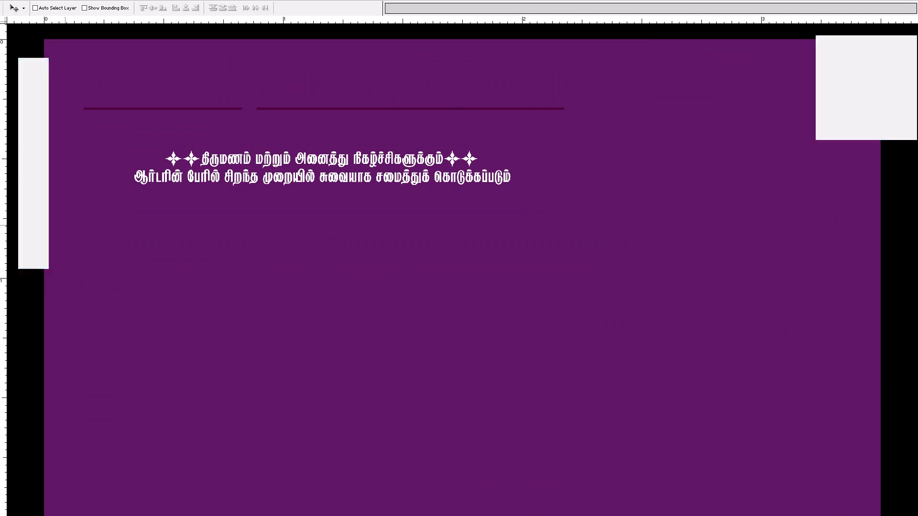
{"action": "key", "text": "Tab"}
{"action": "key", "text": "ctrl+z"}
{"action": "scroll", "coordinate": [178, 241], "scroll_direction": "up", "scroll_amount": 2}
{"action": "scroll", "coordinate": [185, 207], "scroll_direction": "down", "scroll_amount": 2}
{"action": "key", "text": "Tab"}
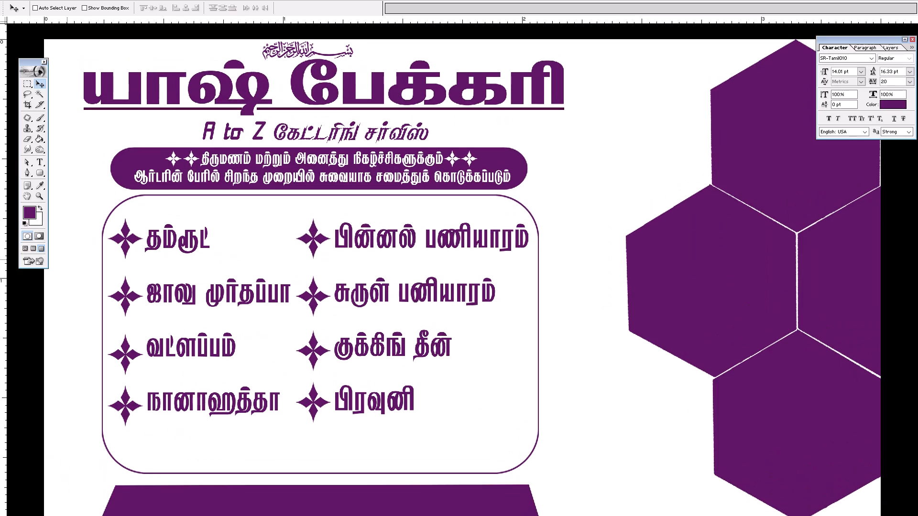
Swap the colours and set the foreground to a pale pinkish-lilac tint based on the banner's purple.
{"action": "key", "text": "x"}
{"action": "left_click", "coordinate": [30, 208]}
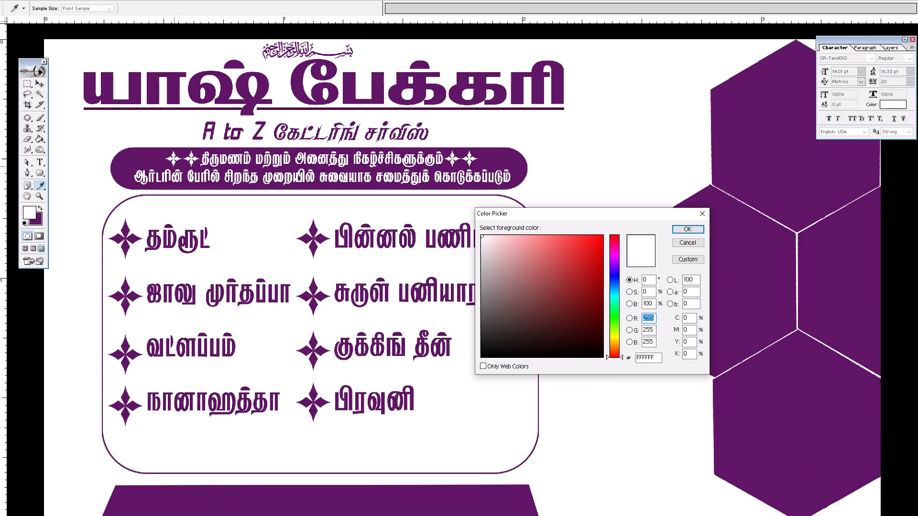
{"action": "left_click", "coordinate": [133, 160]}
{"action": "left_click_drag", "start_coordinate": [511, 243], "coordinate": [495, 221]}
{"action": "key", "text": "Return"}
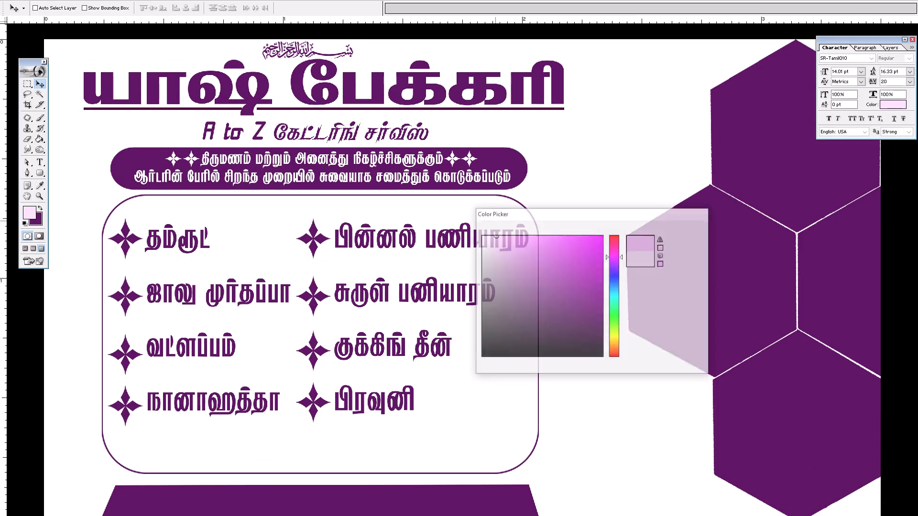
Fill the card's white Background layer with the pale pinkish-lilac foreground colour.
{"action": "key", "text": "alt+shift+BackSpace"}
Examine the tinted card as a whole, and inspect the banner, item list and trapezoid bar up close.
{"action": "key", "text": "Tab"}
{"action": "scroll", "coordinate": [494, 300], "scroll_direction": "up", "scroll_amount": 2}
{"action": "scroll", "coordinate": [494, 300], "scroll_direction": "down", "scroll_amount": 2}
{"action": "scroll", "coordinate": [494, 300], "scroll_direction": "up", "scroll_amount": 2}
{"action": "scroll", "coordinate": [494, 300], "scroll_direction": "down", "scroll_amount": 2}
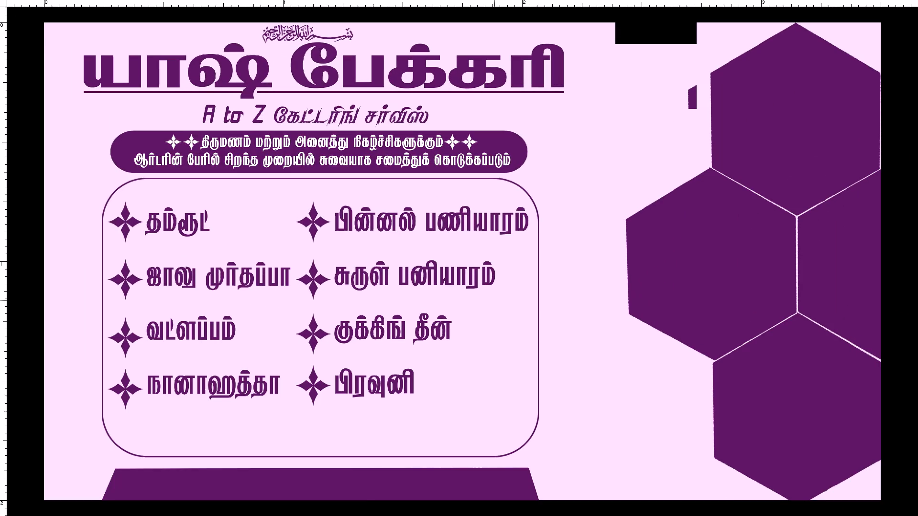
{"action": "key", "text": "ctrl+minus"}
{"action": "scroll", "coordinate": [494, 300], "scroll_direction": "up", "scroll_amount": 2}
{"action": "scroll", "coordinate": [498, 303], "scroll_direction": "down", "scroll_amount": 2}
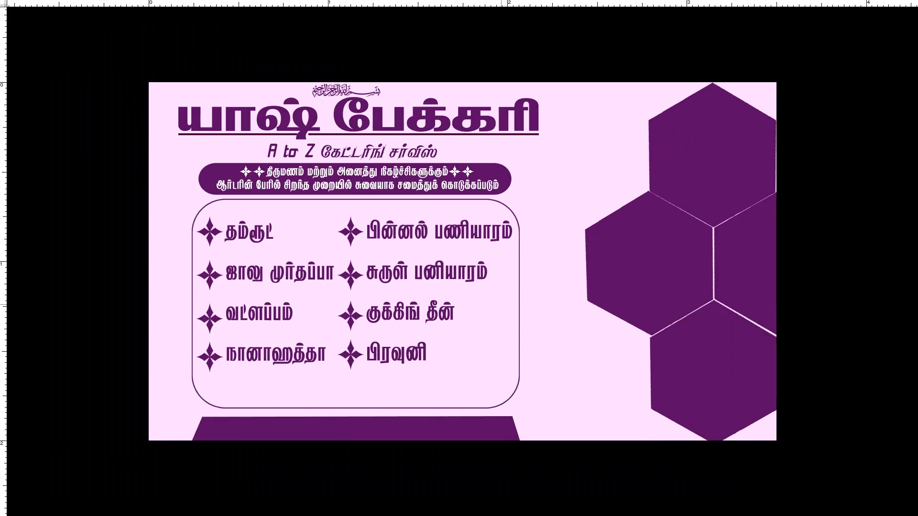
{"action": "scroll", "coordinate": [501, 304], "scroll_direction": "down", "scroll_amount": 1}
{"action": "scroll", "coordinate": [504, 301], "scroll_direction": "up", "scroll_amount": 2}
{"action": "scroll", "coordinate": [504, 301], "scroll_direction": "down", "scroll_amount": 3}
{"action": "scroll", "coordinate": [510, 296], "scroll_direction": "up", "scroll_amount": 3}
{"action": "scroll", "coordinate": [510, 296], "scroll_direction": "down", "scroll_amount": 1}
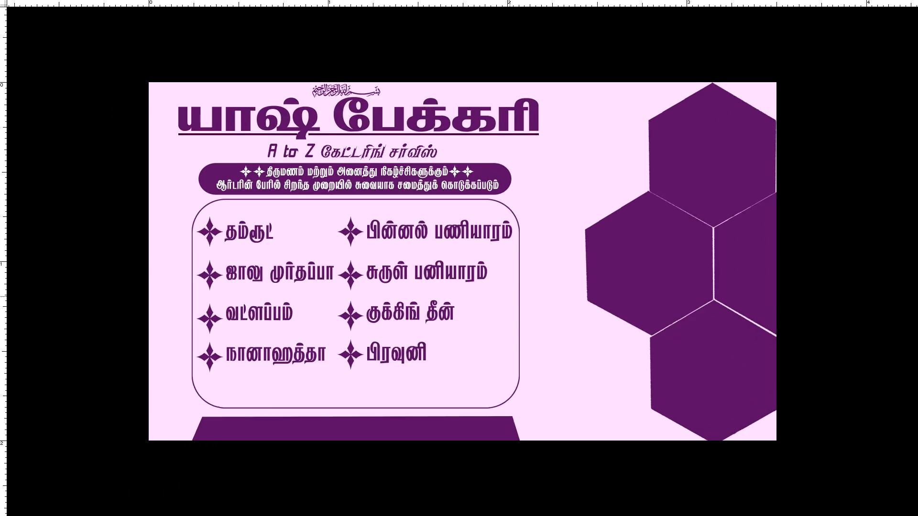
{"action": "scroll", "coordinate": [510, 296], "scroll_direction": "down", "scroll_amount": 2}
{"action": "key", "text": "ctrl+plus"}
{"action": "key", "text": "ctrl+space"}
{"action": "left_click_drag", "start_coordinate": [518, 300], "coordinate": [580, 235]}
{"action": "key", "text": "ctrl+plus"}
{"action": "key", "text": "space"}
{"action": "key", "text": "space"}
{"action": "key", "text": "space"}
{"action": "key", "text": "space"}
{"action": "key", "text": "space"}
{"action": "key", "text": "space"}
{"action": "key", "text": "space"}
{"action": "key", "text": "space"}
{"action": "key", "text": "space"}
{"action": "key", "text": "space"}
{"action": "key", "text": "space"}
{"action": "key", "text": "space"}
{"action": "key", "text": "space"}
{"action": "key", "text": "space"}
{"action": "key", "text": "space"}
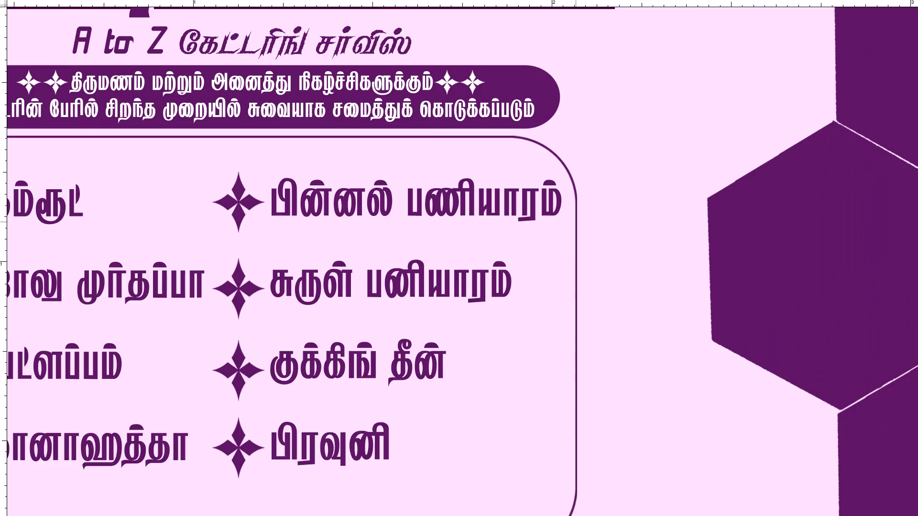
{"action": "left_click_drag", "start_coordinate": [437, 289], "coordinate": [530, 235]}
{"action": "left_click_drag", "start_coordinate": [469, 263], "coordinate": [622, 209]}
{"action": "key", "text": "ctrl+plus"}
{"action": "key", "text": "space"}
{"action": "key", "text": "space"}
{"action": "key", "text": "space"}
{"action": "key", "text": "space"}
{"action": "key", "text": "space"}
{"action": "key", "text": "space"}
{"action": "key", "text": "space"}
{"action": "key", "text": "space"}
{"action": "key", "text": "space"}
{"action": "key", "text": "space"}
{"action": "key", "text": "space"}
{"action": "key", "text": "space"}
{"action": "key", "text": "space"}
{"action": "key", "text": "space"}
{"action": "key", "text": "space"}
{"action": "key", "text": "space"}
{"action": "key", "text": "space"}
{"action": "key", "text": "space"}
{"action": "key", "text": "space"}
{"action": "key", "text": "space"}
{"action": "left_click_drag", "start_coordinate": [583, 294], "coordinate": [583, 125]}
{"action": "left_click_drag", "start_coordinate": [547, 290], "coordinate": [586, 144]}
{"action": "left_click_drag", "start_coordinate": [602, 263], "coordinate": [602, 316]}
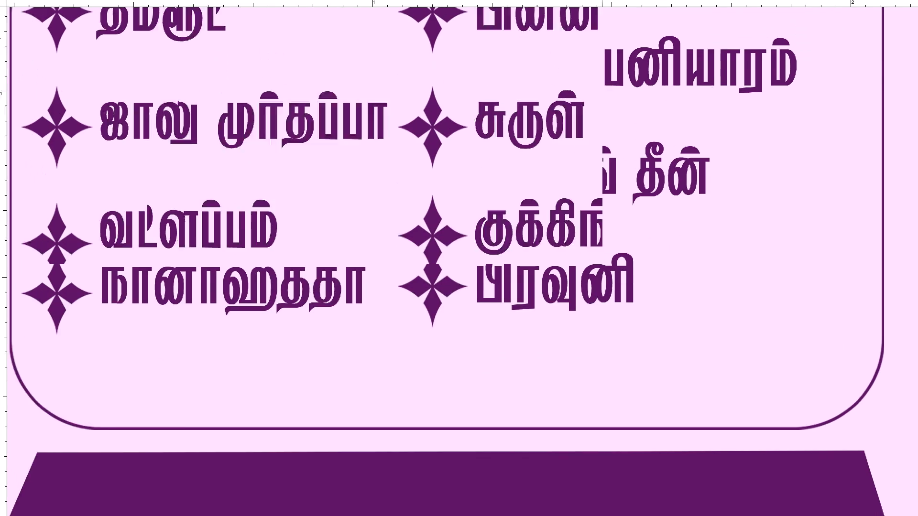
{"action": "left_click_drag", "start_coordinate": [602, 316], "coordinate": [592, 381]}
{"action": "left_click_drag", "start_coordinate": [586, 247], "coordinate": [585, 426]}
Check the overall layout again, and inspect the bakery heading and upper list against the tinted background.
{"action": "key", "text": "ctrl+minus"}
{"action": "key", "text": "ctrl+minus"}
{"action": "scroll", "coordinate": [588, 379], "scroll_direction": "up", "scroll_amount": 4}
{"action": "scroll", "coordinate": [588, 379], "scroll_direction": "down", "scroll_amount": 3}
{"action": "scroll", "coordinate": [588, 379], "scroll_direction": "up", "scroll_amount": 1}
{"action": "key", "text": "space"}
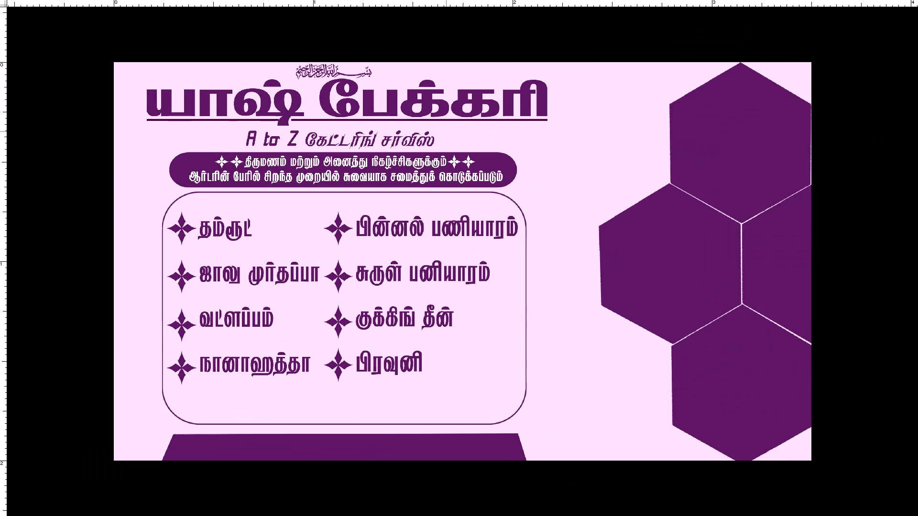
{"action": "key", "text": "space"}
{"action": "left_click_drag", "start_coordinate": [445, 131], "coordinate": [514, 255]}
{"action": "key", "text": "ctrl+plus"}
{"action": "key", "text": "ctrl+plus"}
{"action": "key", "text": "space"}
{"action": "key", "text": "space"}
{"action": "key", "text": "space"}
{"action": "key", "text": "space"}
{"action": "key", "text": "space"}
{"action": "key", "text": "space"}
{"action": "key", "text": "space"}
{"action": "key", "text": "space"}
{"action": "key", "text": "space"}
{"action": "key", "text": "space"}
{"action": "key", "text": "space"}
{"action": "key", "text": "space"}
{"action": "key", "text": "space"}
{"action": "key", "text": "space"}
{"action": "key", "text": "space"}
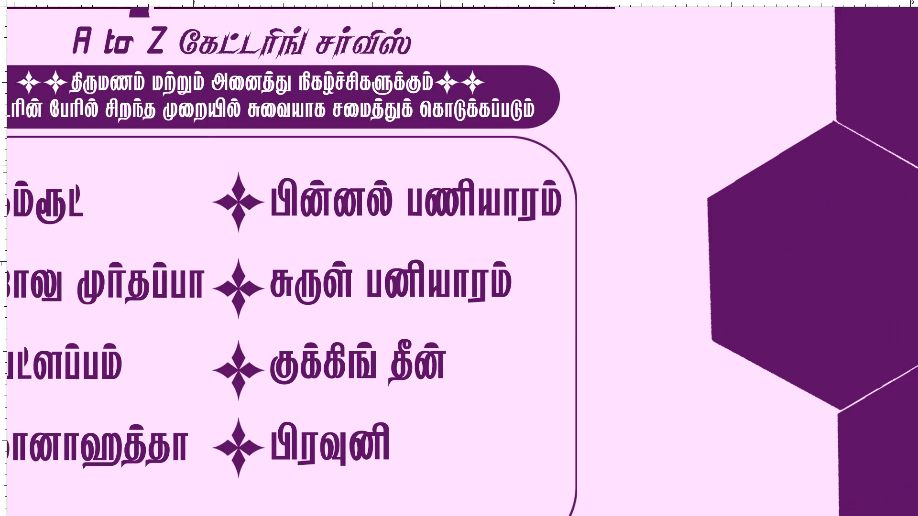
{"action": "left_click_drag", "start_coordinate": [448, 180], "coordinate": [510, 331]}
{"action": "left_click_drag", "start_coordinate": [496, 262], "coordinate": [514, 338]}
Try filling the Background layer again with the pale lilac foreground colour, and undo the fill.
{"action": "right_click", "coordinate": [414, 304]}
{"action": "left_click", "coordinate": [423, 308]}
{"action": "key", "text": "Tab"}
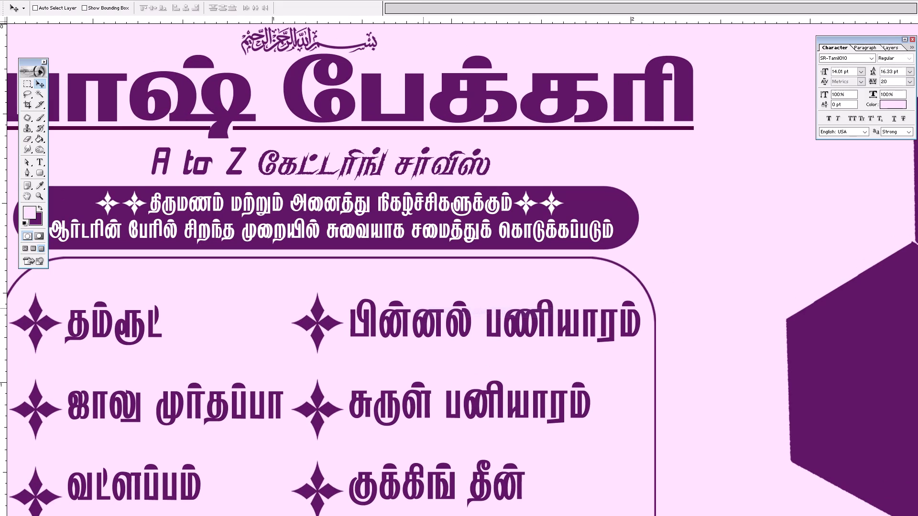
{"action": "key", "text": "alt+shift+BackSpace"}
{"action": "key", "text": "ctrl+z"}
Fit the whole card in view and save the document.
{"action": "key", "text": "ctrl+minus"}
{"action": "key", "text": "Tab"}
{"action": "key", "text": "ctrl+0"}
{"action": "key", "text": "ctrl+s"}
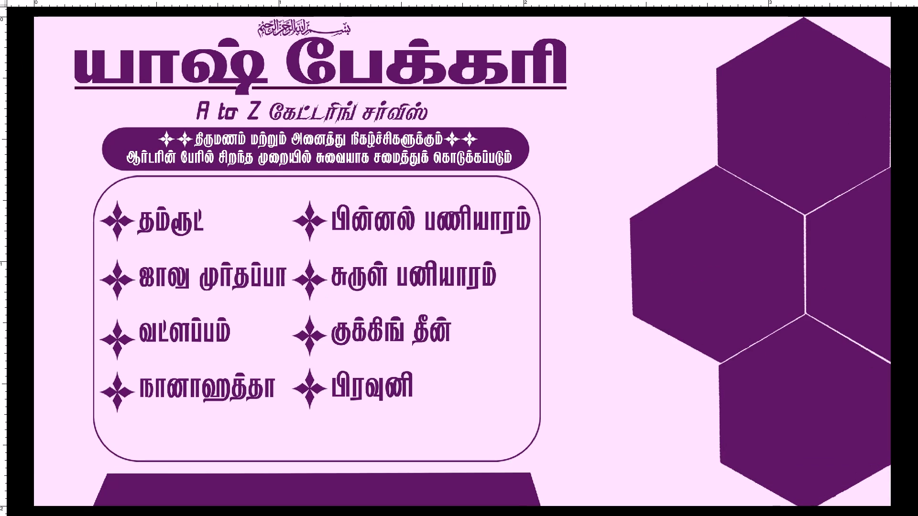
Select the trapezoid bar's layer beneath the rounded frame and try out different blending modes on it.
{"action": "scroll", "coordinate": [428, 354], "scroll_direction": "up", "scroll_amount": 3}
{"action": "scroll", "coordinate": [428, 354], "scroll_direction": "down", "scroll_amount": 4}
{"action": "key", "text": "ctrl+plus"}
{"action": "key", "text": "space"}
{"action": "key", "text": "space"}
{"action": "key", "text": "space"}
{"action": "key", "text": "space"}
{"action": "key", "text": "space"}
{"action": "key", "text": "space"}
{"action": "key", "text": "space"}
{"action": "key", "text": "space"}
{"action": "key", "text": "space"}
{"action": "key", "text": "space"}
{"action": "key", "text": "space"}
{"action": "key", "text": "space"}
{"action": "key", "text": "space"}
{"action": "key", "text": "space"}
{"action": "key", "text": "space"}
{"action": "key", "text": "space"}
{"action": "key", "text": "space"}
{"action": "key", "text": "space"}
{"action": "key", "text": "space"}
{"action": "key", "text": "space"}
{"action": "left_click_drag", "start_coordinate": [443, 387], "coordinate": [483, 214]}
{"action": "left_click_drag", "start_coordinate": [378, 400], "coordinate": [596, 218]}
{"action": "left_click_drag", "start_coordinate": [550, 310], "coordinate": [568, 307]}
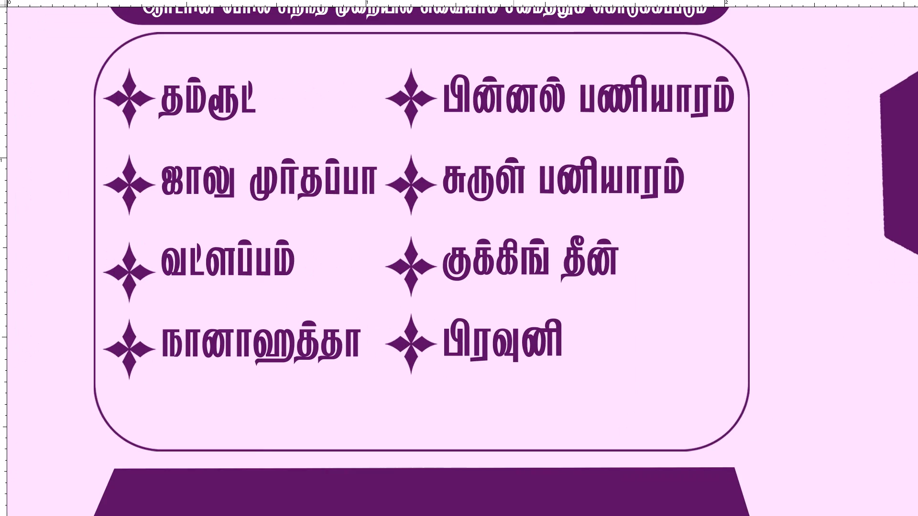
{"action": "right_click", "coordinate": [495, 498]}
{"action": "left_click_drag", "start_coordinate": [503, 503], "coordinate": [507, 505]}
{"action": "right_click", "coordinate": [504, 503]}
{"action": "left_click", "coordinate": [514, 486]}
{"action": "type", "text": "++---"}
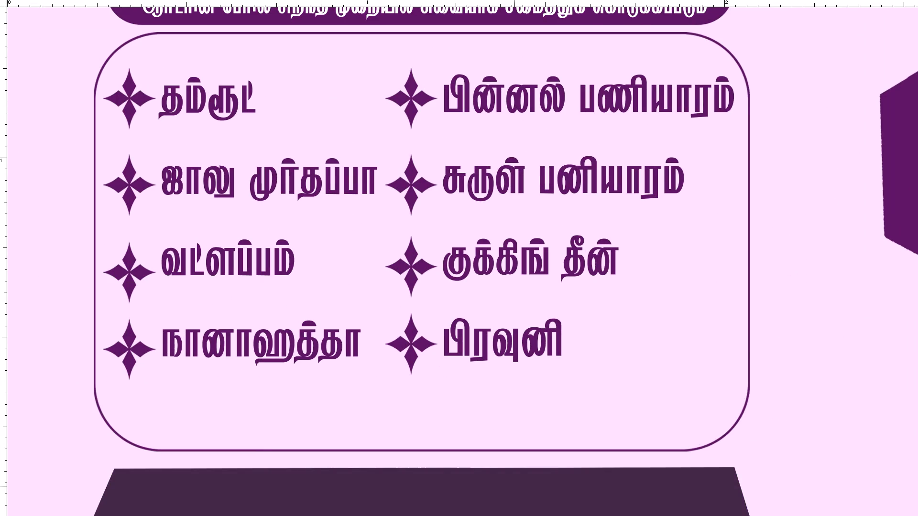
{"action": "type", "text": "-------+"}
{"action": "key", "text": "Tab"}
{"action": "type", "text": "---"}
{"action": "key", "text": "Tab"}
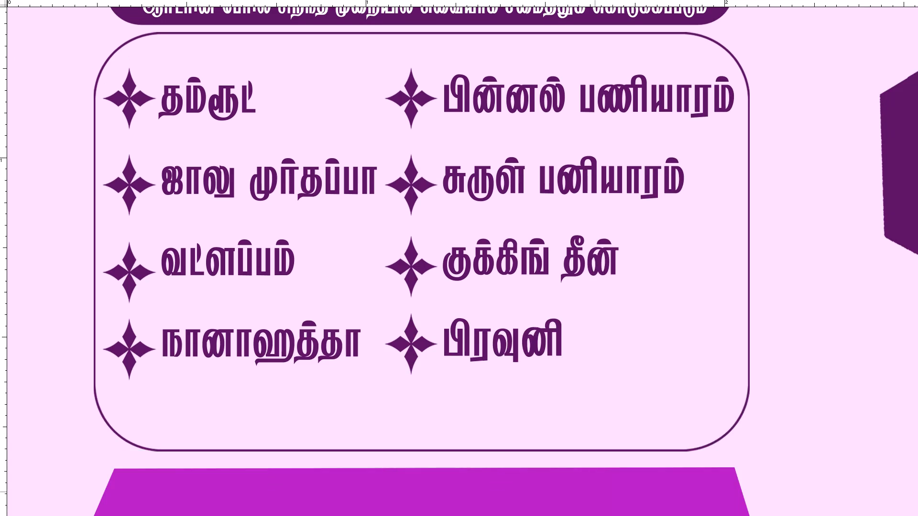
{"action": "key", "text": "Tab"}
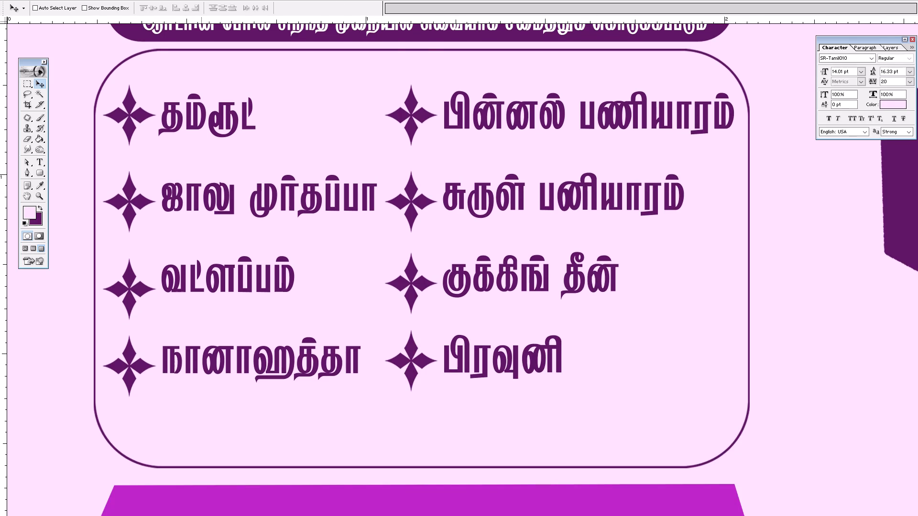
Set the trapezoid bar layer's blending mode to Normal.
{"action": "key", "text": "f"}
{"action": "key", "text": "f"}
{"action": "left_click", "coordinate": [151, 0]}
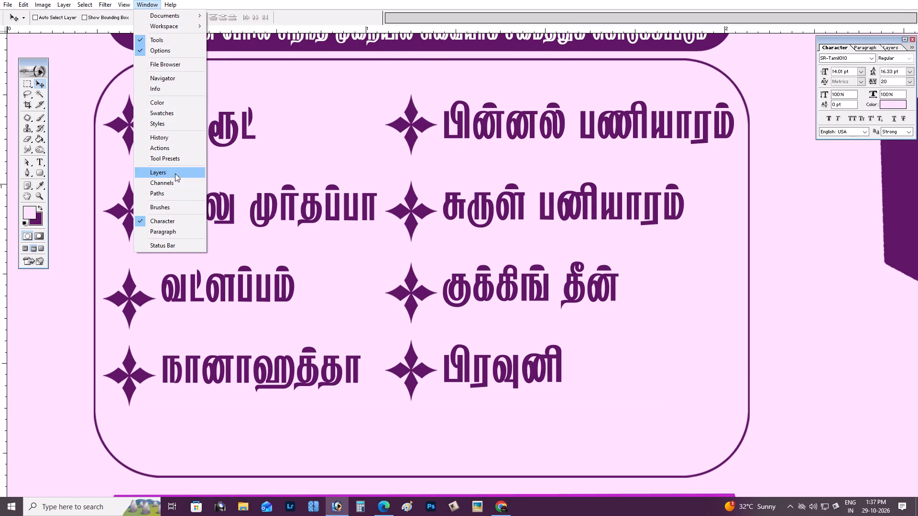
{"action": "left_click", "coordinate": [175, 172]}
{"action": "left_click", "coordinate": [864, 56]}
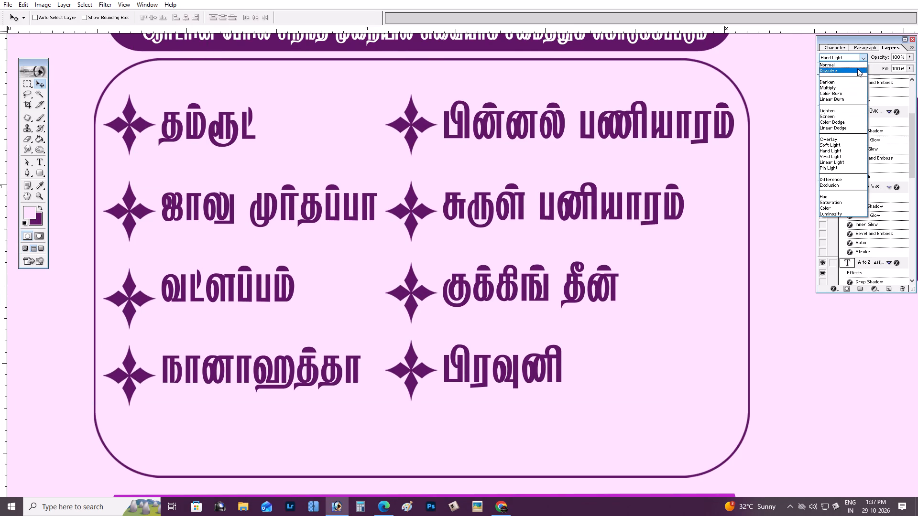
{"action": "left_click", "coordinate": [855, 64]}
Move the trapezoid bar up from the card's bottom edge so it overlaps the rounded banner beneath the tagline.
{"action": "key", "text": "Tab"}
{"action": "key", "text": "ctrl+minus"}
{"action": "key", "text": "ctrl+minus"}
{"action": "key", "text": "Tab"}
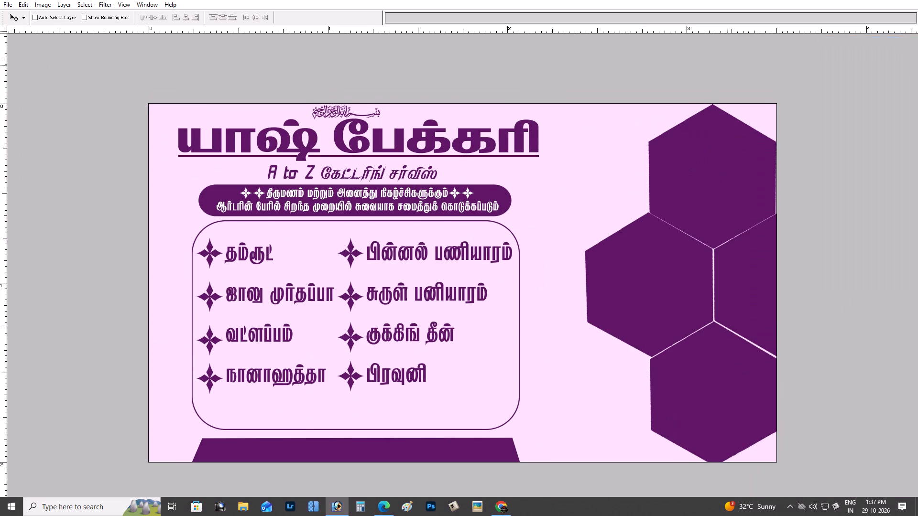
{"action": "key", "text": "Tab"}
{"action": "left_click_drag", "start_coordinate": [450, 433], "coordinate": [570, 225]}
{"action": "key", "text": "BackSpace"}
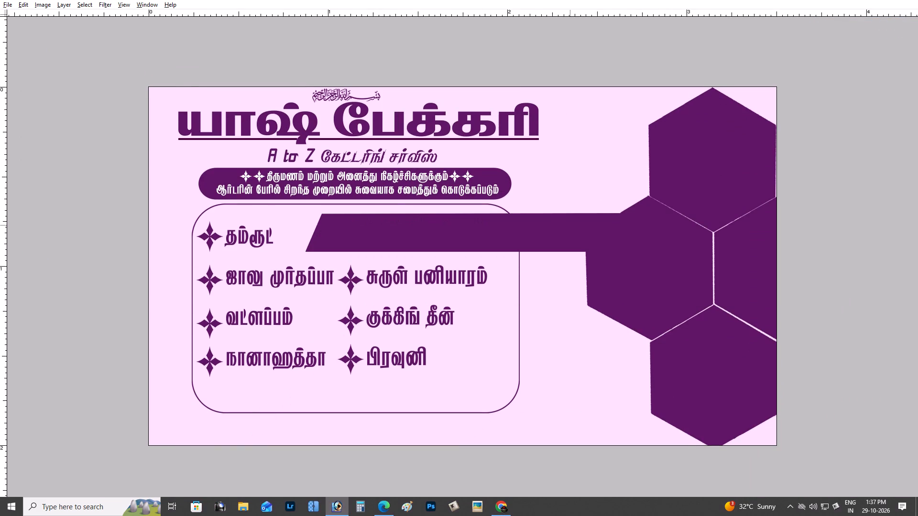
{"action": "key", "text": "alt+l"}
{"action": "key", "text": "alt+l"}
{"action": "key", "text": "alt+semicolon"}
{"action": "key", "text": "ctrl+s"}
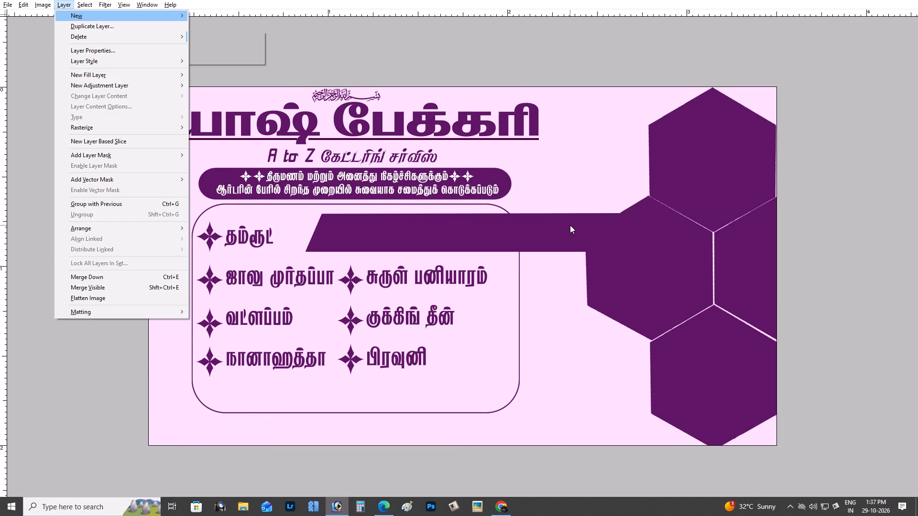
{"action": "left_click", "coordinate": [570, 225]}
{"action": "left_click_drag", "start_coordinate": [548, 215], "coordinate": [493, 166]}
Delete the trapezoid bar behind the rounded banner and save the document.
{"action": "key", "text": "alt+l"}
{"action": "key", "text": "alt+l"}
{"action": "key", "text": "alt+l"}
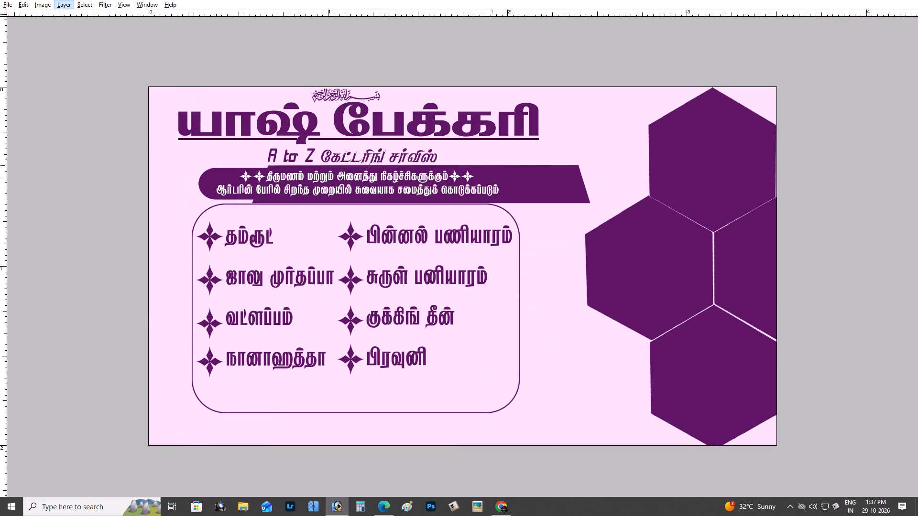
{"action": "key", "text": "ctrl+s"}
Select the list's first-column text and place a duplicate of it lower, overlapping the bottom of the rounded frame.
{"action": "scroll", "coordinate": [492, 165], "scroll_direction": "up", "scroll_amount": 4}
{"action": "scroll", "coordinate": [492, 165], "scroll_direction": "down", "scroll_amount": 5}
{"action": "key", "text": "ctrl+plus"}
{"action": "key", "text": "ctrl+plus"}
{"action": "key", "text": "space"}
{"action": "key", "text": "space"}
{"action": "left_click_drag", "start_coordinate": [509, 174], "coordinate": [738, 255]}
{"action": "scroll", "coordinate": [406, 292], "scroll_direction": "down", "scroll_amount": 20}
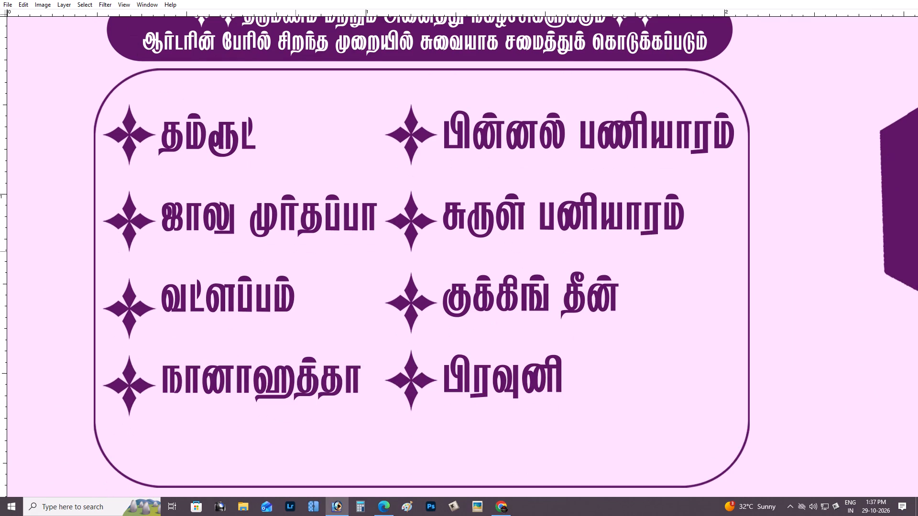
{"action": "right_click", "coordinate": [282, 222]}
{"action": "left_click", "coordinate": [284, 226]}
{"action": "right_click", "coordinate": [283, 225], "text": "shift"}
{"action": "left_click", "coordinate": [291, 234], "text": "shift"}
{"action": "left_click_drag", "start_coordinate": [289, 230], "coordinate": [305, 240]}
{"action": "key", "text": "ctrl+z"}
{"action": "key", "text": "minus"}
{"action": "key", "text": "ctrl+minus"}
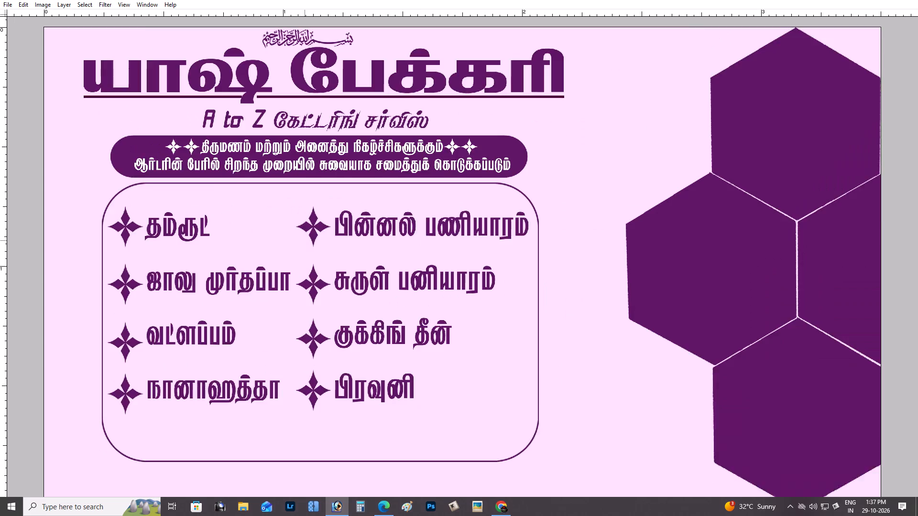
{"action": "key", "text": "ctrl+minus"}
{"action": "left_click_drag", "start_coordinate": [305, 240], "coordinate": [361, 347], "text": "alt"}
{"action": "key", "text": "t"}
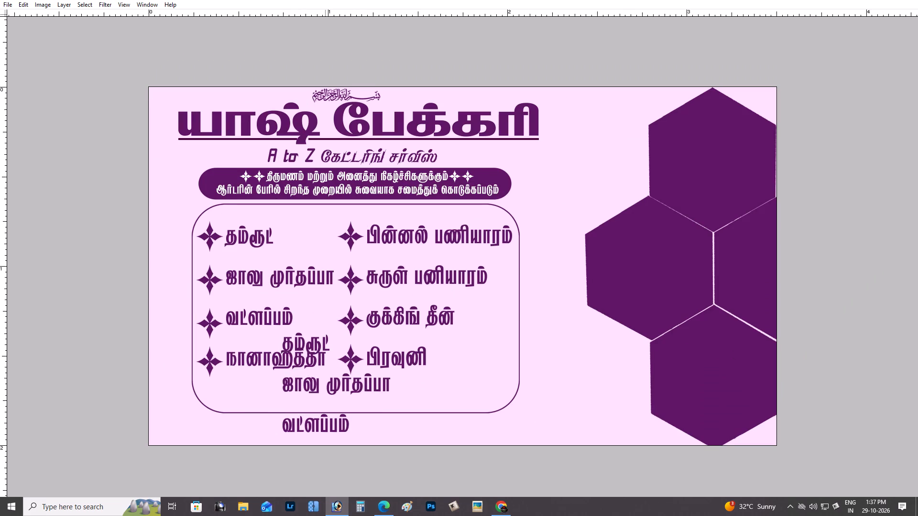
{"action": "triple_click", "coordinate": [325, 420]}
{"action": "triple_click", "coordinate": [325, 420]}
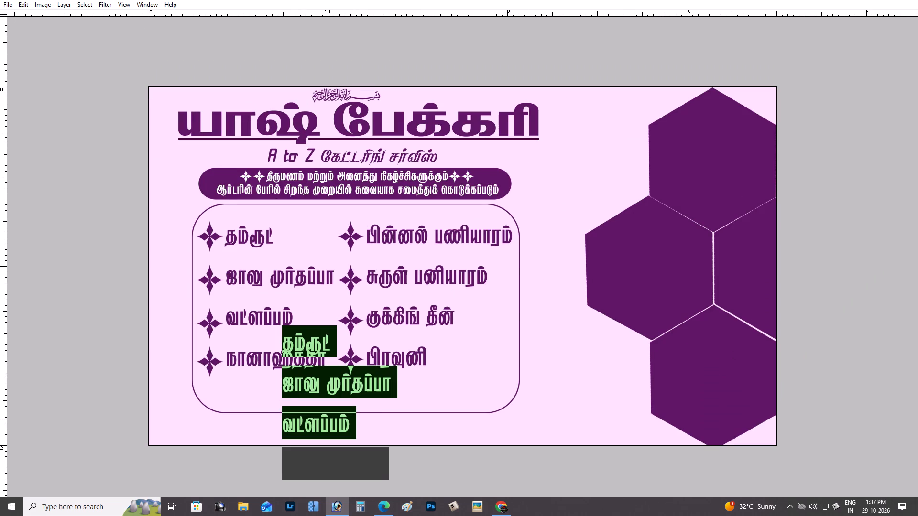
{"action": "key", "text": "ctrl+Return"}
Move the duplicated list text down so its first line sits on the frame's bottom edge.
{"action": "key", "text": "v"}
{"action": "left_click_drag", "start_coordinate": [326, 351], "coordinate": [325, 418]}
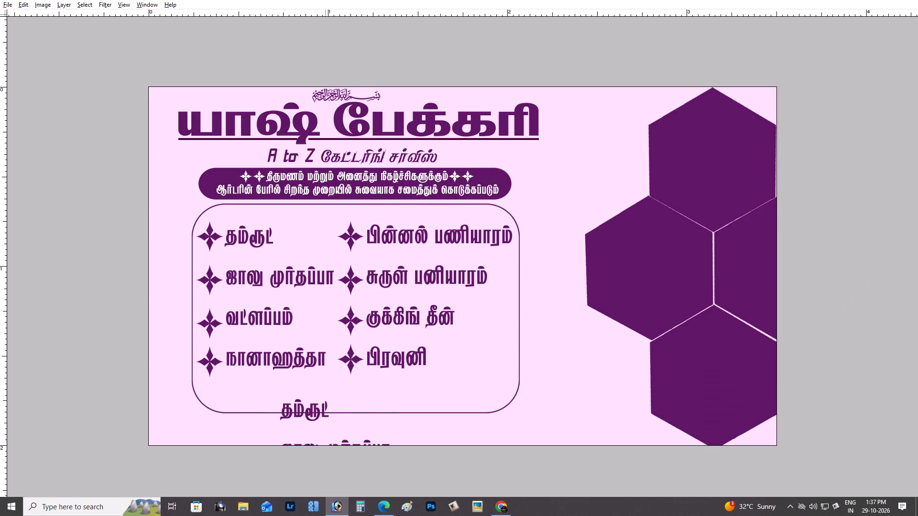
Switch to the browser's English-to-Tamil translator and replace its source text with the address's building name, correcting the spelling.
{"action": "key", "text": "alt+Tab"}
{"action": "left_click", "coordinate": [316, 0]}
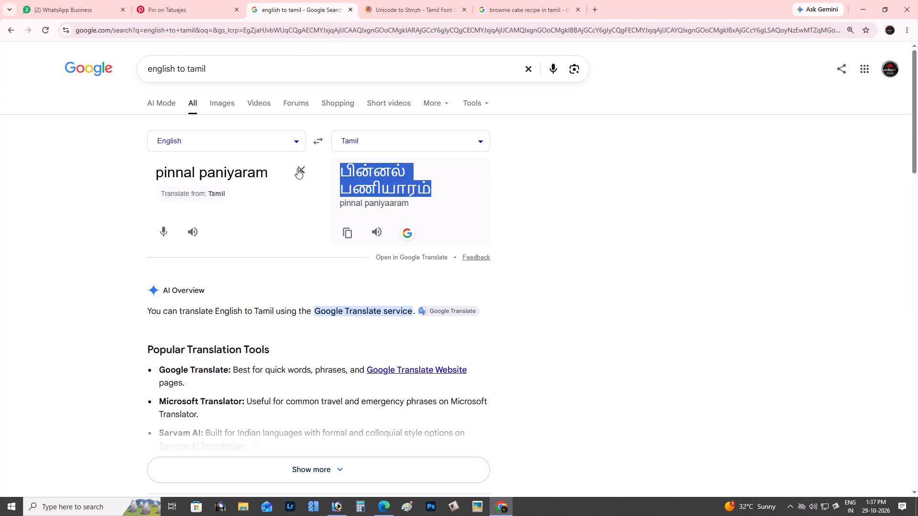
{"action": "left_click", "coordinate": [298, 168]}
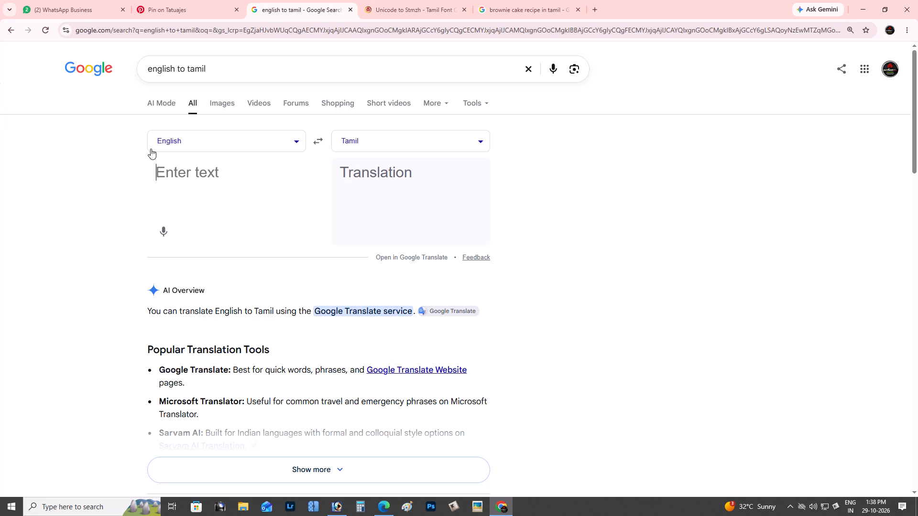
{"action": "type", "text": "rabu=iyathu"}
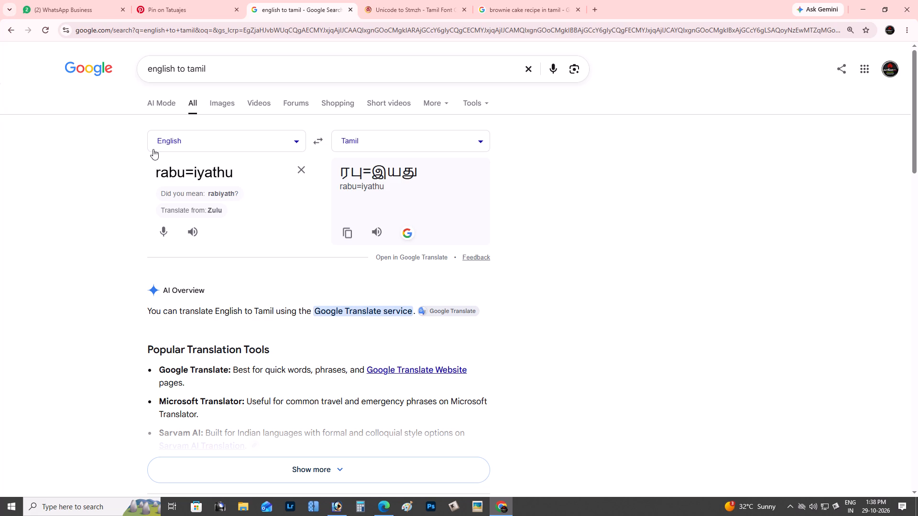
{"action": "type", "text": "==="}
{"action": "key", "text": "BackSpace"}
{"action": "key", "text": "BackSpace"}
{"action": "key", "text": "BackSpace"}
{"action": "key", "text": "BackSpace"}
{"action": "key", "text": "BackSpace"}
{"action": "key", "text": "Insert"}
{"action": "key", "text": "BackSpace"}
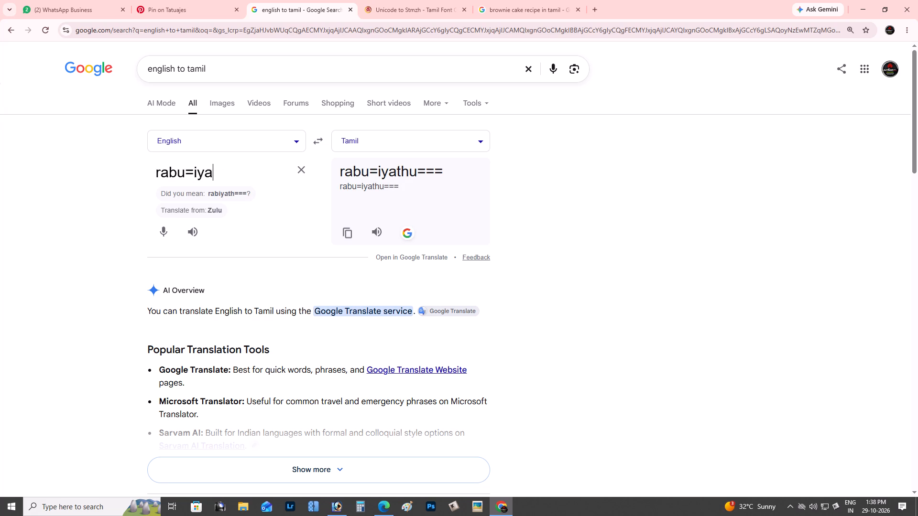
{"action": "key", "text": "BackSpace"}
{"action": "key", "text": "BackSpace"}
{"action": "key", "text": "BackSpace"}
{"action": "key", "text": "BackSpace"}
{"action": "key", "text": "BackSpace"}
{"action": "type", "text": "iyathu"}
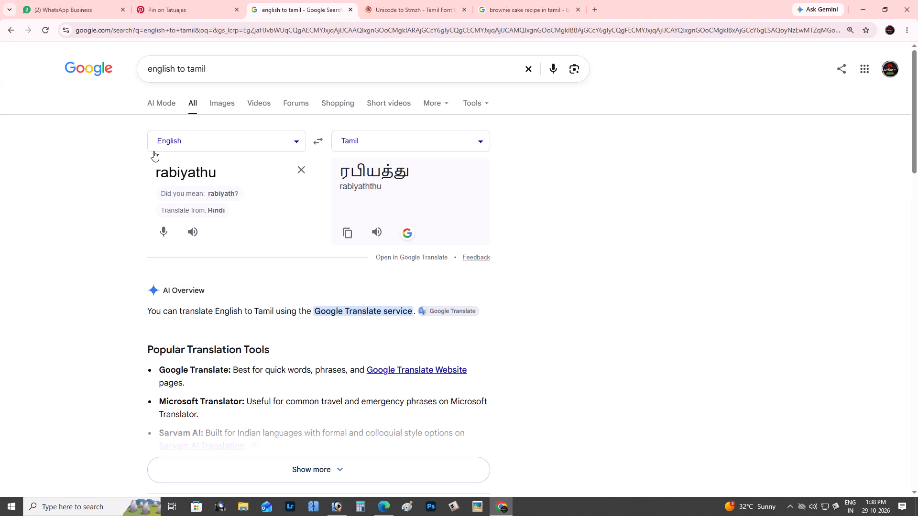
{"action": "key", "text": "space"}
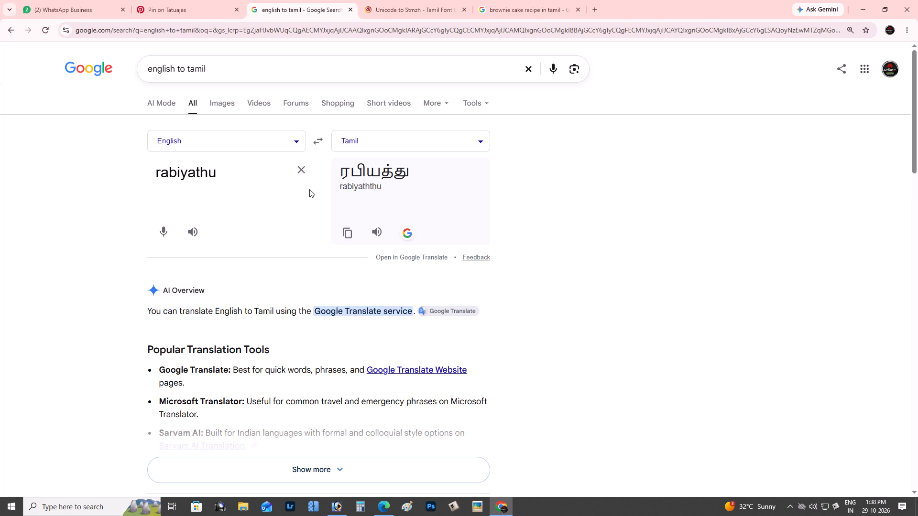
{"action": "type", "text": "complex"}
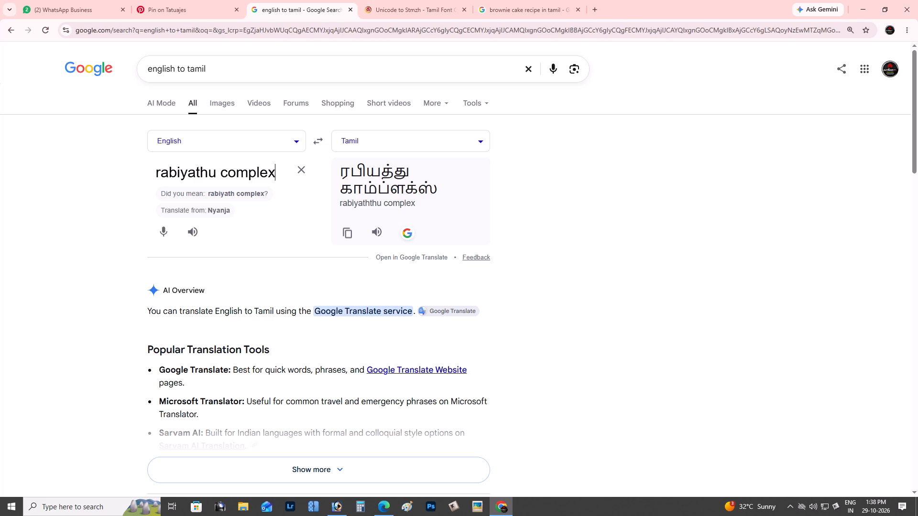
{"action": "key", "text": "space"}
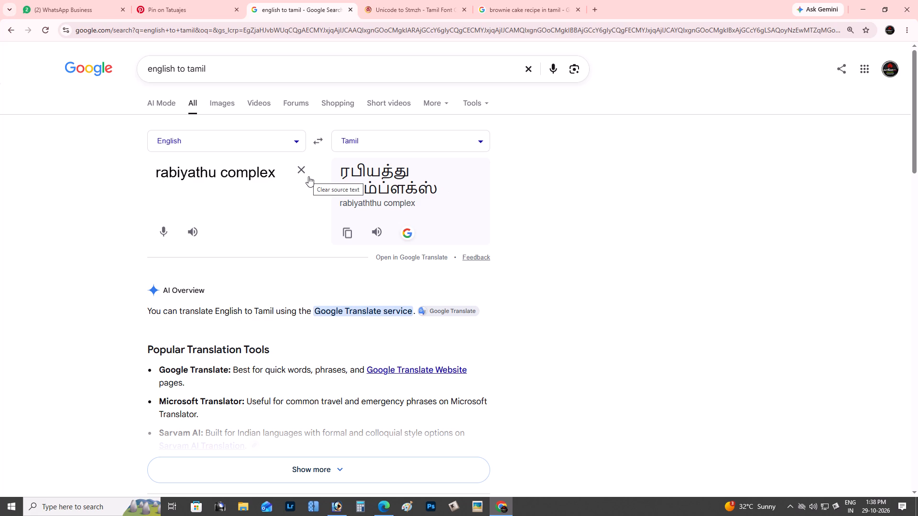
Add the address's street name after the building name in the English source text.
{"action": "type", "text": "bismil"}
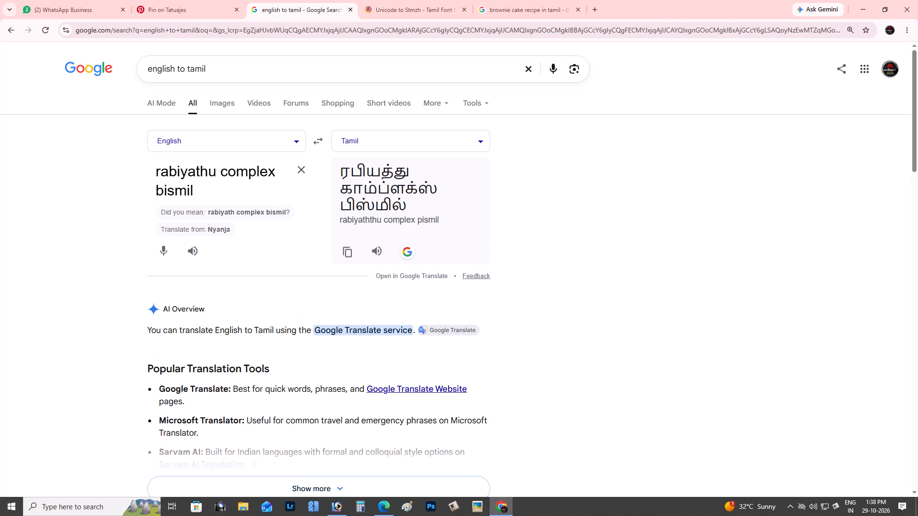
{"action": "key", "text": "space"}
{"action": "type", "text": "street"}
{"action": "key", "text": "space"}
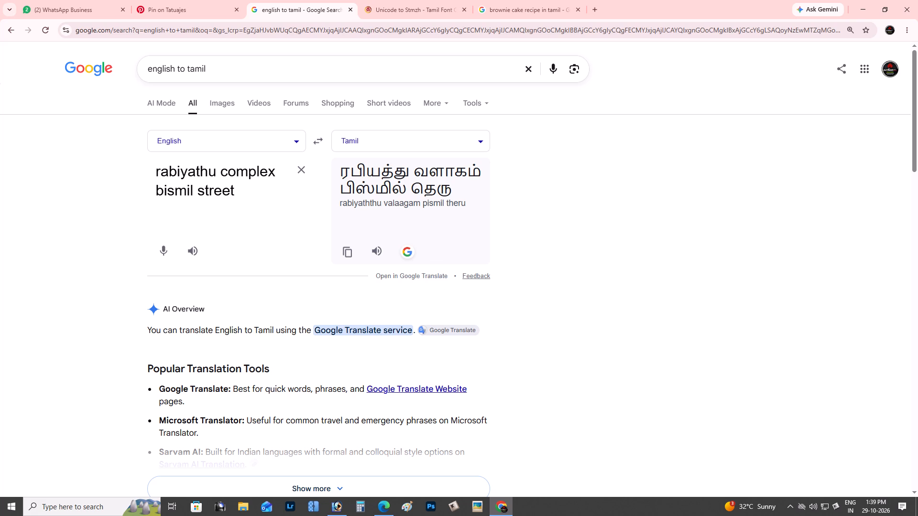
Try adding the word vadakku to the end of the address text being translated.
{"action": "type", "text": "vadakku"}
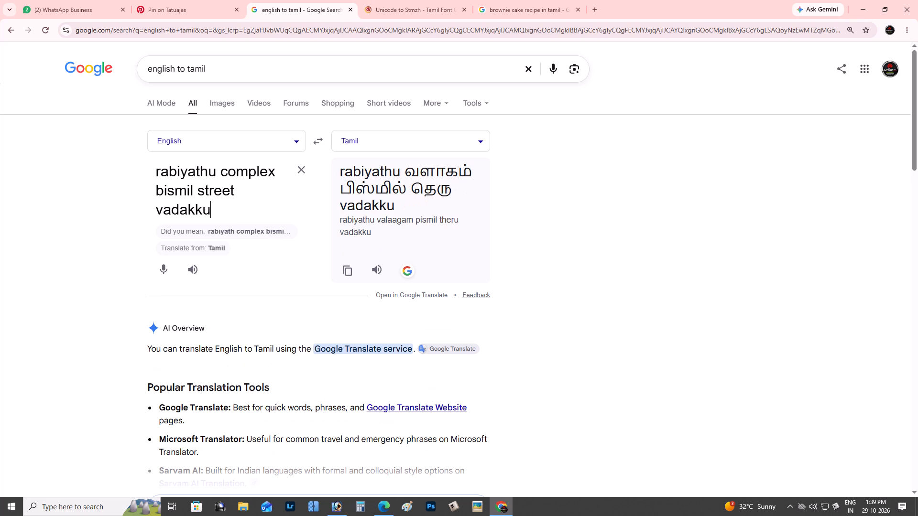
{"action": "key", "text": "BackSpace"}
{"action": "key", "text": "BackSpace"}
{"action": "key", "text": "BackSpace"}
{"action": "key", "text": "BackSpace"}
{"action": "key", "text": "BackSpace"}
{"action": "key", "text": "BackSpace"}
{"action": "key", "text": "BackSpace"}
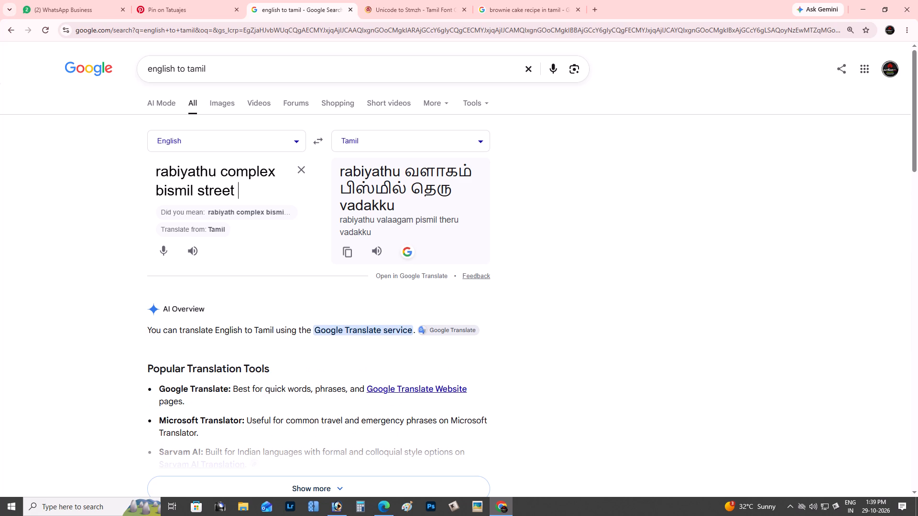
Copy the Tamil translation and paste it over the old Unicode text in the Stmzh font converter, with a trailing space.
{"action": "triple_click", "coordinate": [435, 175]}
{"action": "left_click", "coordinate": [435, 175]}
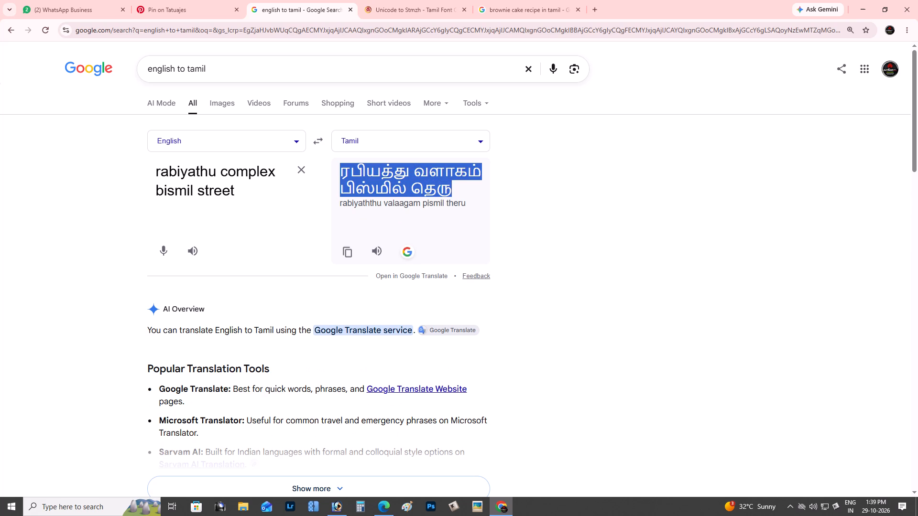
{"action": "right_click", "coordinate": [435, 175]}
{"action": "left_click", "coordinate": [460, 189]}
{"action": "left_click", "coordinate": [396, 4]}
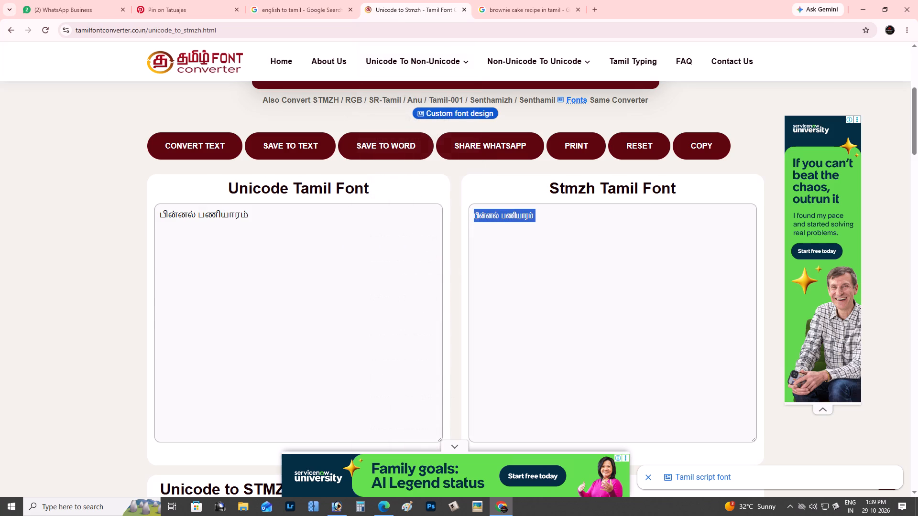
{"action": "left_click_drag", "start_coordinate": [258, 226], "coordinate": [0, 172]}
{"action": "key", "text": "ctrl+v"}
{"action": "key", "text": "BackSpace"}
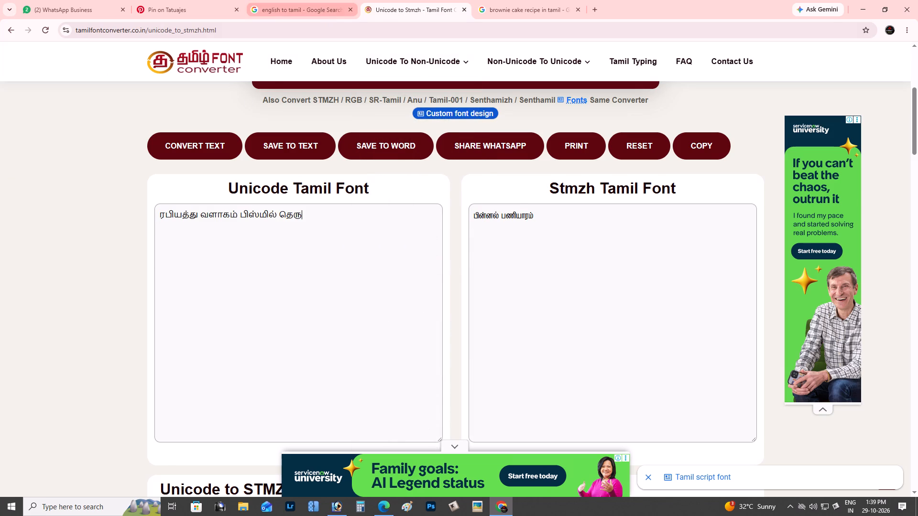
{"action": "key", "text": "space"}
Replace the translator's source text with the remaining street part of the address, correcting its second word.
{"action": "left_click", "coordinate": [311, 5]}
{"action": "left_click", "coordinate": [303, 166]}
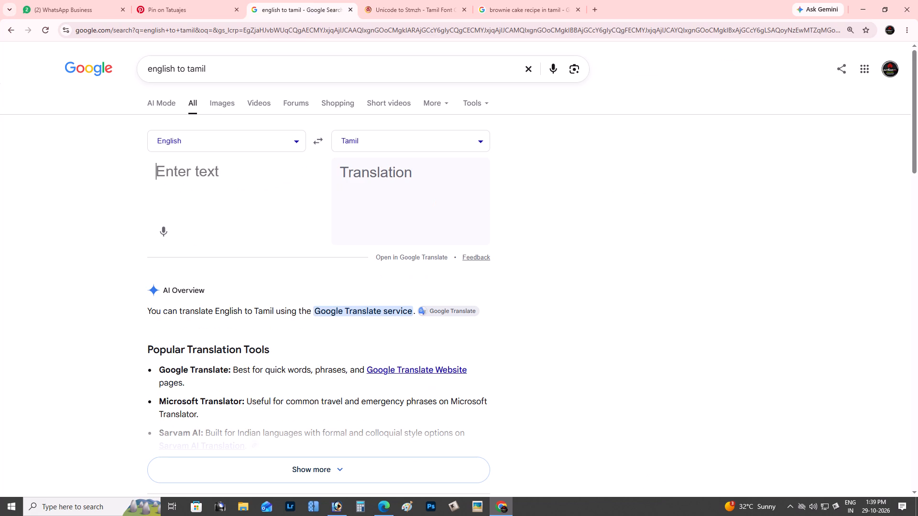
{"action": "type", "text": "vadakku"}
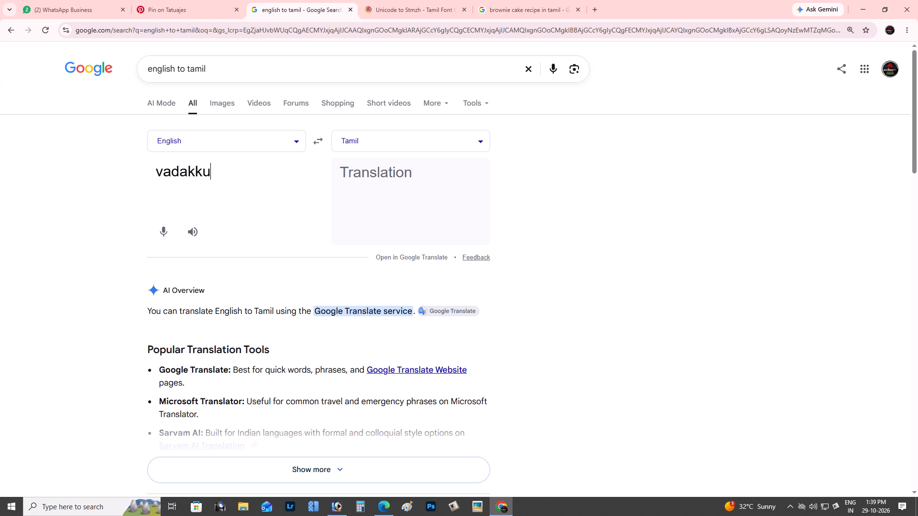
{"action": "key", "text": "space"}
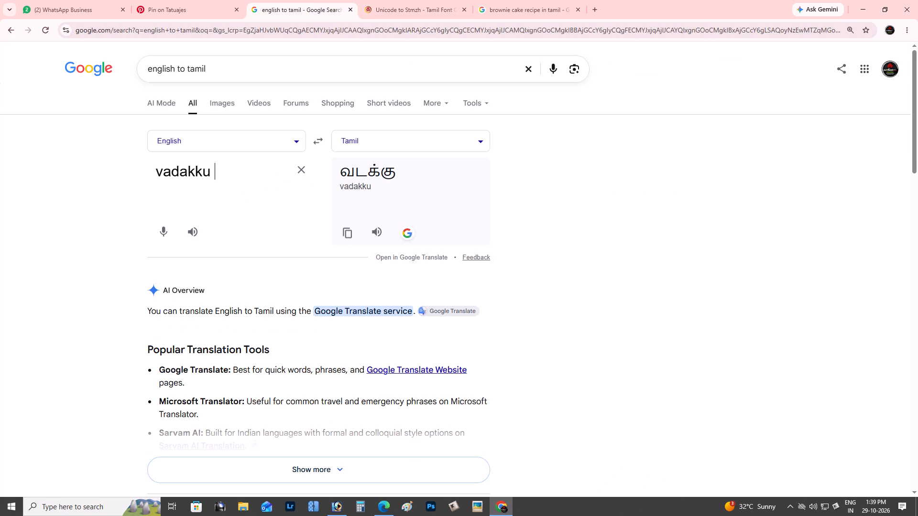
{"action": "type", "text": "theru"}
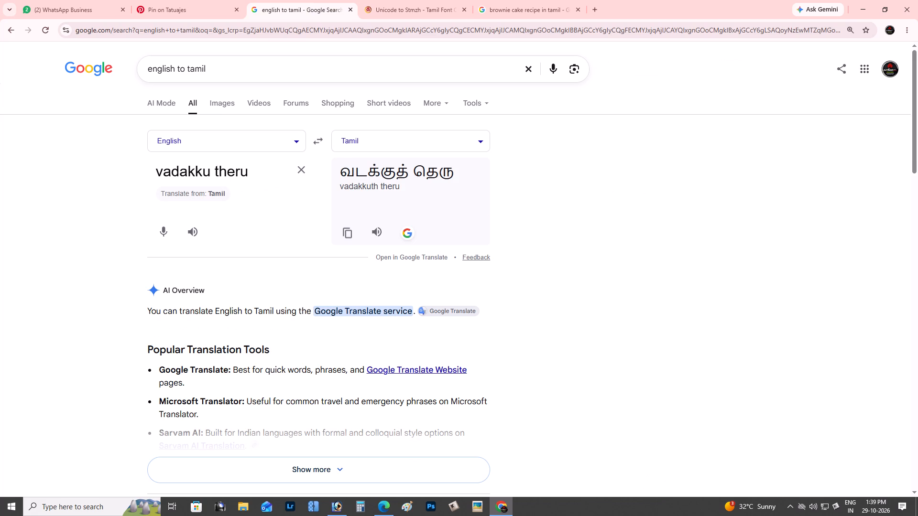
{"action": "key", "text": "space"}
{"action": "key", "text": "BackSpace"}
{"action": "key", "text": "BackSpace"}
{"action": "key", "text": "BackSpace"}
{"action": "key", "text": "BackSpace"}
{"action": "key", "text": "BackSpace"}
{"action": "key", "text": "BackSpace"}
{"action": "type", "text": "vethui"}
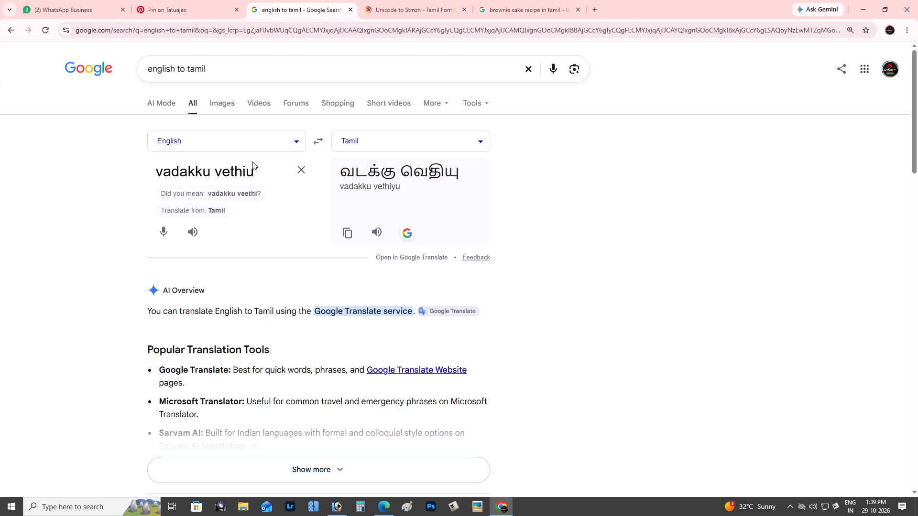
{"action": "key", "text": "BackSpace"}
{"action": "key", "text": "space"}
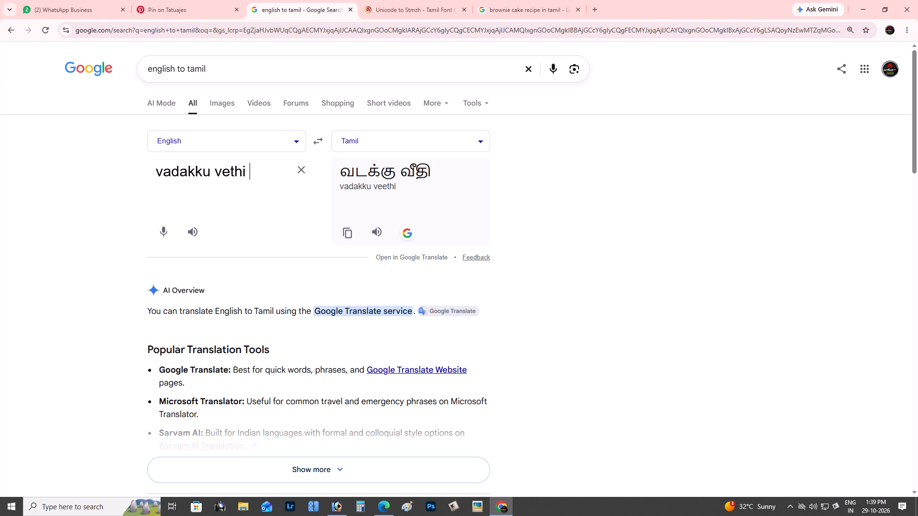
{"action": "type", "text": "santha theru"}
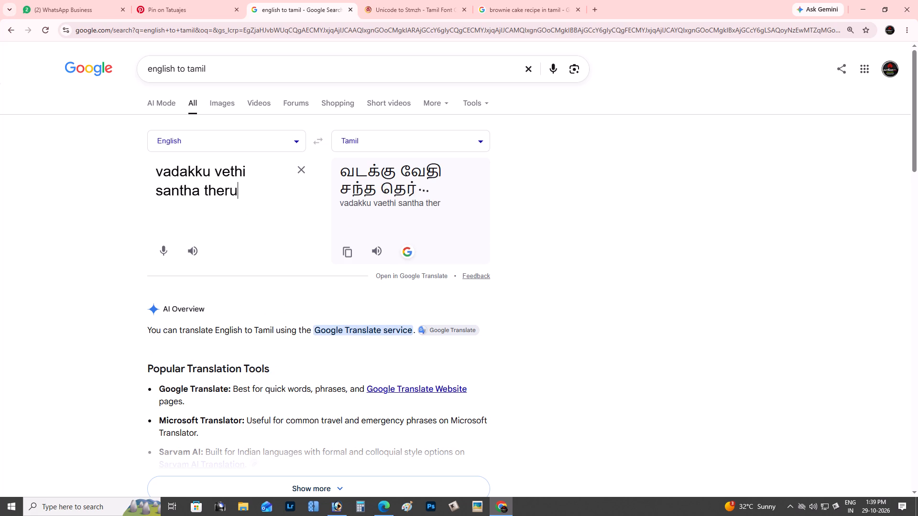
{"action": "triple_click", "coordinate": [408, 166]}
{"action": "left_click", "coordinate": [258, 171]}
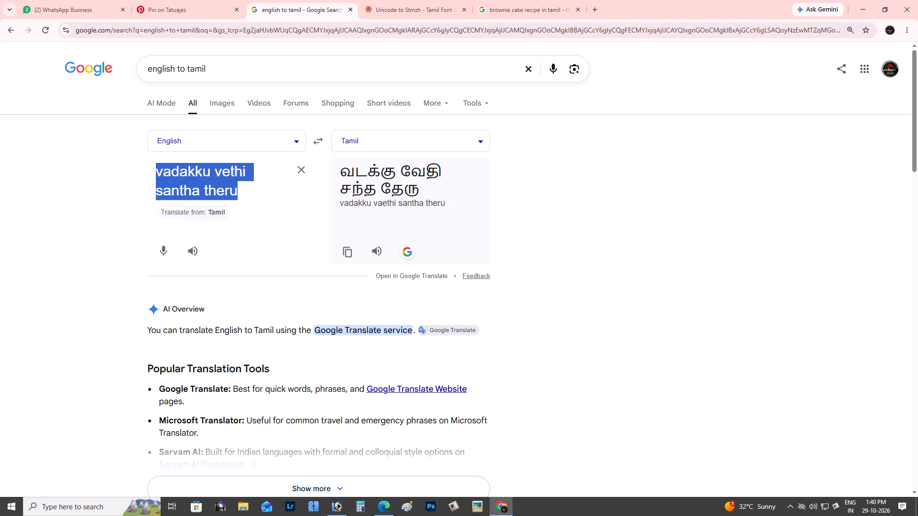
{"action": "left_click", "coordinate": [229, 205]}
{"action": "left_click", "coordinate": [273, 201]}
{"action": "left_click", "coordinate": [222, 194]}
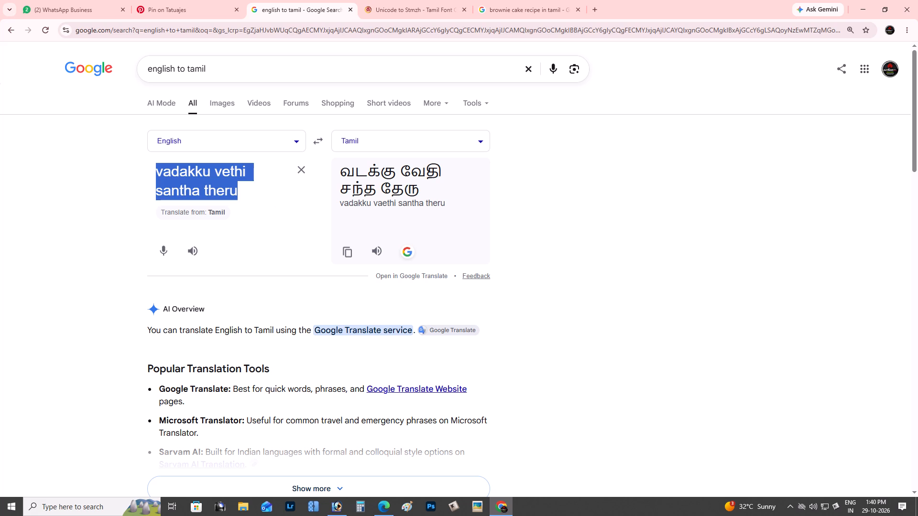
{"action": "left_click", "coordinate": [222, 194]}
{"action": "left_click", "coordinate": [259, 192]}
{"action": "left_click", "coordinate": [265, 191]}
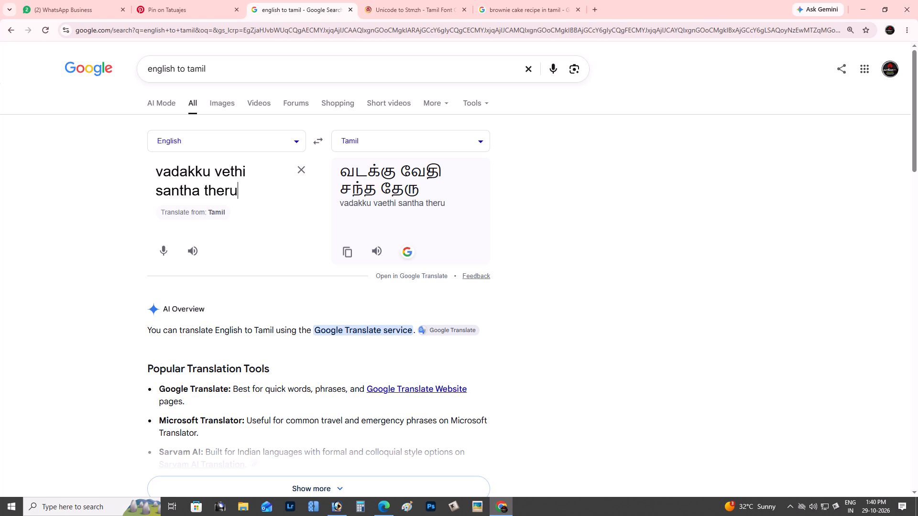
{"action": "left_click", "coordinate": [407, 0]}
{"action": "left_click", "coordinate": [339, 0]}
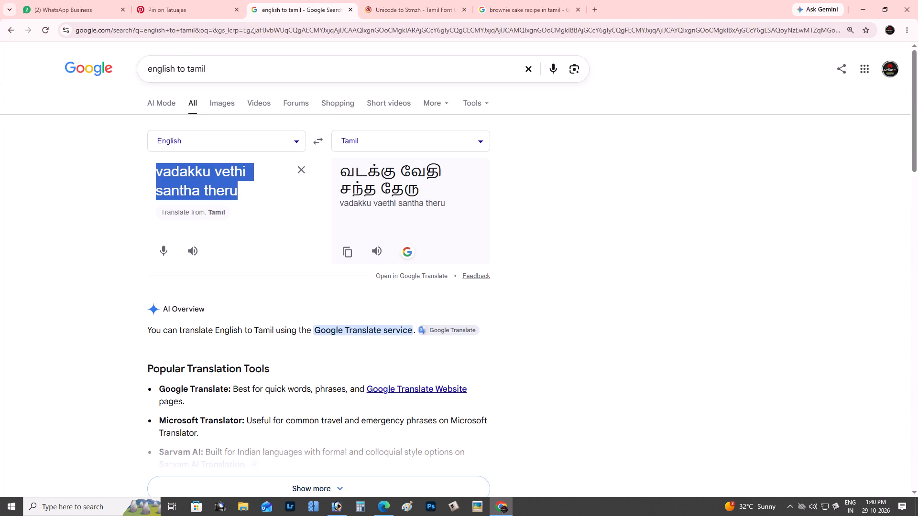
Copy the Tamil translation of the remaining street part and append it to the Unicode text in the Stmzh font converter.
{"action": "triple_click", "coordinate": [365, 170]}
{"action": "left_click", "coordinate": [365, 170]}
{"action": "right_click", "coordinate": [365, 170]}
{"action": "left_click", "coordinate": [399, 183]}
{"action": "left_click", "coordinate": [412, 0]}
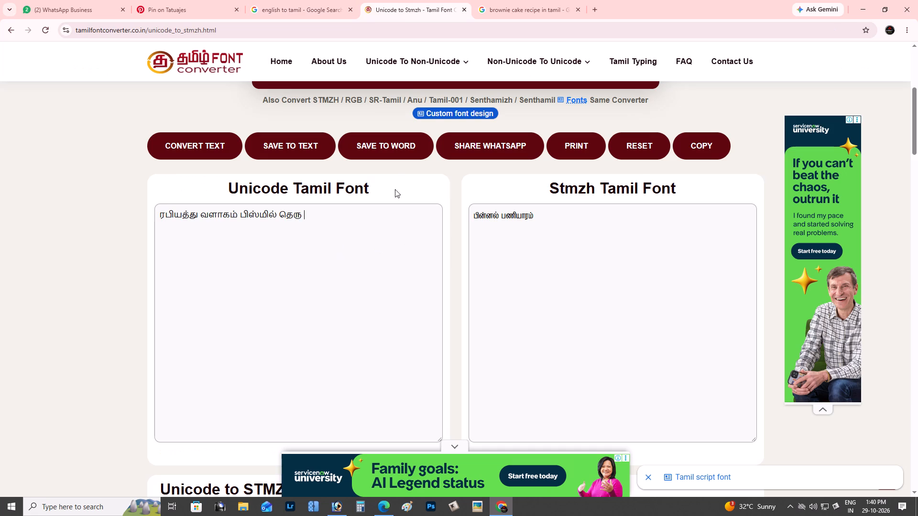
{"action": "key", "text": "ctrl+v"}
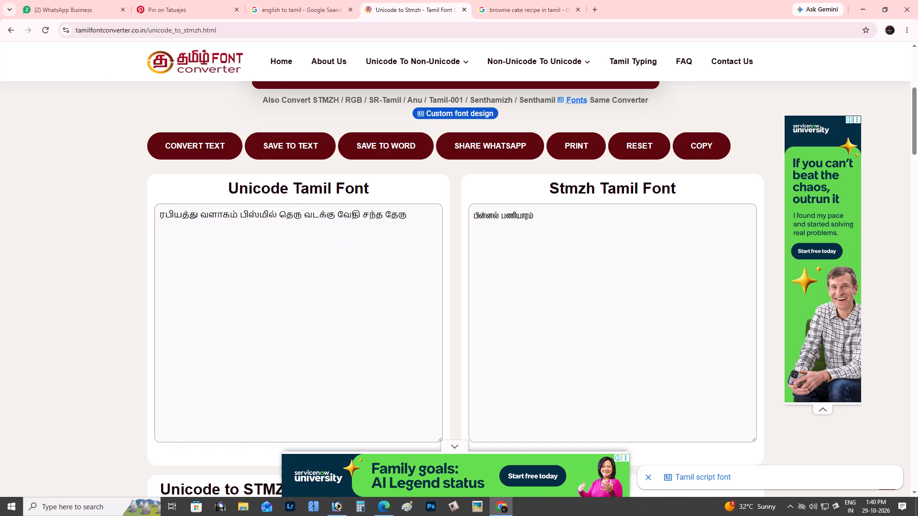
Replace the last word of the Unicode address text with a copy of the word தெரு from the middle of the text.
{"action": "left_click", "coordinate": [296, 214]}
{"action": "left_click_drag", "start_coordinate": [299, 215], "coordinate": [299, 215]}
{"action": "left_click_drag", "start_coordinate": [299, 215], "coordinate": [284, 215]}
{"action": "key", "text": "ctrl+c"}
{"action": "key", "text": "ctrl+c"}
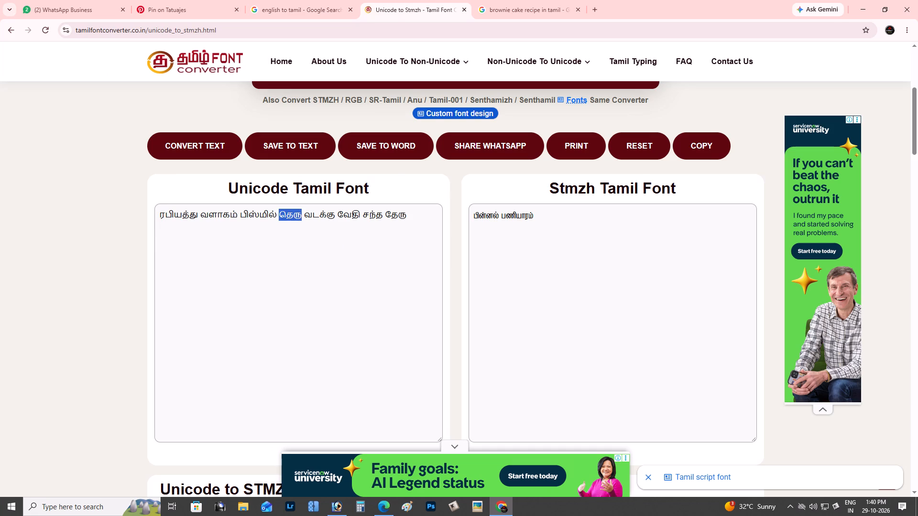
{"action": "left_click_drag", "start_coordinate": [388, 218], "coordinate": [405, 219]}
{"action": "key", "text": "ctrl+v"}
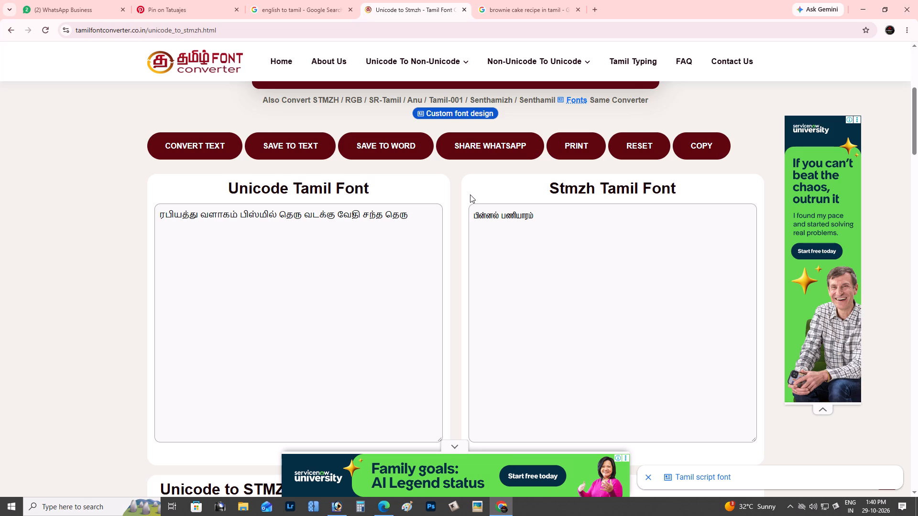
Collapse the advertisement banner overlaying the font converter page.
{"action": "scroll", "coordinate": [380, 190], "scroll_direction": "up", "scroll_amount": 2}
{"action": "scroll", "coordinate": [379, 190], "scroll_direction": "down", "scroll_amount": 2}
{"action": "scroll", "coordinate": [379, 190], "scroll_direction": "up", "scroll_amount": 1}
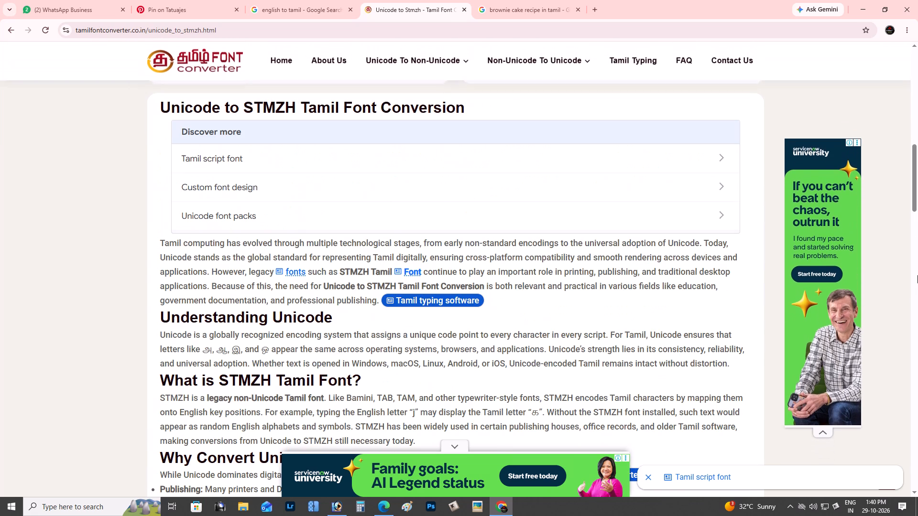
{"action": "left_click_drag", "start_coordinate": [917, 196], "coordinate": [916, 166]}
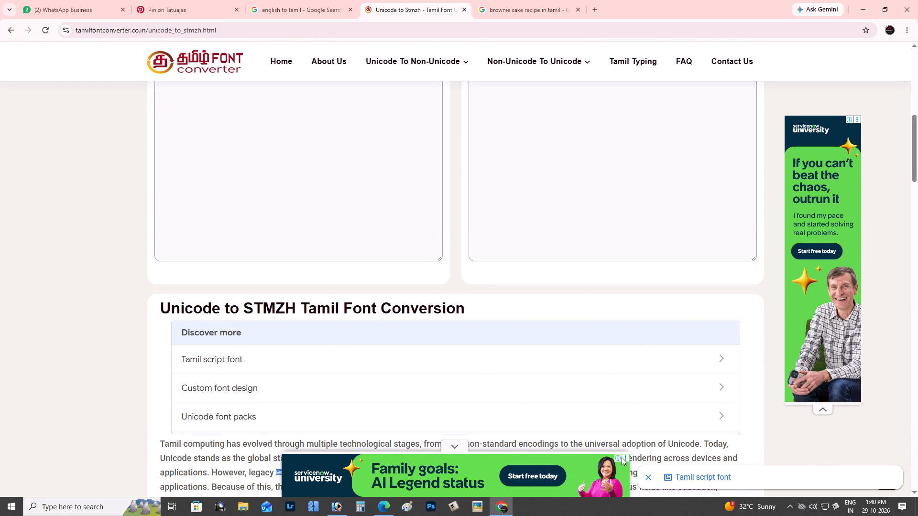
{"action": "left_click", "coordinate": [459, 448]}
{"action": "left_click_drag", "start_coordinate": [917, 143], "coordinate": [917, 157]}
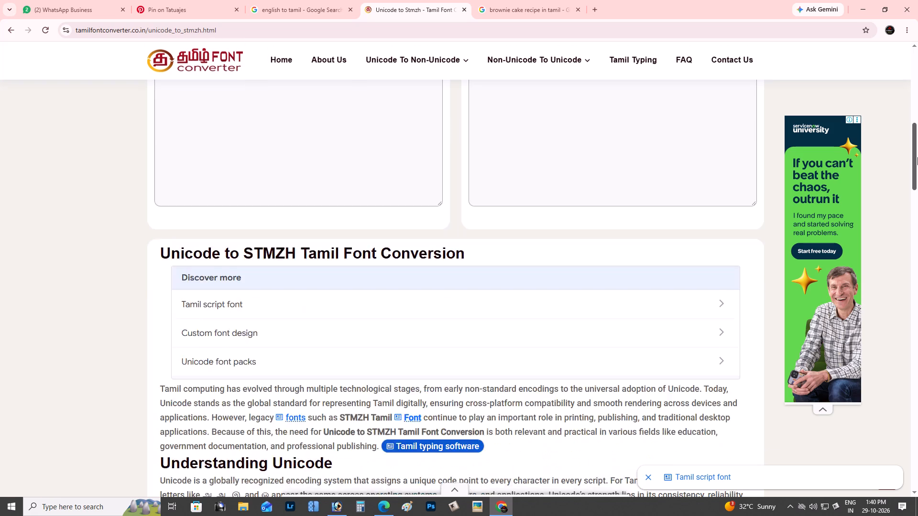
{"action": "left_click_drag", "start_coordinate": [917, 157], "coordinate": [917, 149]}
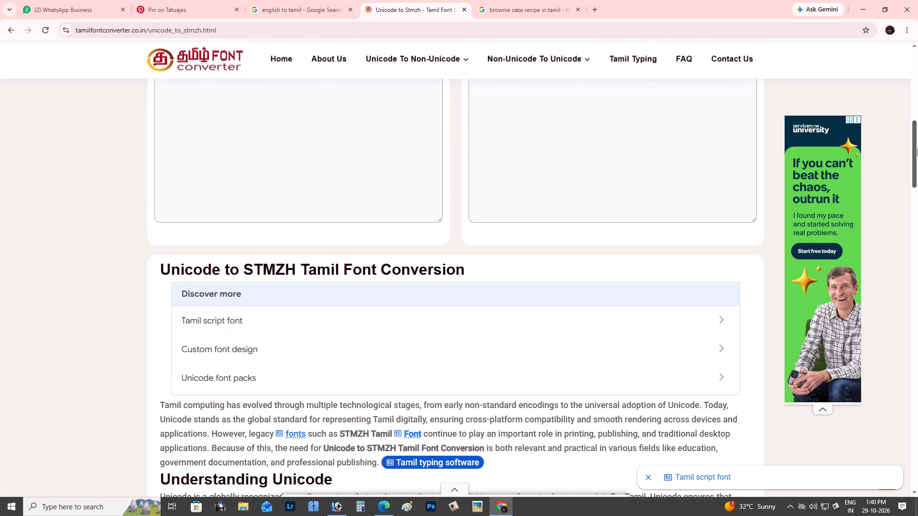
{"action": "left_click_drag", "start_coordinate": [917, 149], "coordinate": [917, 92]}
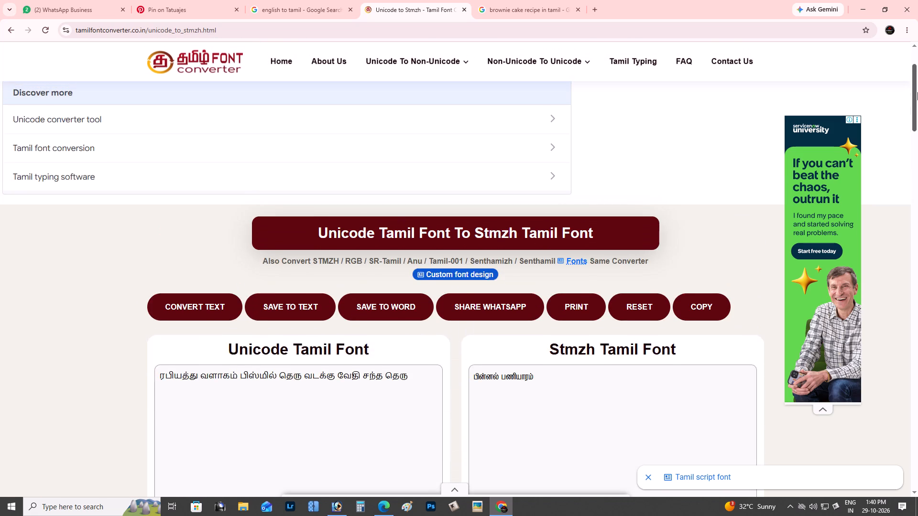
{"action": "left_click_drag", "start_coordinate": [917, 92], "coordinate": [917, 110]}
{"action": "key", "text": "alt+Tab"}
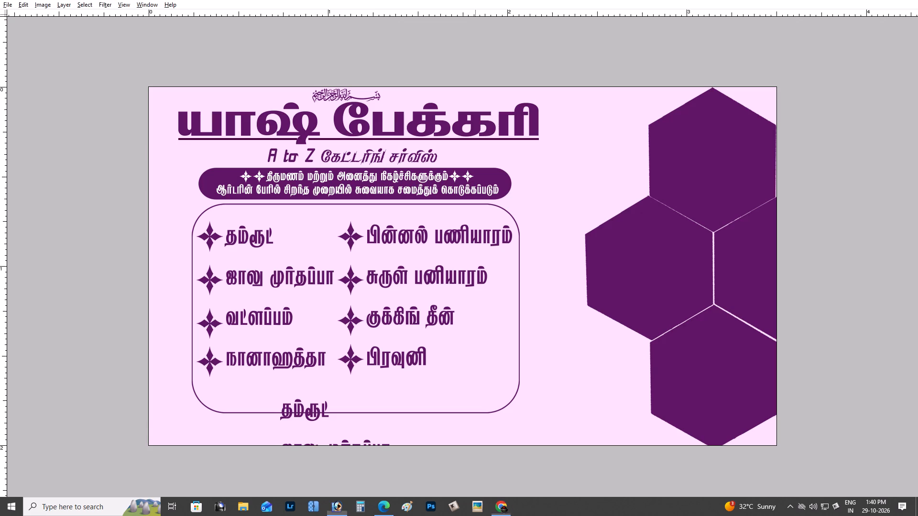
{"action": "key", "text": "alt+Tab"}
Replace the translator's English source text with the address's town, district and postal code.
{"action": "left_click", "coordinate": [294, 0]}
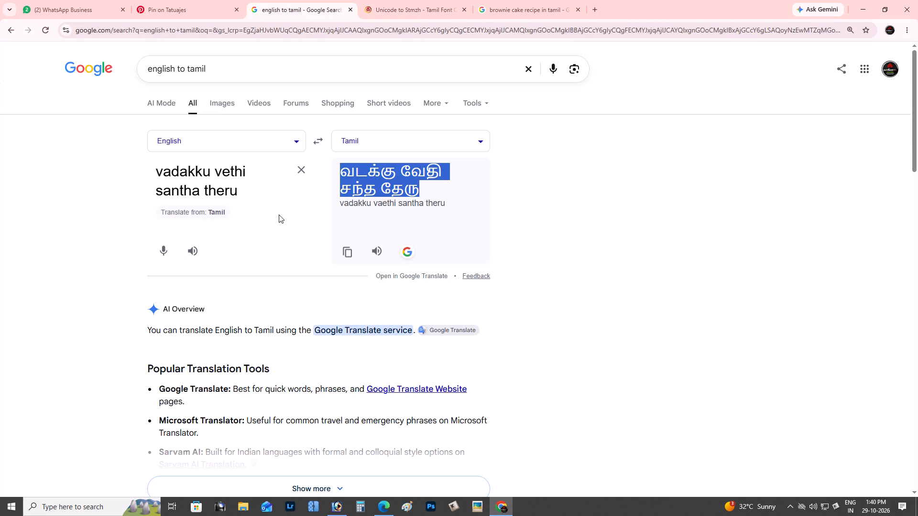
{"action": "left_click", "coordinate": [300, 170]}
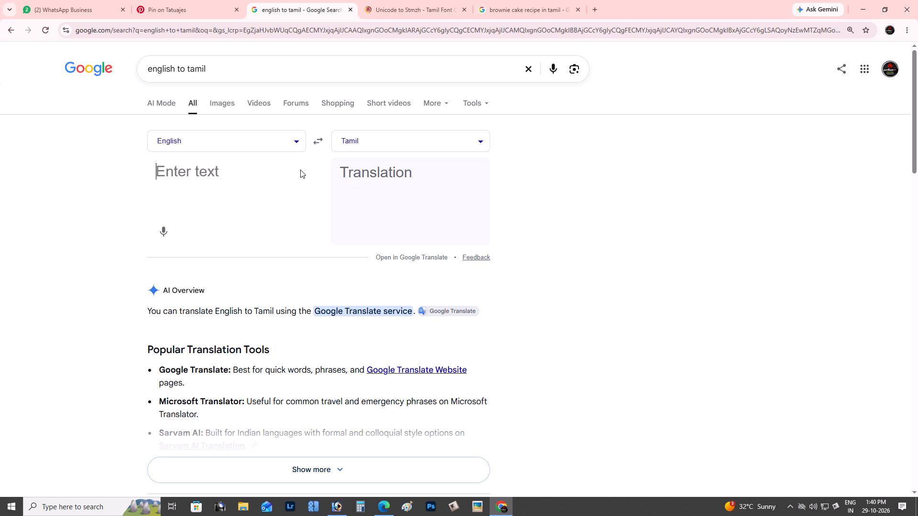
{"action": "key", "text": "ctrl+Tab"}
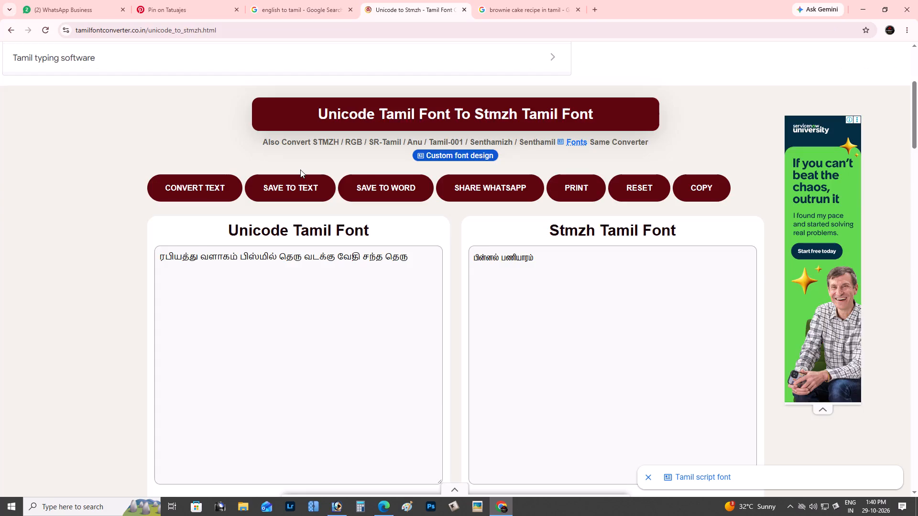
{"action": "key", "text": "ctrl+Tab"}
{"action": "key", "text": "ctrl+Tab"}
{"action": "key", "text": "ctrl+Tab"}
{"action": "key", "text": "ctrl+Tab"}
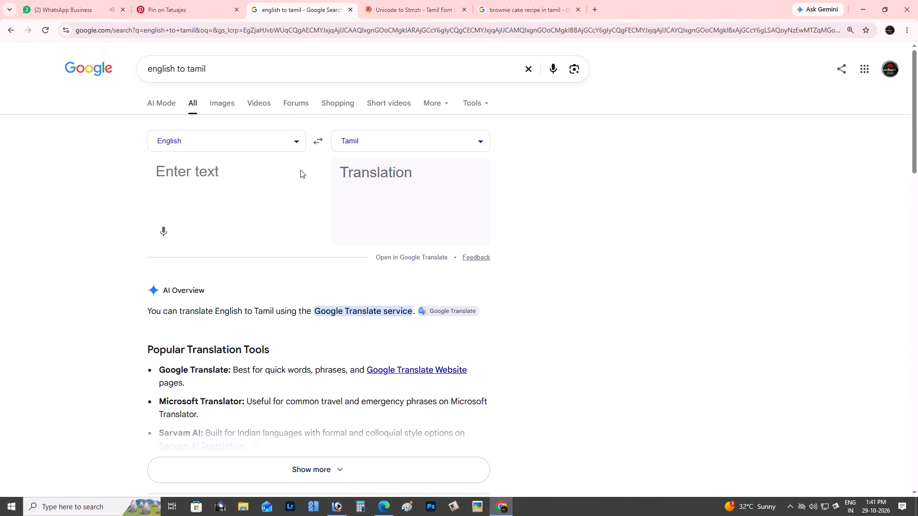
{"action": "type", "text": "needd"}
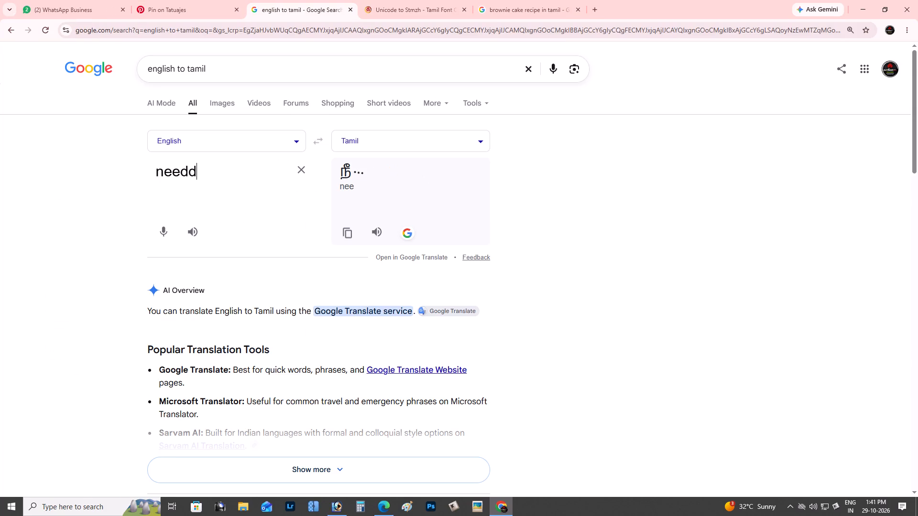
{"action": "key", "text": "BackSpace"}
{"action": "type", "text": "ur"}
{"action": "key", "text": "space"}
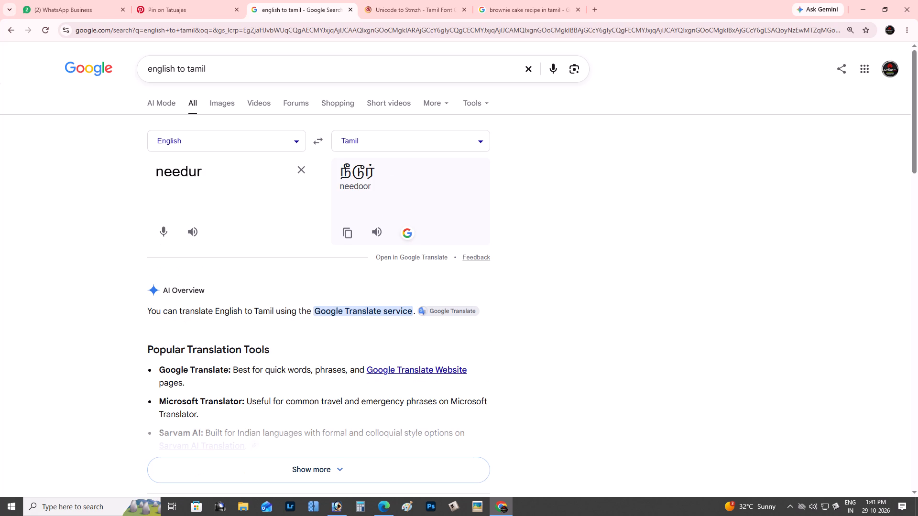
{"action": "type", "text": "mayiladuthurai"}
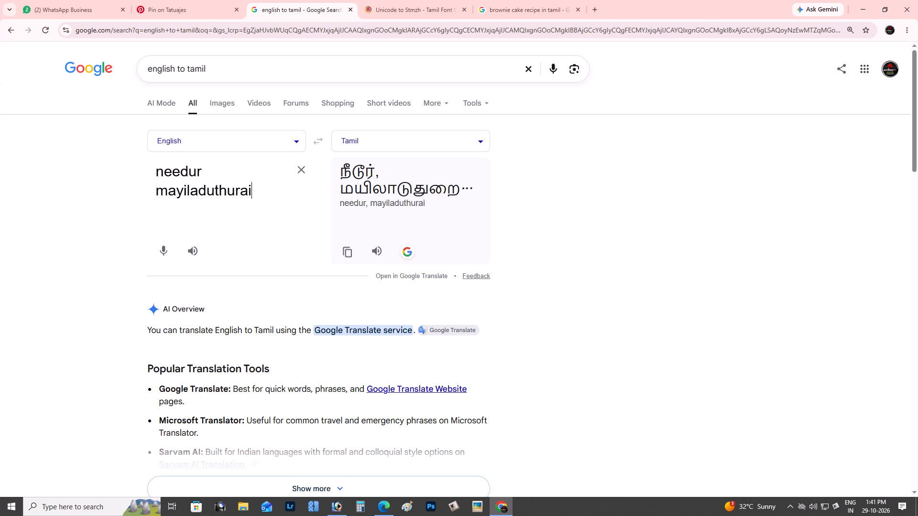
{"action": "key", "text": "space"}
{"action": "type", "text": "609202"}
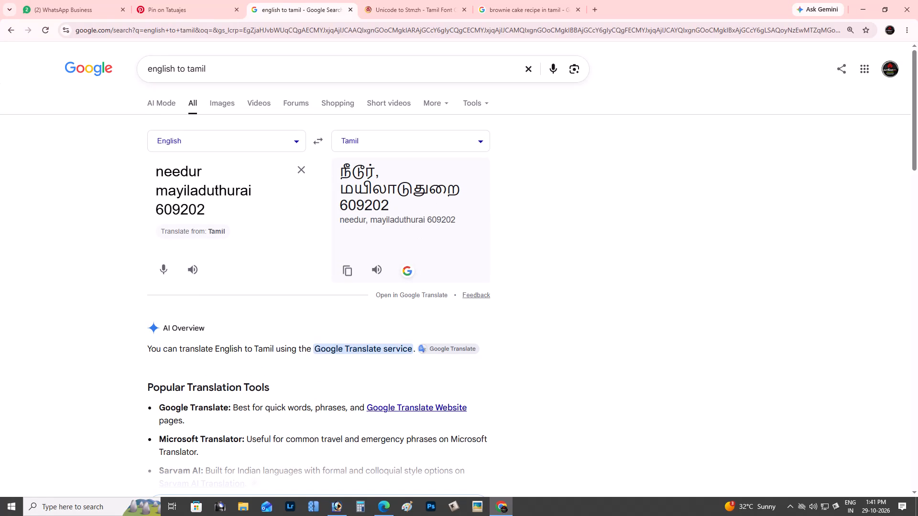
Copy the Tamil translation of the town line and add it after the street text in the converter's Unicode text.
{"action": "double_click", "coordinate": [365, 161]}
{"action": "triple_click", "coordinate": [364, 174]}
{"action": "double_click", "coordinate": [364, 174]}
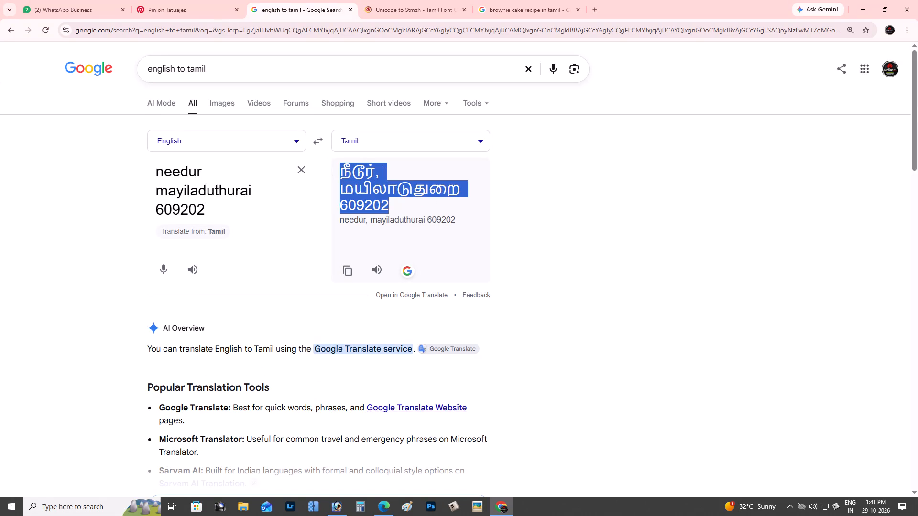
{"action": "right_click", "coordinate": [364, 174]}
{"action": "left_click", "coordinate": [389, 188]}
{"action": "left_click", "coordinate": [397, 3]}
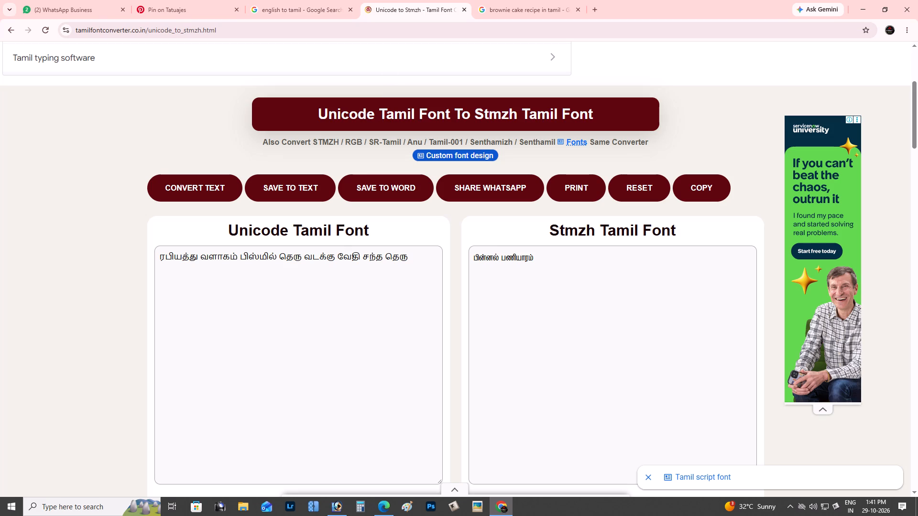
{"action": "left_click", "coordinate": [408, 264]}
{"action": "key", "text": "ctrl+v"}
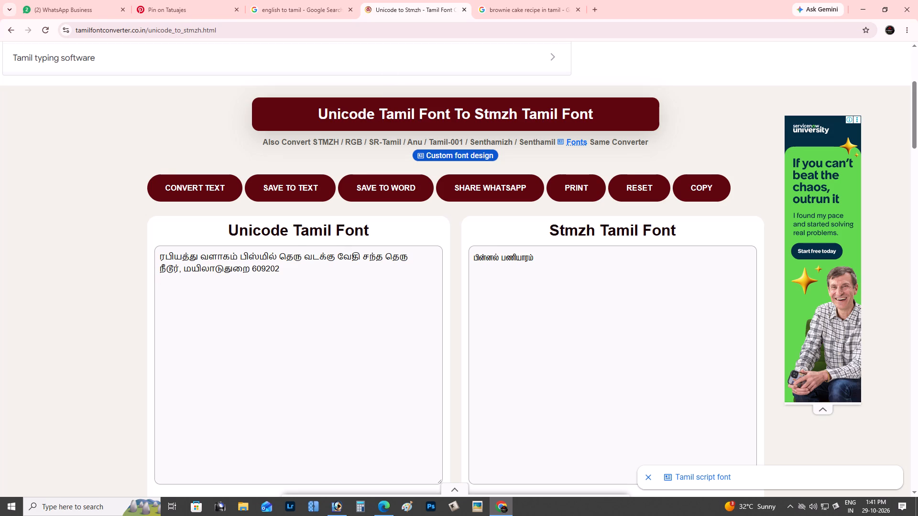
Convert the full Unicode address to the Stmzh font and copy both lines of the converted text.
{"action": "left_click", "coordinate": [208, 185]}
{"action": "triple_click", "coordinate": [510, 257]}
{"action": "triple_click", "coordinate": [510, 257]}
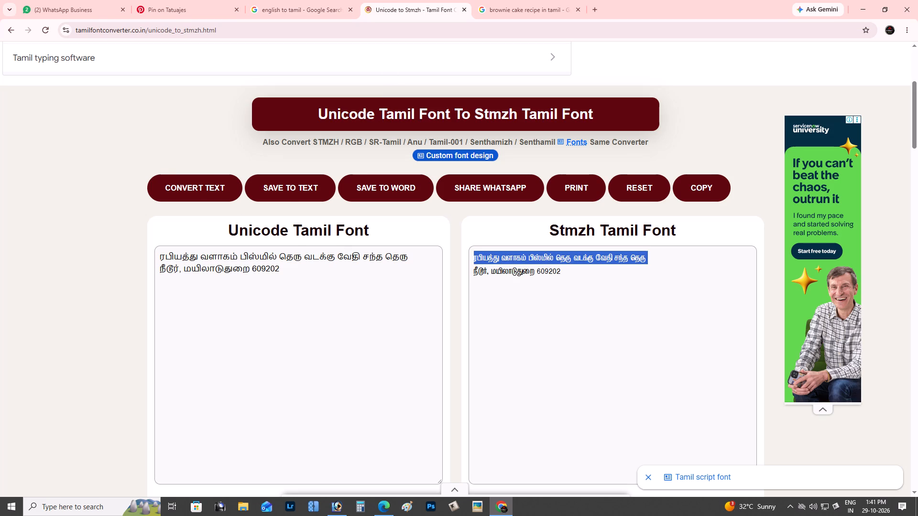
{"action": "key", "text": "ctrl+a"}
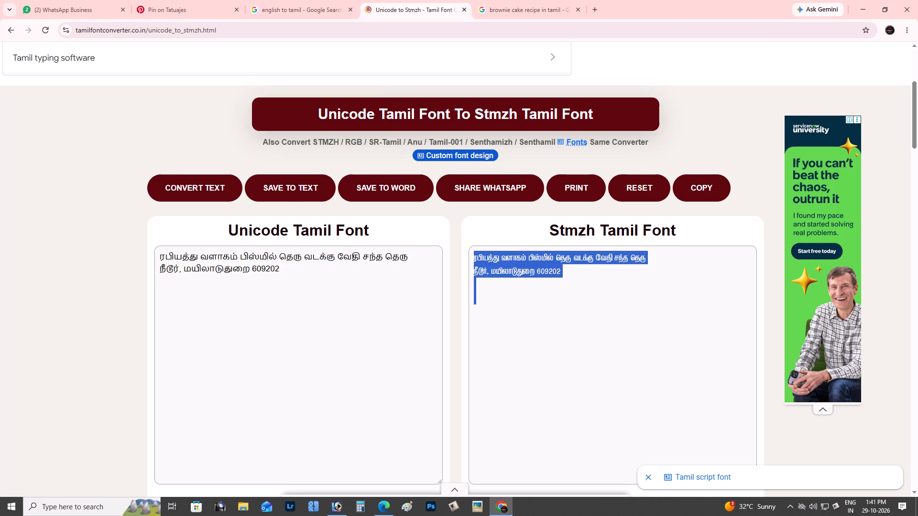
{"action": "left_click", "coordinate": [510, 257]}
{"action": "left_click_drag", "start_coordinate": [559, 273], "coordinate": [494, 262]}
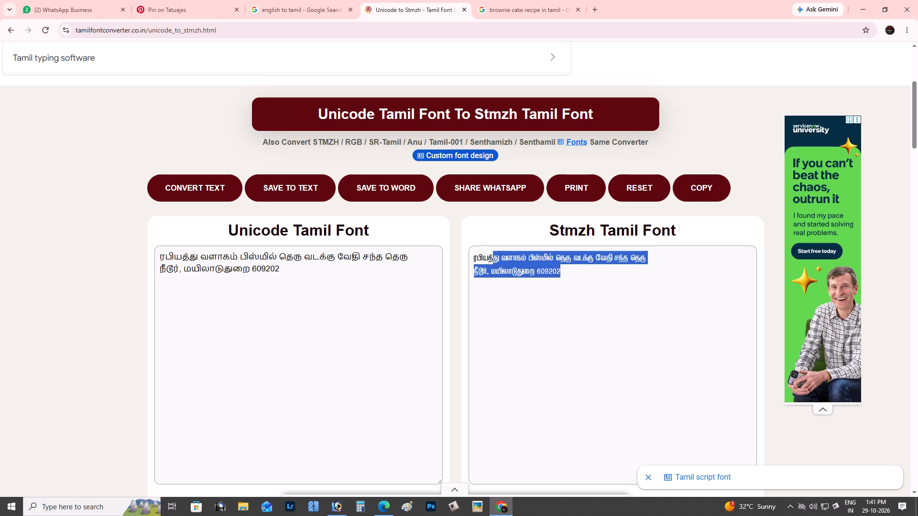
{"action": "left_click_drag", "start_coordinate": [494, 262], "coordinate": [474, 257]}
{"action": "right_click", "coordinate": [490, 260]}
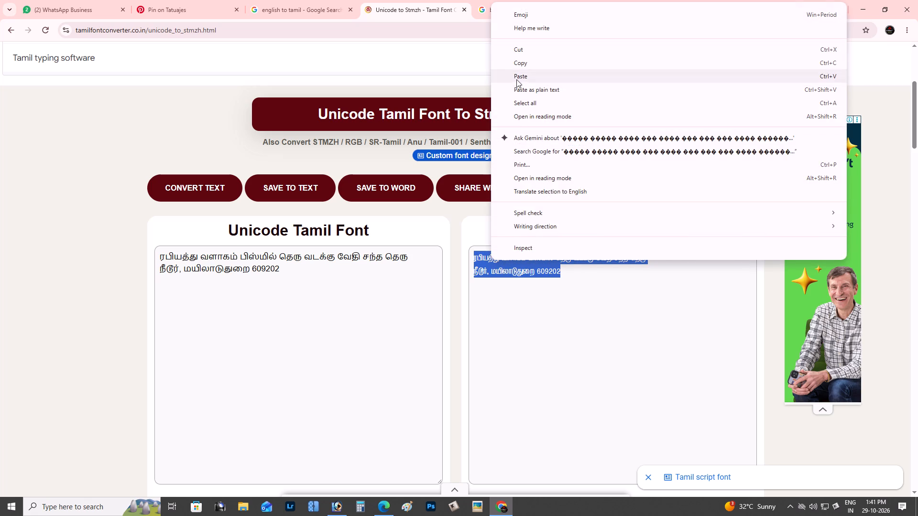
{"action": "left_click", "coordinate": [523, 59]}
Switch to Photoshop and replace the spare text block starting with தம்ரூட் at the card's bottom with the copied address.
{"action": "key", "text": "alt+Tab"}
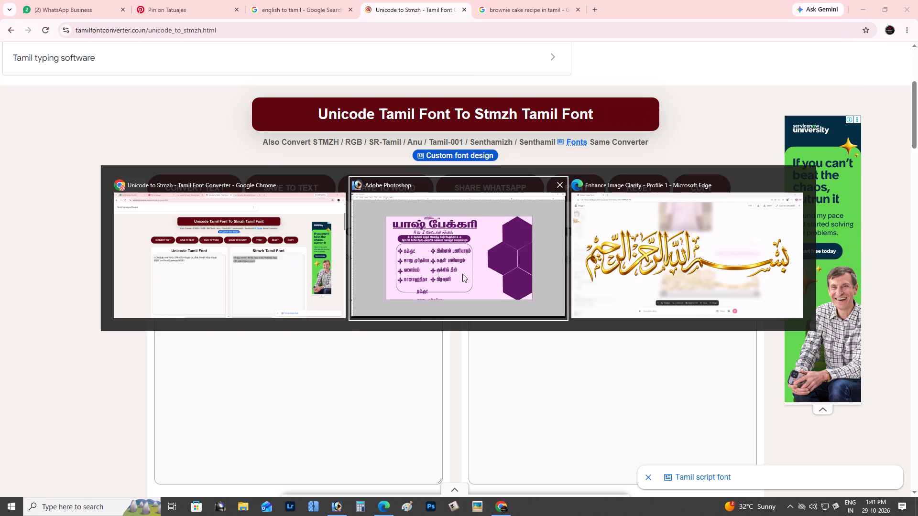
{"action": "left_click", "coordinate": [462, 274], "text": "alt"}
{"action": "key", "text": "plus"}
{"action": "key", "text": "ctrl+plus"}
{"action": "key", "text": "ctrl+space"}
{"action": "key", "text": "ctrl+space"}
{"action": "key", "text": "ctrl+space"}
{"action": "left_click_drag", "start_coordinate": [450, 283], "coordinate": [454, 189]}
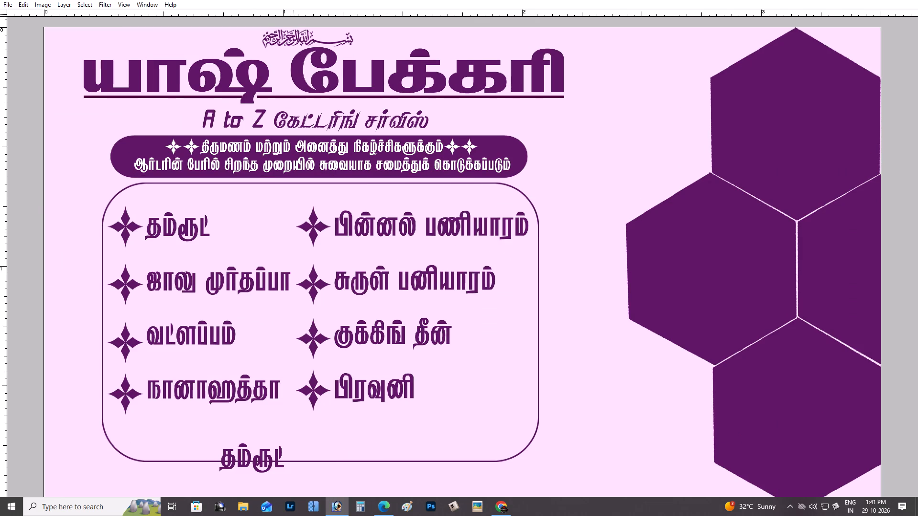
{"action": "scroll", "coordinate": [276, 475], "scroll_direction": "down", "scroll_amount": 3}
{"action": "key", "text": "f"}
{"action": "scroll", "coordinate": [284, 454], "scroll_direction": "down", "scroll_amount": 3}
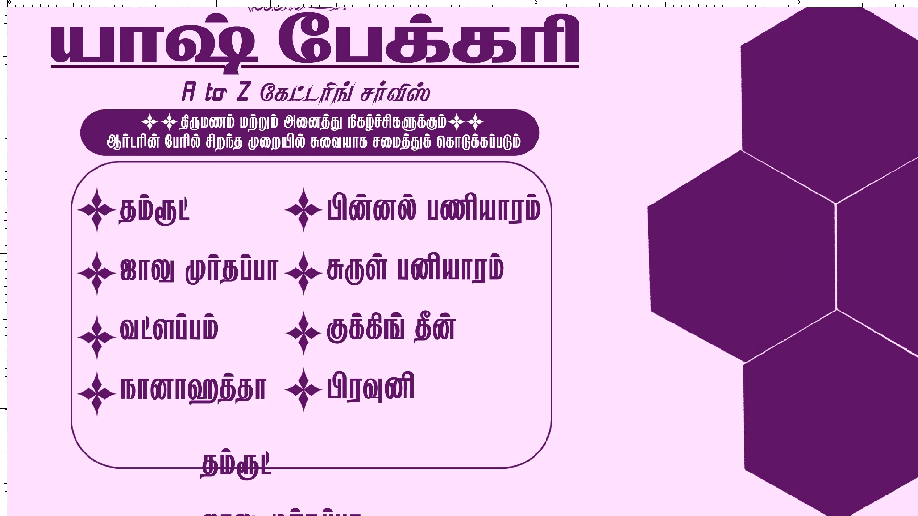
{"action": "key", "text": "Tab"}
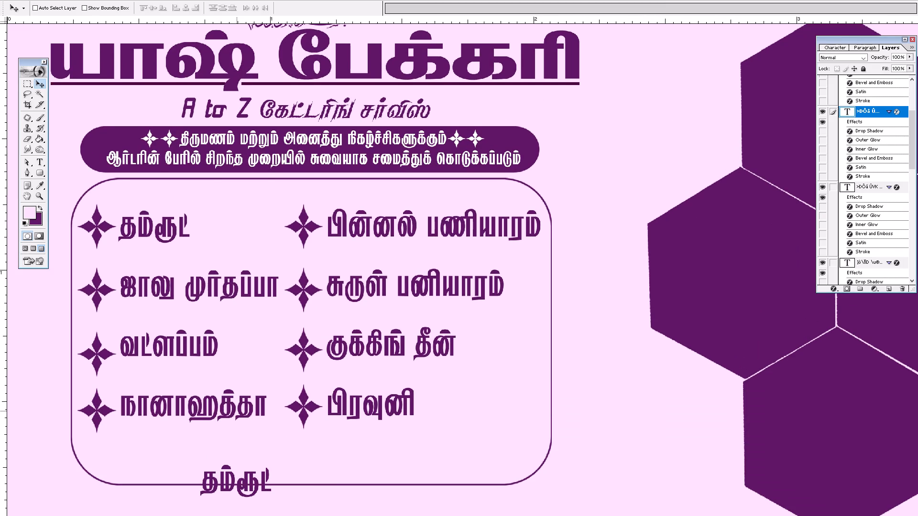
{"action": "left_click", "coordinate": [41, 159]}
{"action": "scroll", "coordinate": [131, 476], "scroll_direction": "down", "scroll_amount": 6}
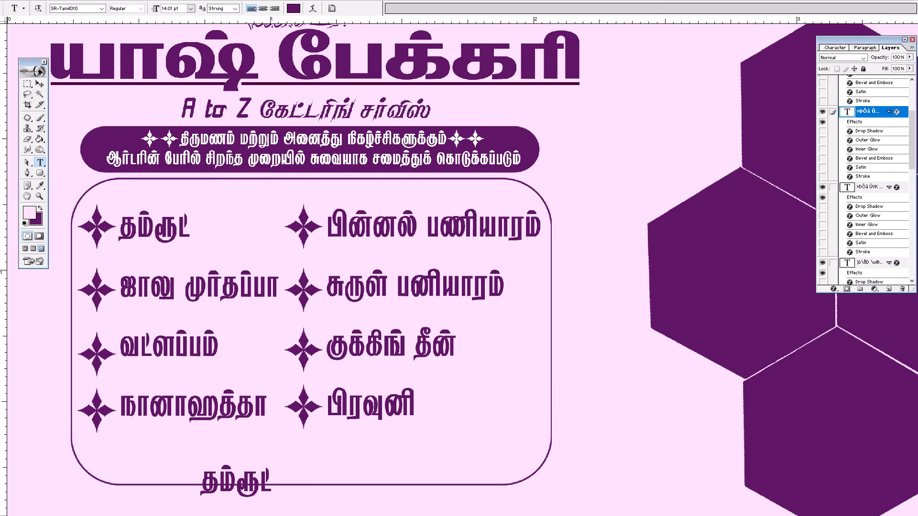
{"action": "triple_click", "coordinate": [239, 487]}
{"action": "triple_click", "coordinate": [239, 487]}
{"action": "triple_click", "coordinate": [239, 487]}
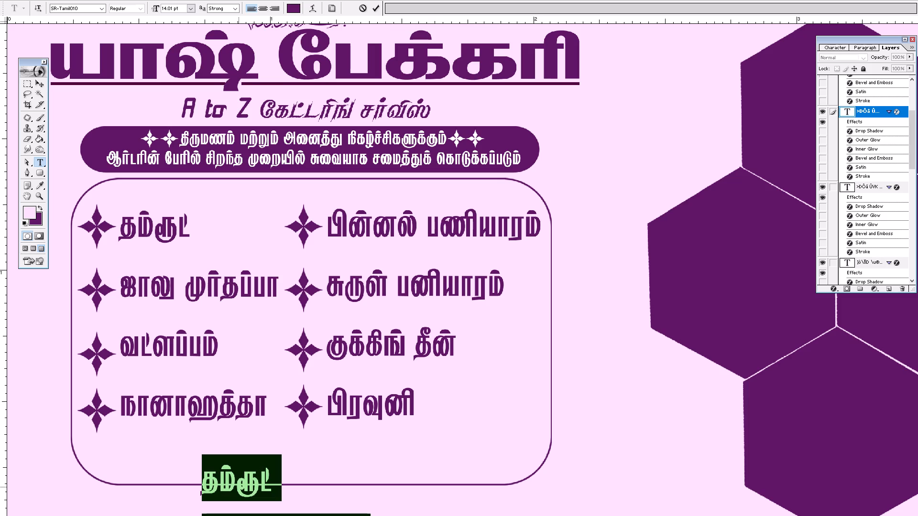
{"action": "key", "text": "ctrl+v"}
{"action": "key", "text": "ctrl+Return"}
{"action": "scroll", "coordinate": [239, 487], "scroll_direction": "up", "scroll_amount": 1}
{"action": "key", "text": "v"}
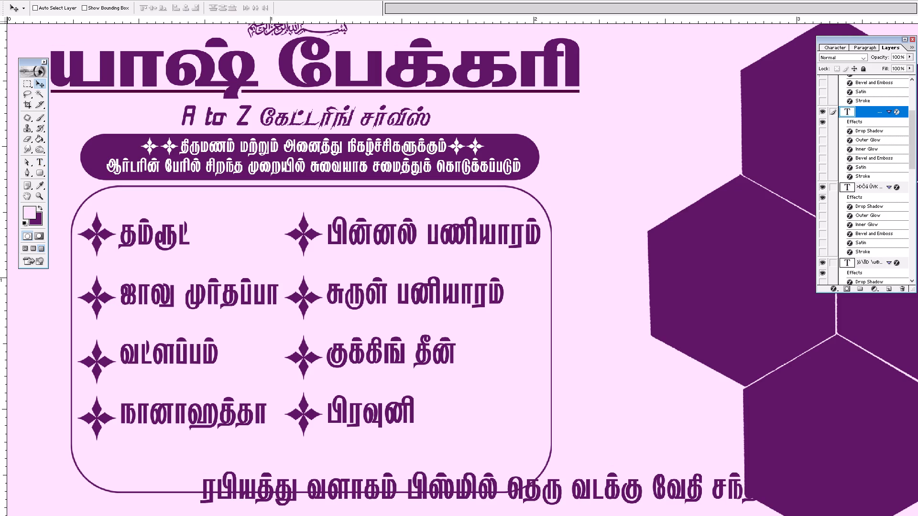
Move the address block until both lines fit on the card, and join them into one line separated by a space.
{"action": "left_click_drag", "start_coordinate": [401, 486], "coordinate": [329, 392]}
{"action": "key", "text": "ctrl+minus"}
{"action": "key", "text": "ctrl+minus"}
{"action": "key", "text": "ctrl+minus"}
{"action": "left_click_drag", "start_coordinate": [402, 363], "coordinate": [346, 402]}
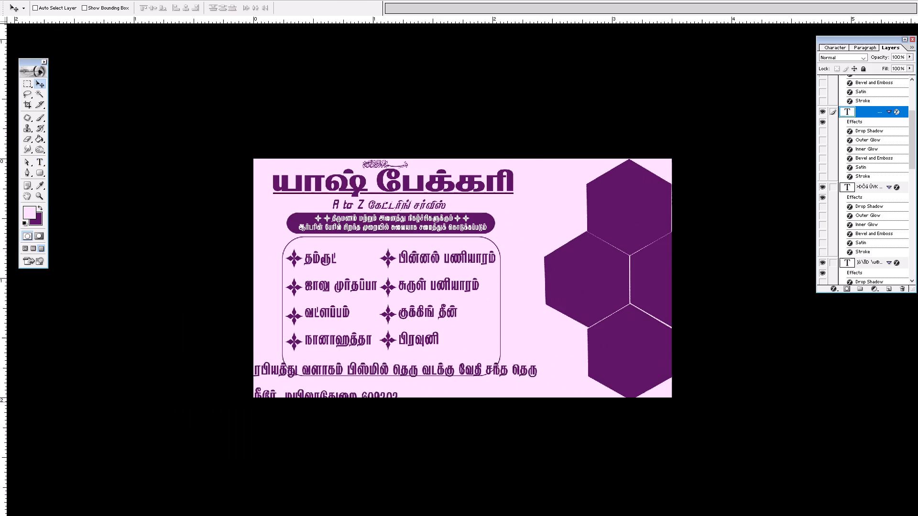
{"action": "left_click_drag", "start_coordinate": [346, 402], "coordinate": [387, 390]}
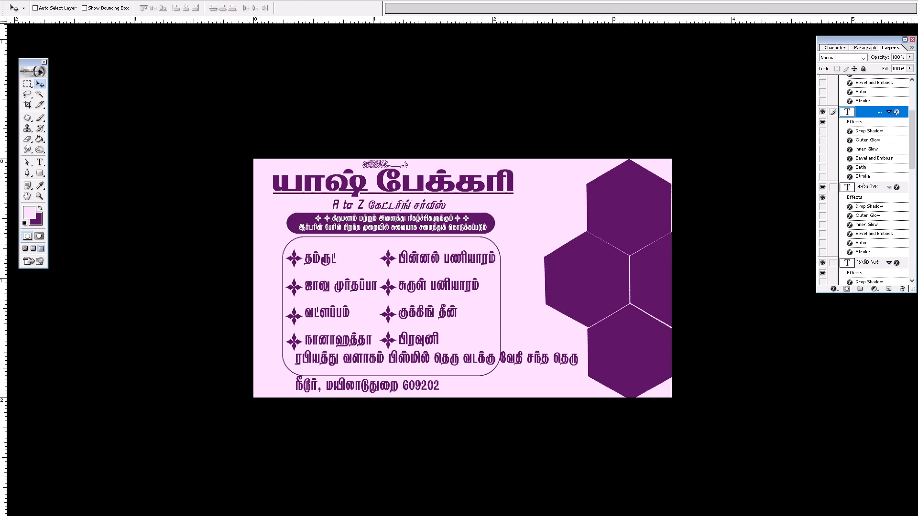
{"action": "key", "text": "t"}
{"action": "left_click", "coordinate": [298, 390]}
{"action": "key", "text": "BackSpace"}
{"action": "key", "text": "space"}
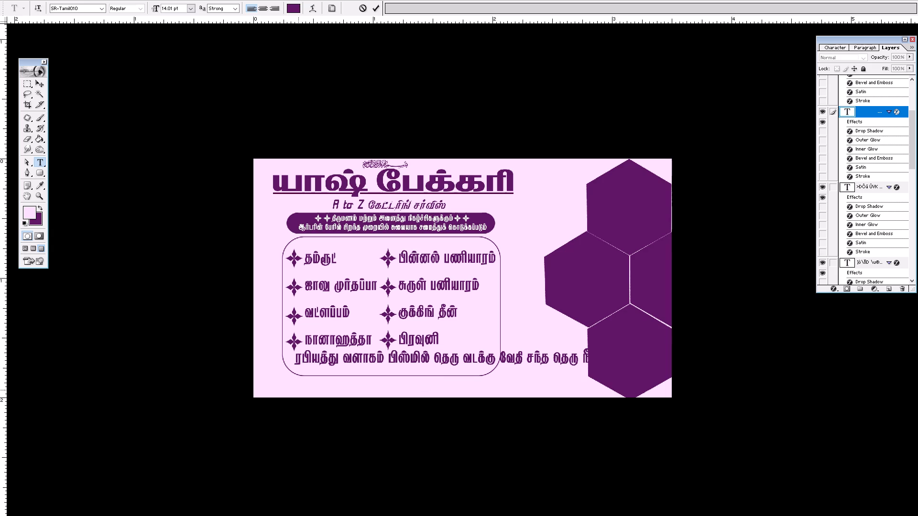
{"action": "key", "text": "ctrl+Return"}
Move the single-line address down to the card's bottom edge, beneath the rounded item frame.
{"action": "key", "text": "v"}
{"action": "key", "text": "v"}
{"action": "left_click_drag", "start_coordinate": [438, 362], "coordinate": [420, 390]}
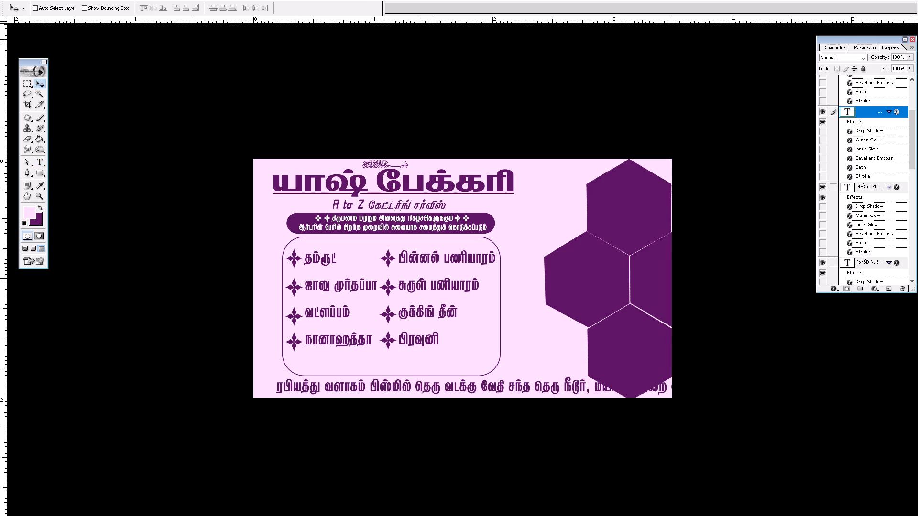
{"action": "left_click_drag", "start_coordinate": [420, 390], "coordinate": [409, 392]}
Scale the address line down to roughly half its width and centre it beneath the rounded item frame.
{"action": "key", "text": "ctrl+plus"}
{"action": "key", "text": "ctrl+plus"}
{"action": "key", "text": "space"}
{"action": "left_click_drag", "start_coordinate": [400, 378], "coordinate": [289, 104]}
{"action": "key", "text": "Tab"}
{"action": "key", "text": "Tab"}
{"action": "key", "text": "Tab"}
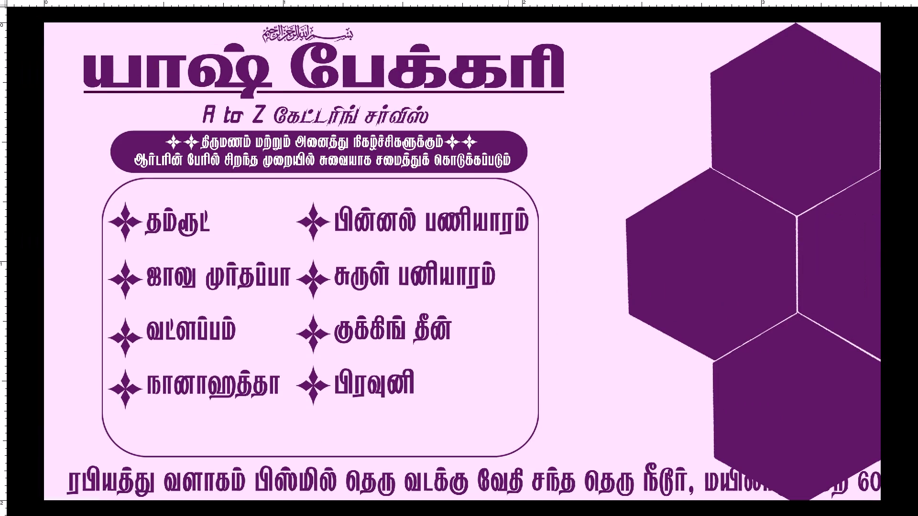
{"action": "key", "text": "ctrl+t"}
{"action": "left_click_drag", "start_coordinate": [66, 461], "coordinate": [288, 515], "text": "alt+shift"}
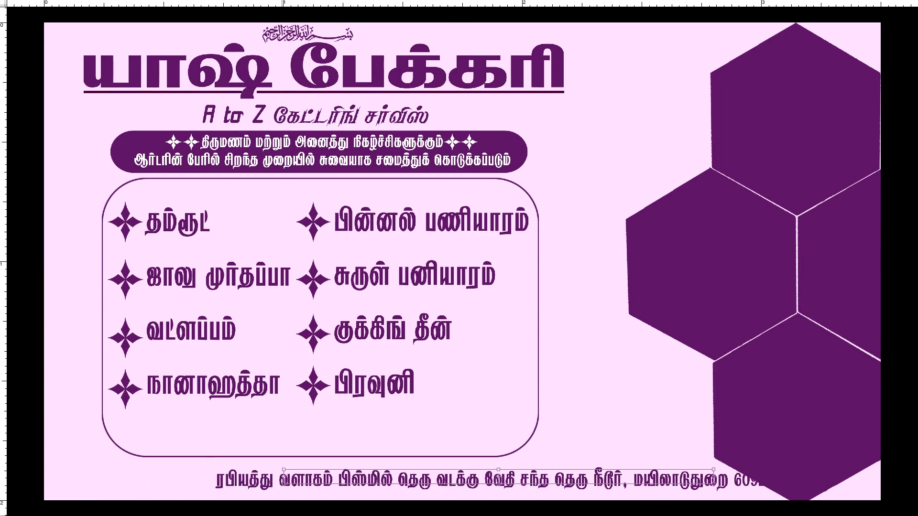
{"action": "left_click_drag", "start_coordinate": [288, 515], "coordinate": [288, 515], "text": "alt+shift"}
{"action": "key", "text": "Return"}
{"action": "left_click_drag", "start_coordinate": [489, 465], "coordinate": [328, 462]}
Enlarge the address line about its centre until its end reaches past the item frame, short of the bottom hexagon.
{"action": "key", "text": "ctrl+t"}
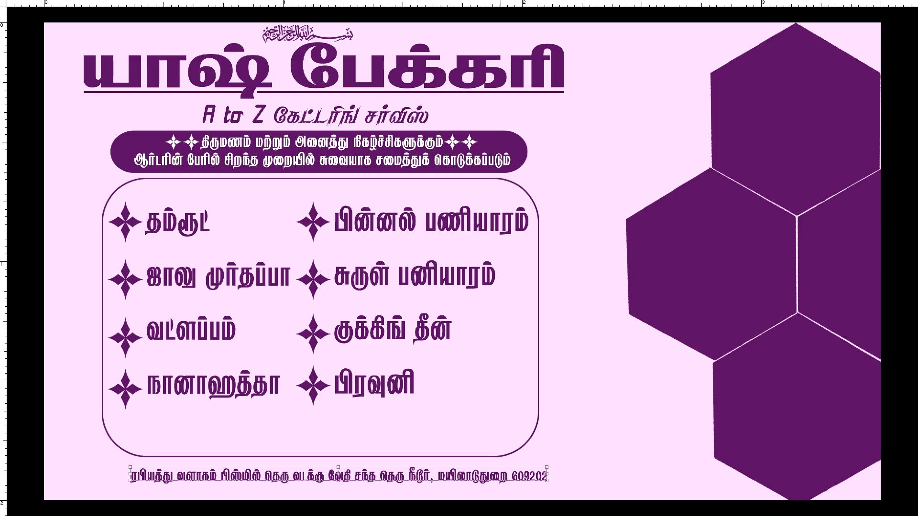
{"action": "left_click_drag", "start_coordinate": [548, 466], "coordinate": [641, 467], "text": "alt+shift"}
{"action": "key", "text": "Return"}
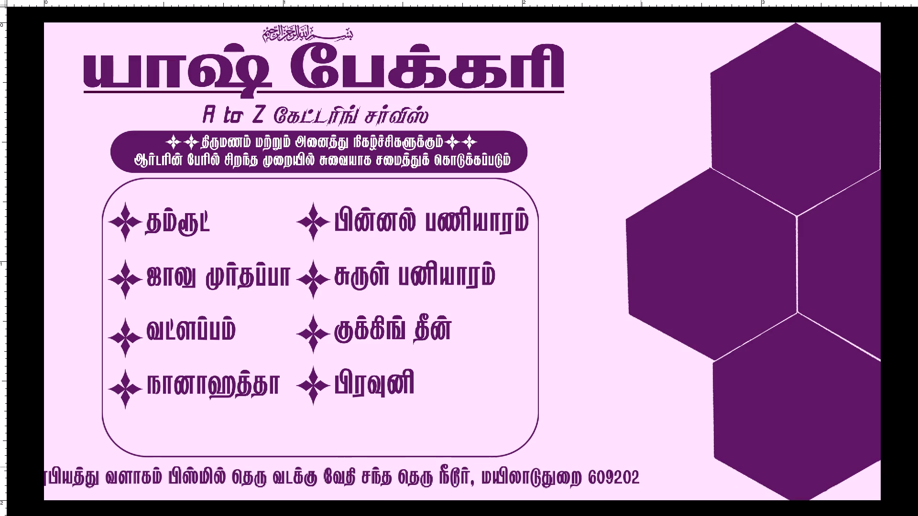
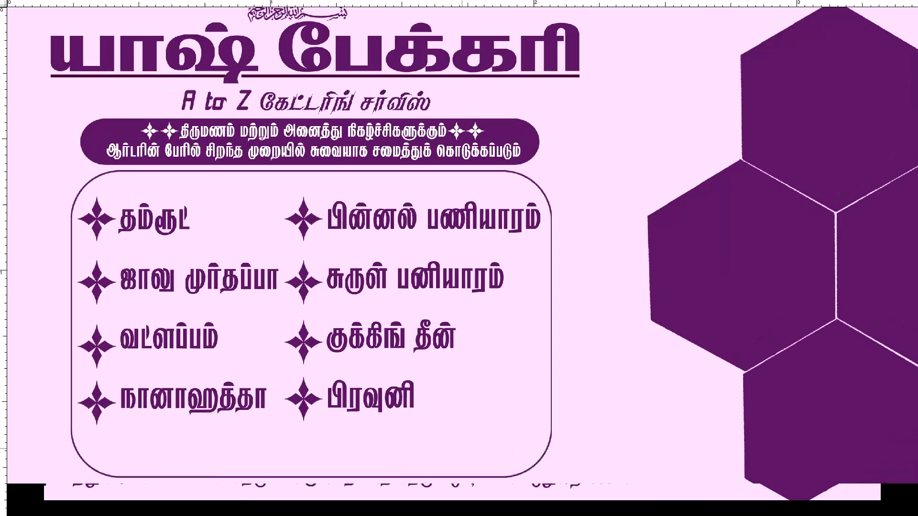
Shift the single-line address slightly left beneath the rounded item frame.
{"action": "key", "text": "ctrl+plus"}
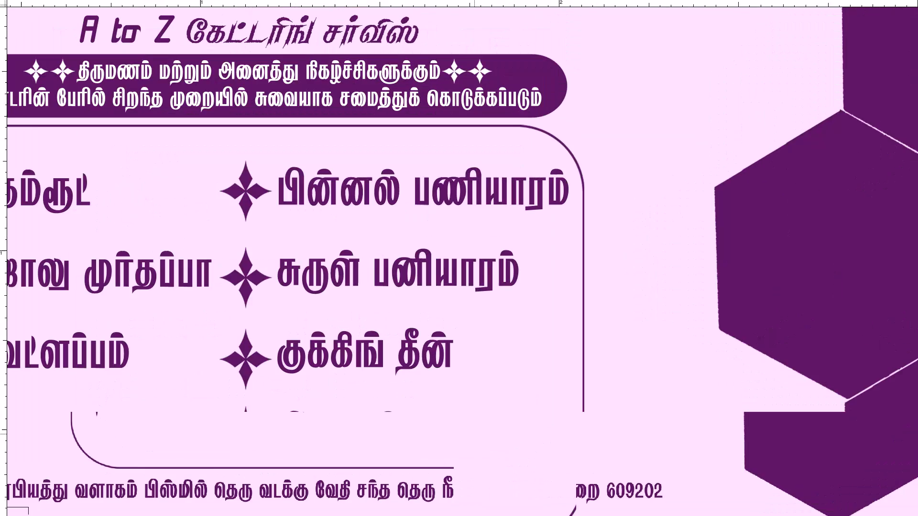
{"action": "key", "text": "ctrl+space"}
{"action": "key", "text": "ctrl+space"}
{"action": "key", "text": "ctrl+space"}
{"action": "key", "text": "ctrl+space"}
{"action": "key", "text": "ctrl+space"}
{"action": "key", "text": "ctrl+space"}
{"action": "key", "text": "ctrl+space"}
{"action": "key", "text": "ctrl+space"}
{"action": "key", "text": "ctrl+space"}
{"action": "key", "text": "ctrl+space"}
{"action": "key", "text": "ctrl+space"}
{"action": "key", "text": "ctrl+space"}
{"action": "key", "text": "ctrl+space"}
{"action": "key", "text": "ctrl+space"}
{"action": "key", "text": "ctrl+space"}
{"action": "key", "text": "ctrl+space"}
{"action": "key", "text": "ctrl+space"}
{"action": "key", "text": "ctrl+space"}
{"action": "key", "text": "ctrl+space"}
{"action": "left_click_drag", "start_coordinate": [486, 415], "coordinate": [562, 274]}
{"action": "left_click_drag", "start_coordinate": [472, 398], "coordinate": [804, 178]}
{"action": "left_click_drag", "start_coordinate": [659, 259], "coordinate": [675, 253]}
{"action": "left_click_drag", "start_coordinate": [478, 337], "coordinate": [538, 338]}
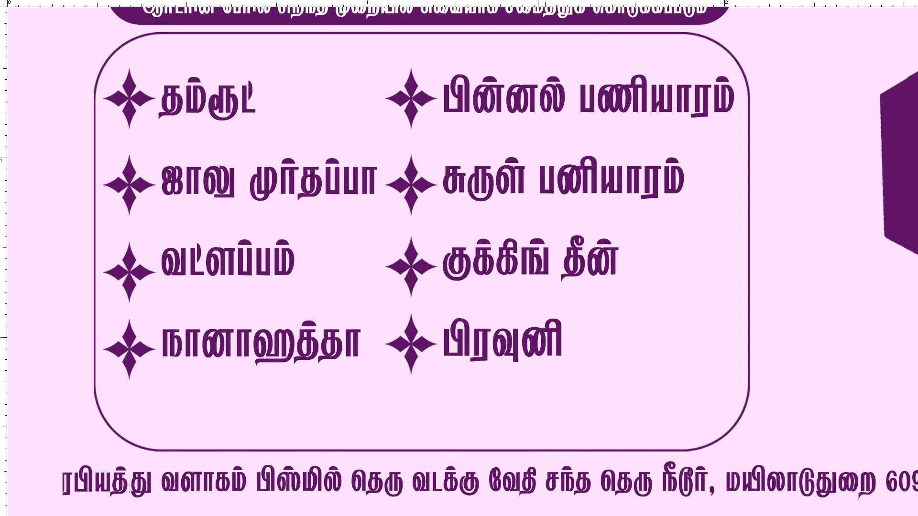
{"action": "left_click_drag", "start_coordinate": [538, 338], "coordinate": [511, 338]}
Stretch the address line taller towards the item frame and lower it slightly to leave a gap under the frame.
{"action": "key", "text": "ctrl+t"}
{"action": "left_click", "coordinate": [473, 452], "text": "shift"}
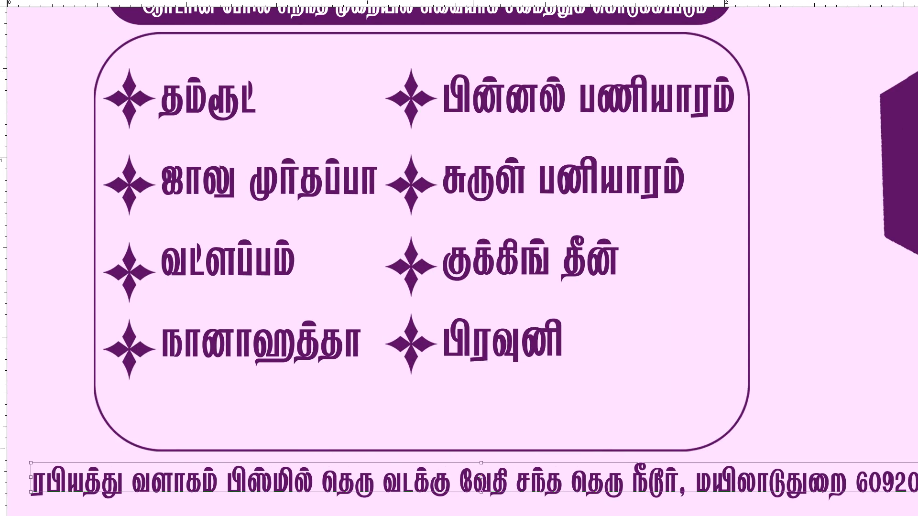
{"action": "left_click_drag", "start_coordinate": [471, 464], "coordinate": [471, 451], "text": "shift"}
{"action": "key", "text": "Return"}
{"action": "key", "text": "space"}
{"action": "left_click_drag", "start_coordinate": [472, 446], "coordinate": [471, 421]}
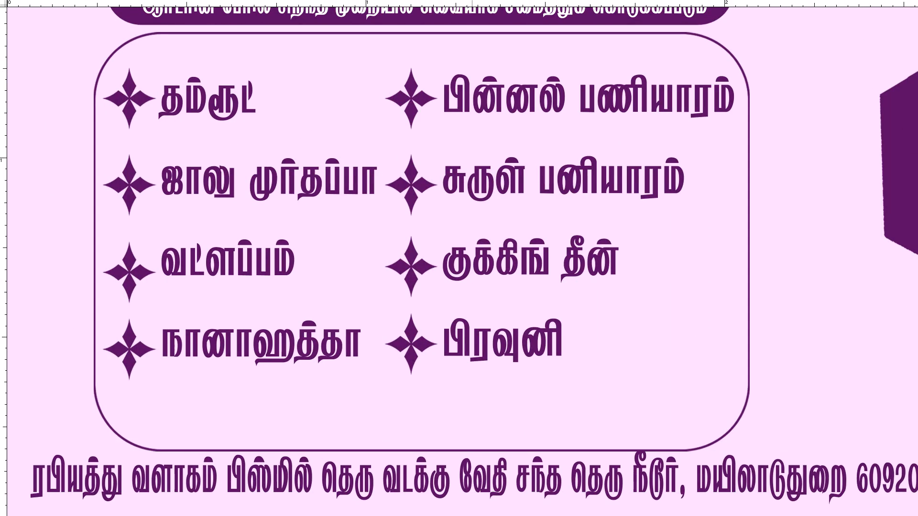
{"action": "left_click_drag", "start_coordinate": [471, 421], "coordinate": [470, 408]}
{"action": "left_click_drag", "start_coordinate": [475, 439], "coordinate": [472, 448]}
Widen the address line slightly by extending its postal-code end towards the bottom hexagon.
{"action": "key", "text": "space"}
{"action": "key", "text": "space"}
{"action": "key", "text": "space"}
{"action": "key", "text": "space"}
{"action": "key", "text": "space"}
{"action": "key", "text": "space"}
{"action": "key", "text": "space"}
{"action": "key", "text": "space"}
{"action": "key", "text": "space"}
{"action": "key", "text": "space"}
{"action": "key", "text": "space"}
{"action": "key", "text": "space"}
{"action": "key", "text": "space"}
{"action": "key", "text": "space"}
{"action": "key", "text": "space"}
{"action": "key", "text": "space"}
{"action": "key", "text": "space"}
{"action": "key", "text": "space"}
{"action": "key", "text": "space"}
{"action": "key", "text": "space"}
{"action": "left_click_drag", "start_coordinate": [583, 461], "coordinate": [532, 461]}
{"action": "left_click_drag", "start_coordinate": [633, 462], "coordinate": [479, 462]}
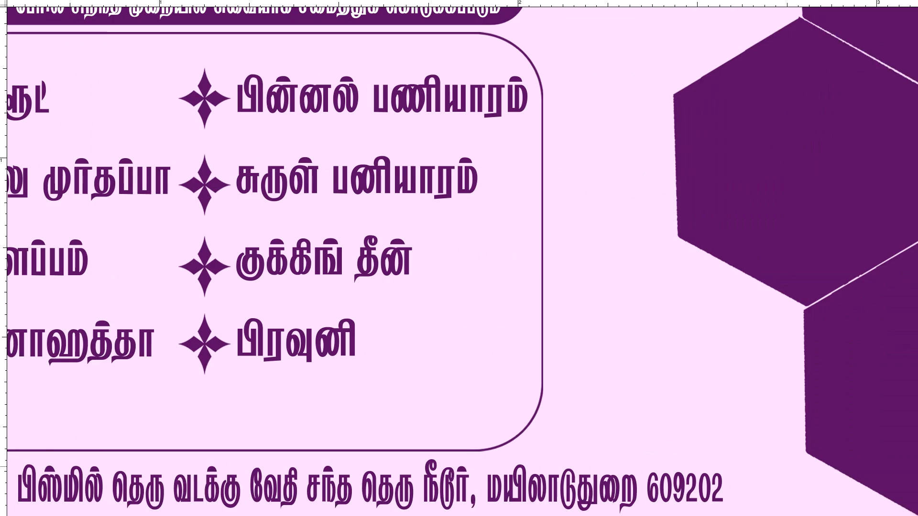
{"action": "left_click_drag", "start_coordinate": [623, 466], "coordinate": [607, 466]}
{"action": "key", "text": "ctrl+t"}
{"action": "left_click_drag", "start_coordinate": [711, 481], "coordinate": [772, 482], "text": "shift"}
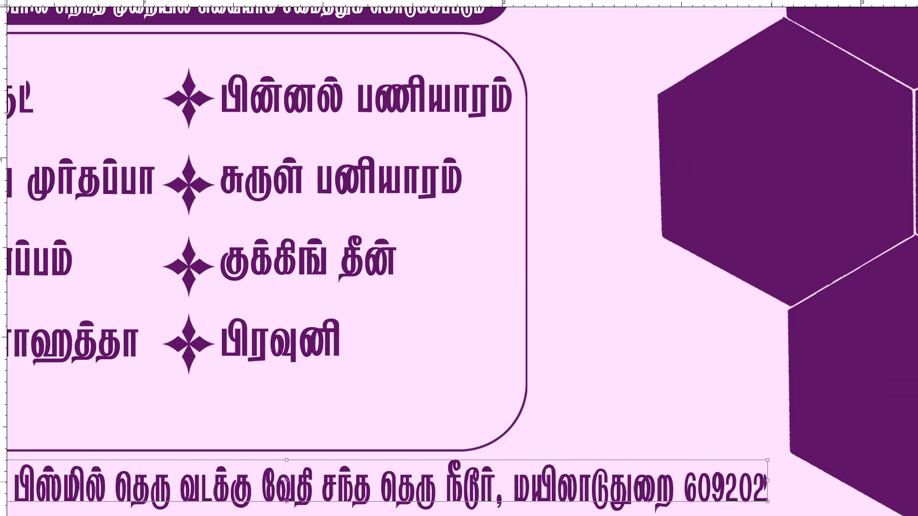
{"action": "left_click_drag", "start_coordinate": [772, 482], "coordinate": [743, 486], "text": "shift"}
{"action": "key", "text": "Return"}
Narrow the address line about its centre, keeping its height, so it starts level with the item frame's left edge.
{"action": "key", "text": "ctrl+minus"}
{"action": "key", "text": "ctrl+minus"}
{"action": "key", "text": "ctrl+minus"}
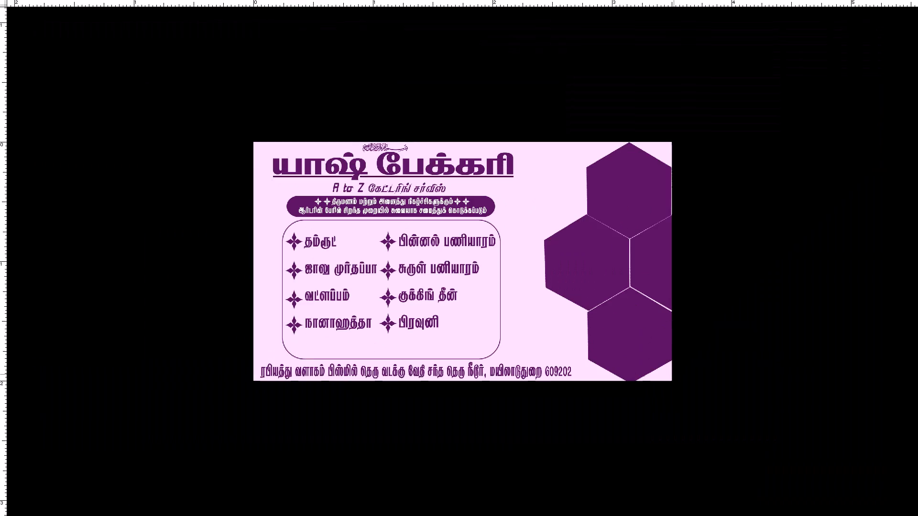
{"action": "scroll", "coordinate": [674, 374], "scroll_direction": "up", "scroll_amount": 1}
{"action": "scroll", "coordinate": [609, 382], "scroll_direction": "down", "scroll_amount": 2}
{"action": "scroll", "coordinate": [484, 356], "scroll_direction": "down", "scroll_amount": 1}
{"action": "key", "text": "z"}
{"action": "triple_click", "coordinate": [439, 364]}
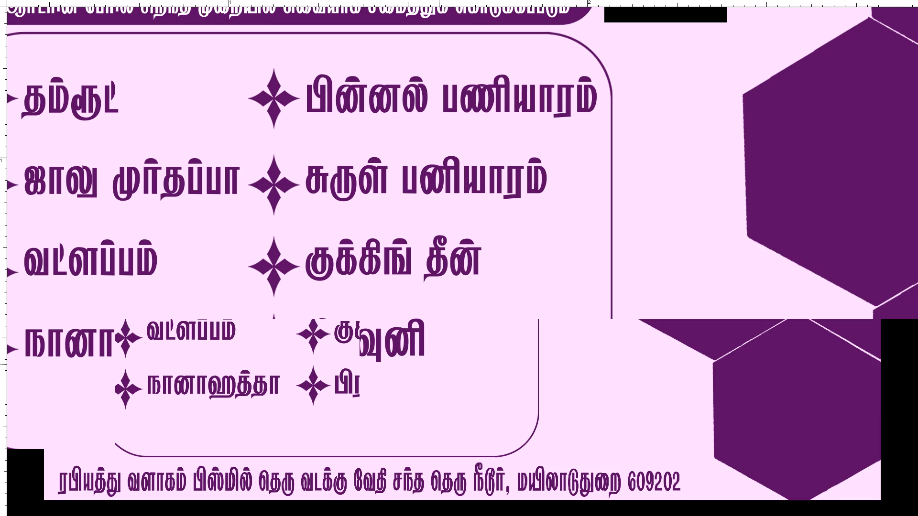
{"action": "scroll", "coordinate": [513, 367], "scroll_direction": "up", "scroll_amount": 2}
{"action": "scroll", "coordinate": [513, 367], "scroll_direction": "down", "scroll_amount": 4}
{"action": "key", "text": "ctrl+minus"}
{"action": "key", "text": "ctrl+minus"}
{"action": "key", "text": "ctrl+minus"}
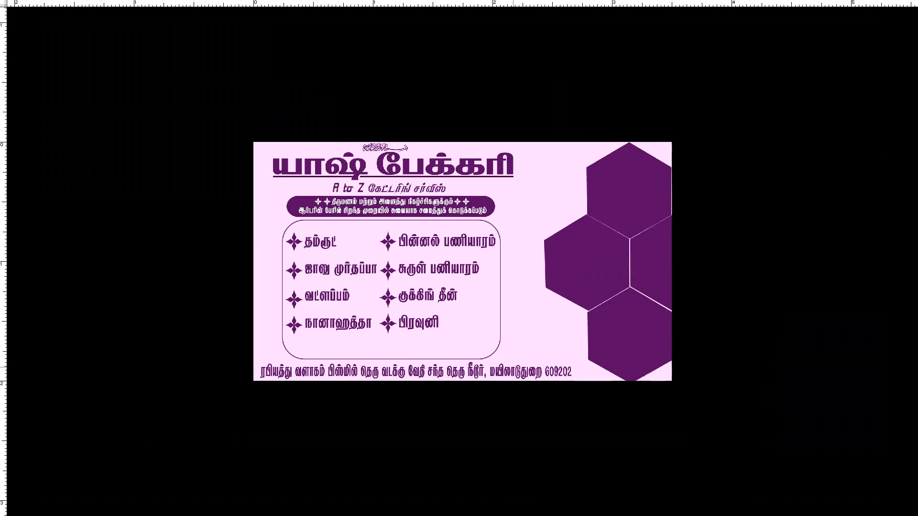
{"action": "scroll", "coordinate": [513, 367], "scroll_direction": "up", "scroll_amount": 1}
{"action": "scroll", "coordinate": [513, 367], "scroll_direction": "down", "scroll_amount": 4}
{"action": "key", "text": "ctrl+plus"}
{"action": "key", "text": "ctrl+plus"}
{"action": "key", "text": "ctrl+space"}
{"action": "left_click_drag", "start_coordinate": [513, 367], "coordinate": [651, 149]}
{"action": "key", "text": "v"}
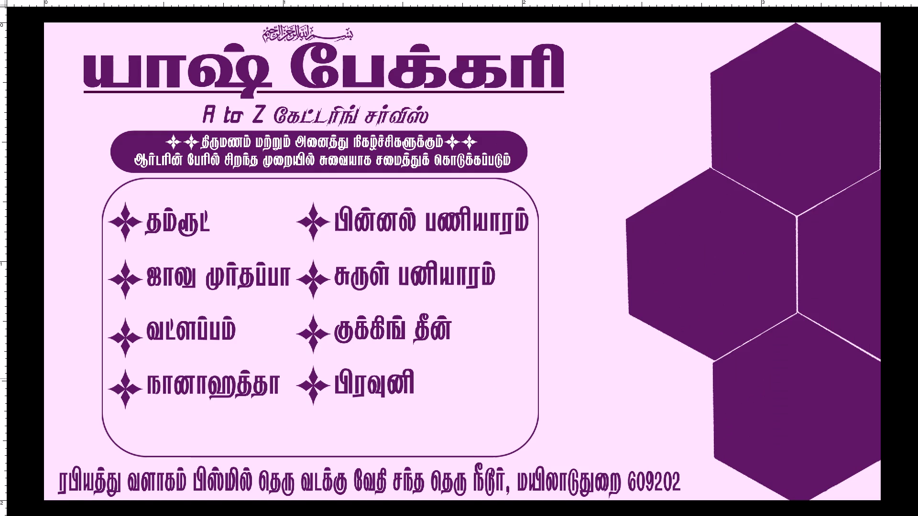
{"action": "key", "text": "ctrl+t"}
{"action": "left_click_drag", "start_coordinate": [677, 462], "coordinate": [635, 470], "text": "alt+shift"}
{"action": "key", "text": "Return"}
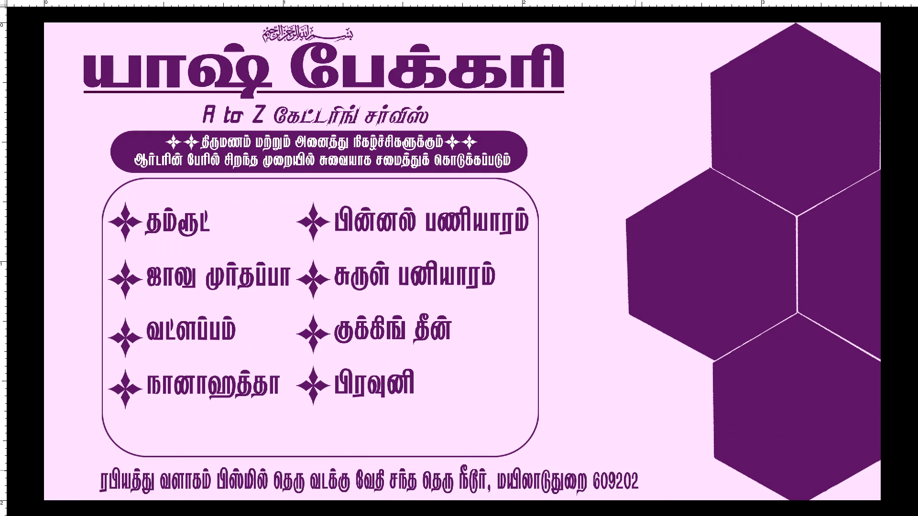
Move the narrowed address line left so it overhangs both sides of the item frame.
{"action": "key", "text": "ctrl+plus"}
{"action": "key", "text": "space"}
{"action": "key", "text": "space"}
{"action": "key", "text": "space"}
{"action": "key", "text": "space"}
{"action": "key", "text": "space"}
{"action": "key", "text": "space"}
{"action": "key", "text": "space"}
{"action": "key", "text": "space"}
{"action": "left_click_drag", "start_coordinate": [629, 480], "coordinate": [748, 184]}
{"action": "left_click_drag", "start_coordinate": [649, 408], "coordinate": [710, 333]}
{"action": "left_click_drag", "start_coordinate": [645, 428], "coordinate": [590, 428]}
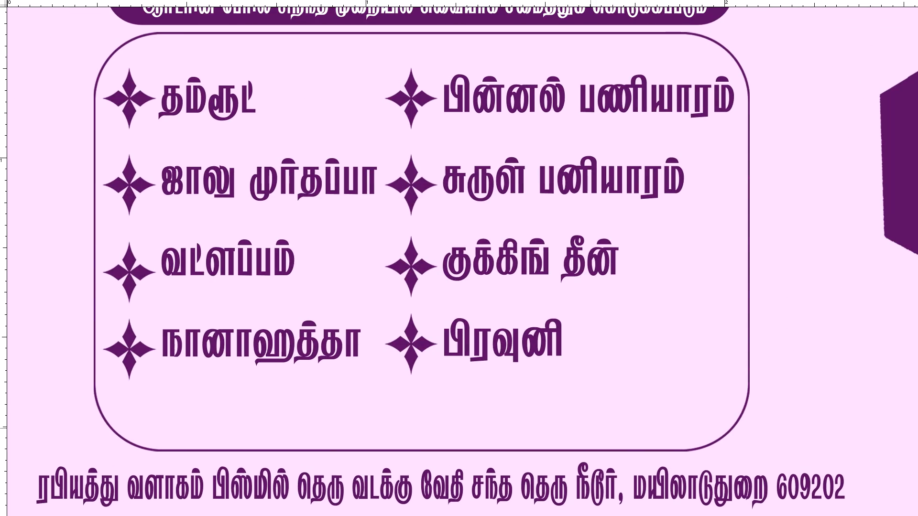
{"action": "left_click_drag", "start_coordinate": [590, 428], "coordinate": [592, 430]}
Copy a rectangular strip of the Background, from above the item frame's lower edge to the card's bottom, onto a new layer.
{"action": "key", "text": "ctrl+minus"}
{"action": "key", "text": "ctrl+0"}
{"action": "scroll", "coordinate": [592, 430], "scroll_direction": "up", "scroll_amount": 3}
{"action": "scroll", "coordinate": [592, 430], "scroll_direction": "down", "scroll_amount": 3}
{"action": "scroll", "coordinate": [592, 430], "scroll_direction": "up", "scroll_amount": 1}
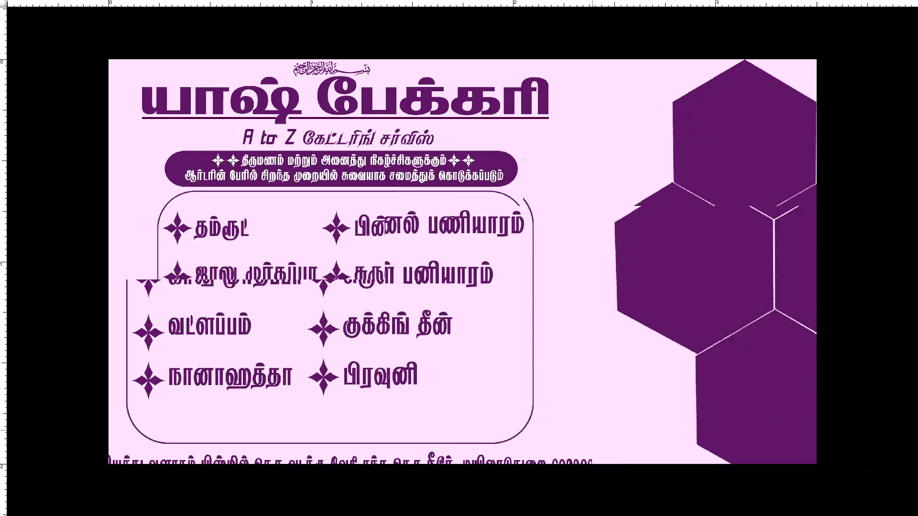
{"action": "scroll", "coordinate": [592, 430], "scroll_direction": "up", "scroll_amount": 2}
{"action": "scroll", "coordinate": [592, 430], "scroll_direction": "down", "scroll_amount": 1}
{"action": "scroll", "coordinate": [592, 430], "scroll_direction": "up", "scroll_amount": 2}
{"action": "scroll", "coordinate": [592, 430], "scroll_direction": "down", "scroll_amount": 2}
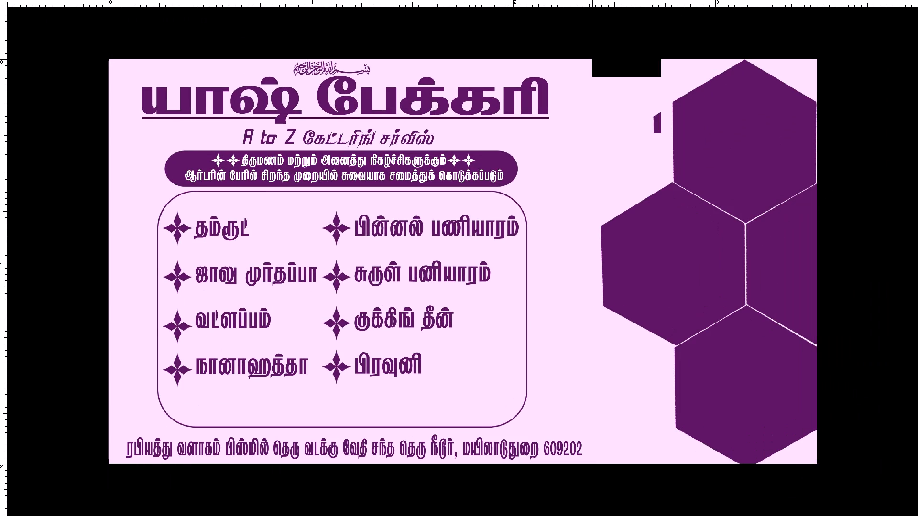
{"action": "right_click", "coordinate": [592, 430]}
{"action": "left_click", "coordinate": [604, 432]}
{"action": "key", "text": "ctrl+plus"}
{"action": "key", "text": "ctrl+plus"}
{"action": "key", "text": "space"}
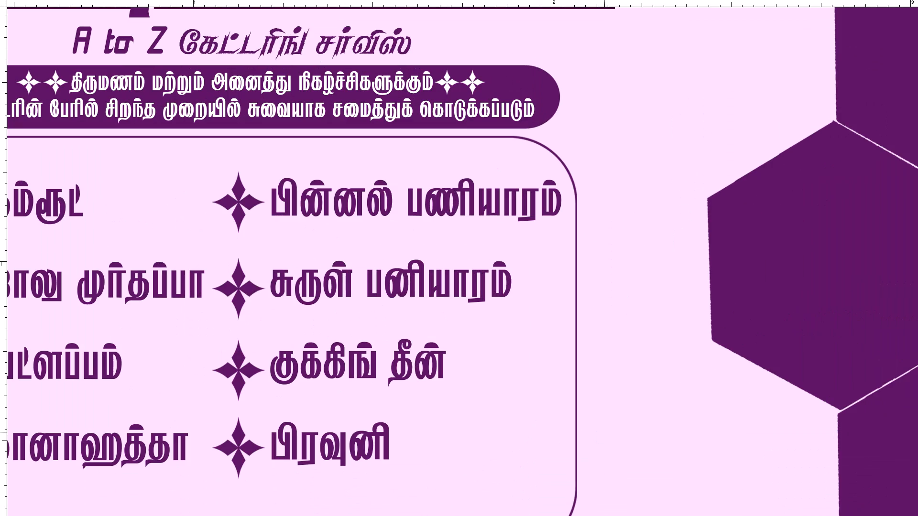
{"action": "scroll", "coordinate": [608, 423], "scroll_direction": "down", "scroll_amount": 6}
{"action": "scroll", "coordinate": [578, 508], "scroll_direction": "down", "scroll_amount": 6}
{"action": "key", "text": "ctrl+minus"}
{"action": "key", "text": "ctrl+minus"}
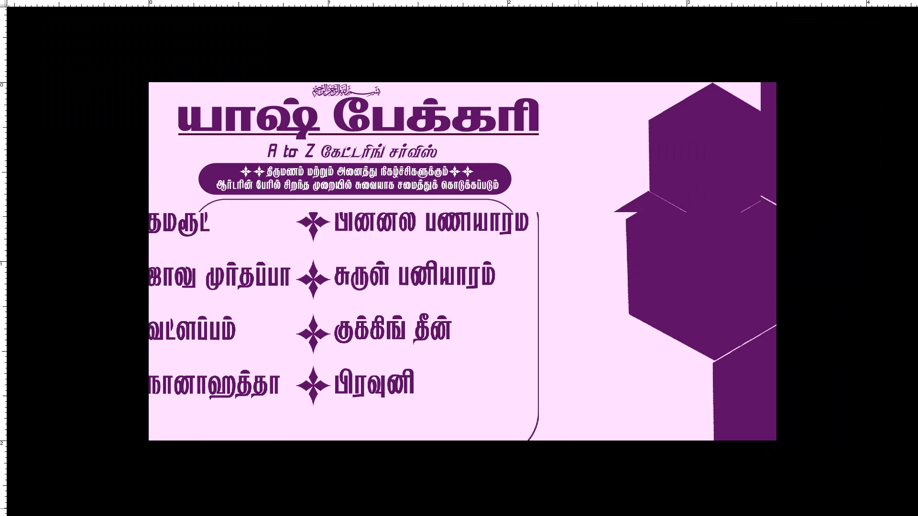
{"action": "key", "text": "m"}
{"action": "left_click_drag", "start_coordinate": [577, 385], "coordinate": [169, 463]}
{"action": "key", "text": "ctrl+Return"}
{"action": "key", "text": "ctrl+Return"}
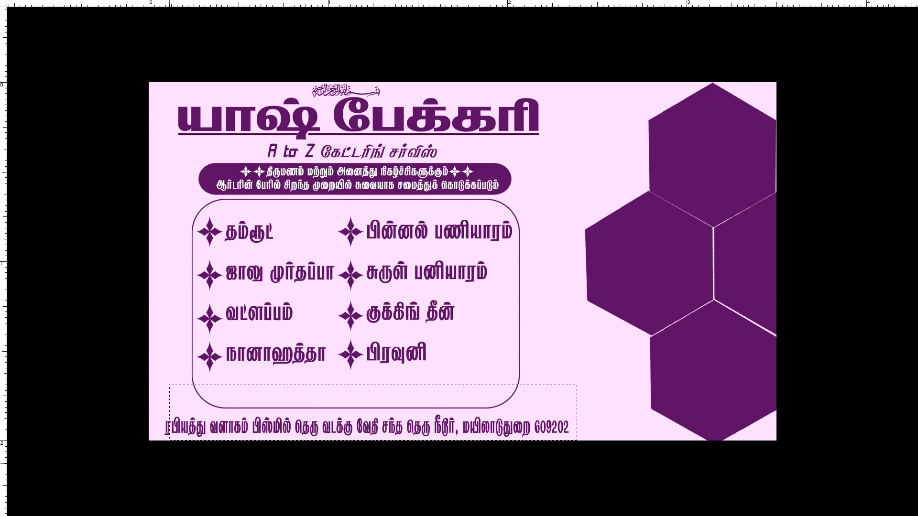
{"action": "key", "text": "ctrl+Return"}
{"action": "key", "text": "ctrl+Return"}
{"action": "key", "text": "ctrl+j"}
Fill the copied strip around the address with the card's dark purple.
{"action": "key", "text": "v"}
{"action": "key", "text": "alt+shift+BackSpace"}
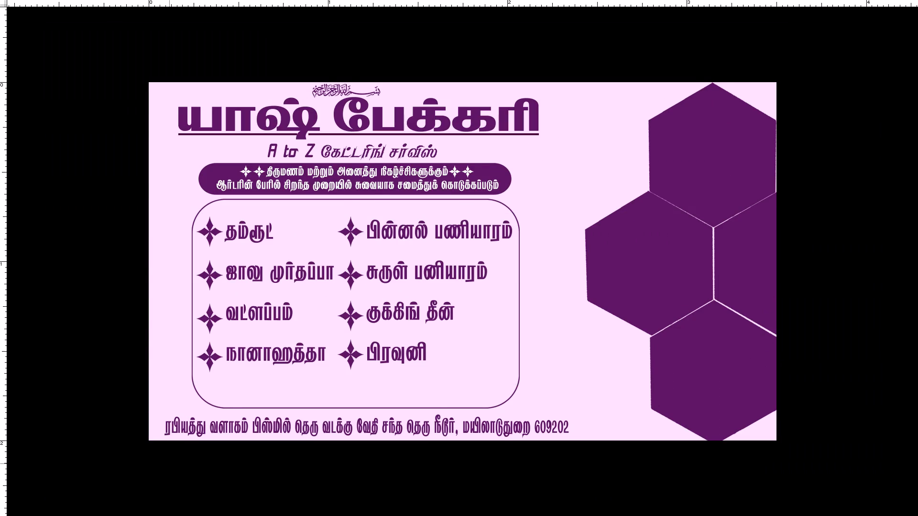
{"action": "key", "text": "ctrl+plus"}
{"action": "key", "text": "ctrl+9"}
{"action": "key", "text": "x"}
{"action": "key", "text": "alt+shift+BackSpace"}
{"action": "key", "text": "ctrl+Return"}
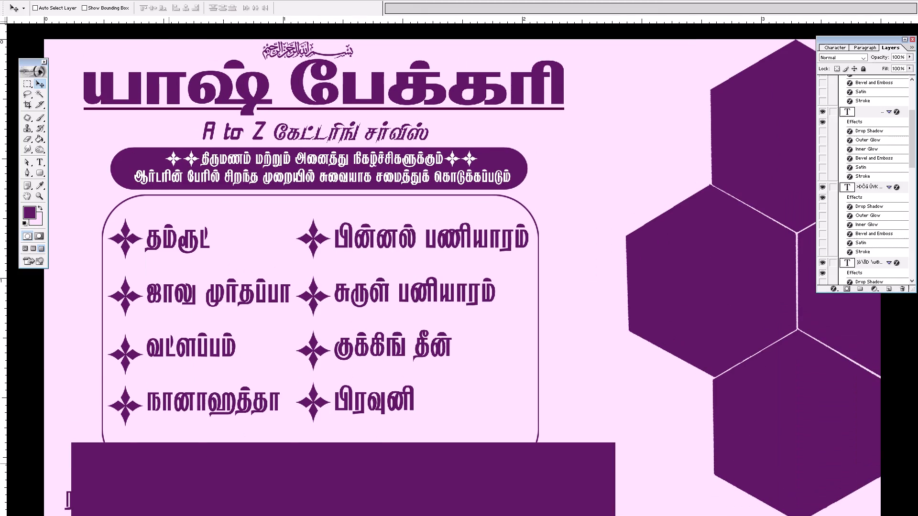
Recolour the address text white so it stands out on the purple strip.
{"action": "key", "text": "ctrl+plus"}
{"action": "key", "text": "Tab"}
{"action": "key", "text": "Tab"}
{"action": "key", "text": "Tab"}
{"action": "key", "text": "Tab"}
{"action": "key", "text": "Tab"}
{"action": "key", "text": "space"}
{"action": "key", "text": "space"}
{"action": "key", "text": "space"}
{"action": "key", "text": "space"}
{"action": "key", "text": "space"}
{"action": "key", "text": "space"}
{"action": "left_click_drag", "start_coordinate": [118, 353], "coordinate": [134, 239]}
{"action": "left_click_drag", "start_coordinate": [173, 345], "coordinate": [269, 176]}
{"action": "right_click", "coordinate": [346, 462]}
{"action": "left_click", "coordinate": [354, 476]}
{"action": "right_click", "coordinate": [330, 473]}
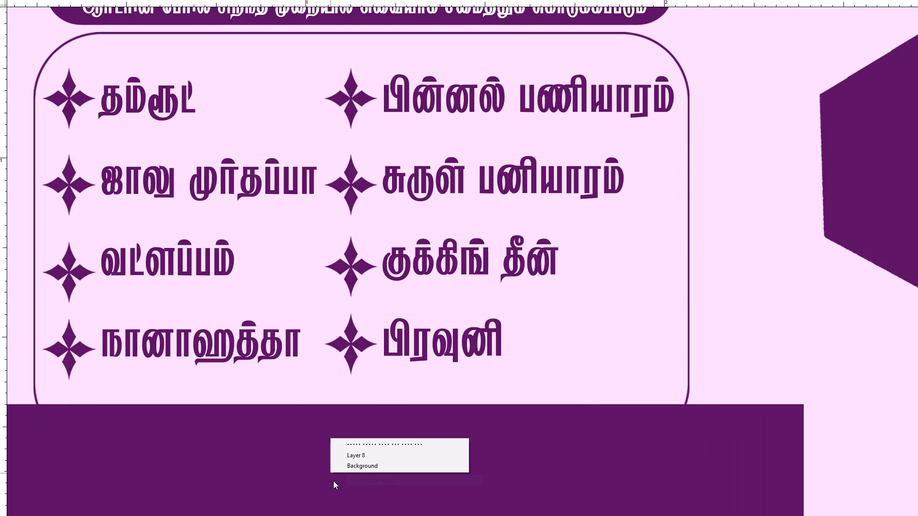
{"action": "left_click", "coordinate": [350, 446]}
{"action": "key", "text": "Tab"}
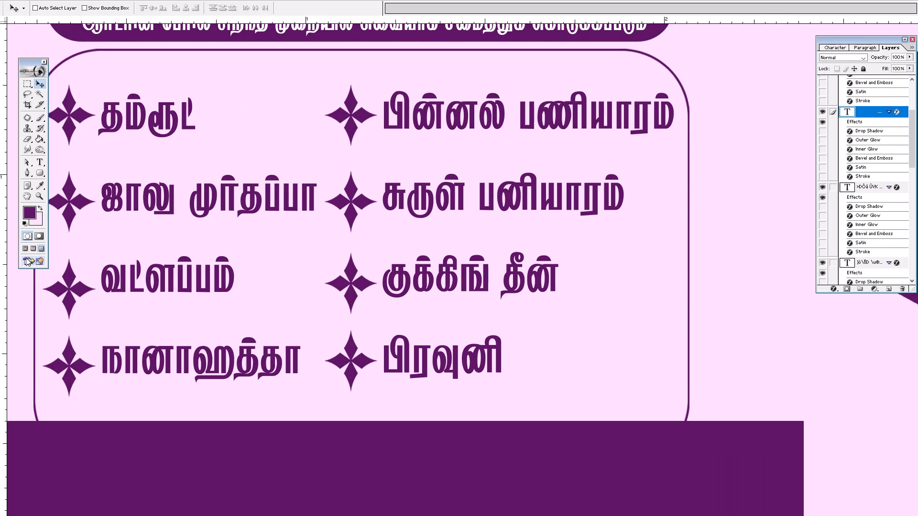
{"action": "key", "text": "z"}
{"action": "key", "text": "x"}
{"action": "left_click", "coordinate": [28, 214]}
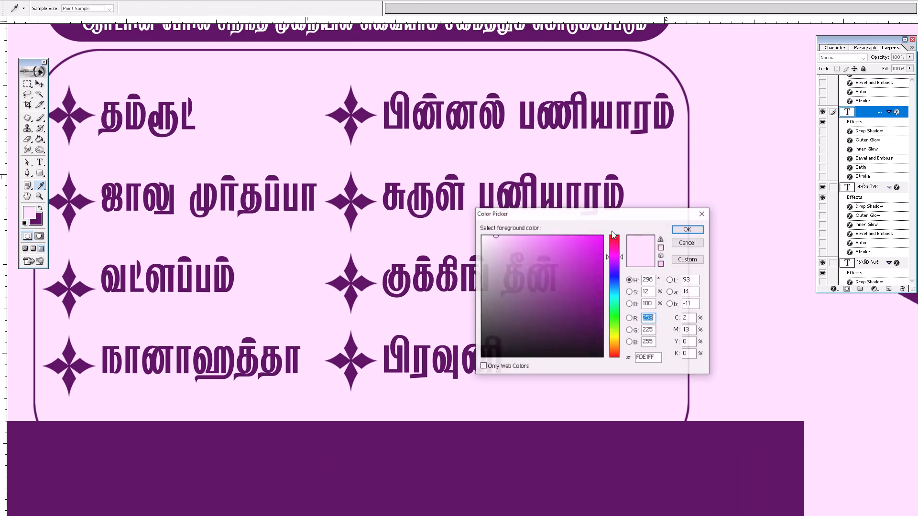
{"action": "left_click_drag", "start_coordinate": [523, 265], "coordinate": [262, 170]}
{"action": "key", "text": "Return"}
{"action": "key", "text": "alt+shift+BackSpace"}
{"action": "key", "text": "Tab"}
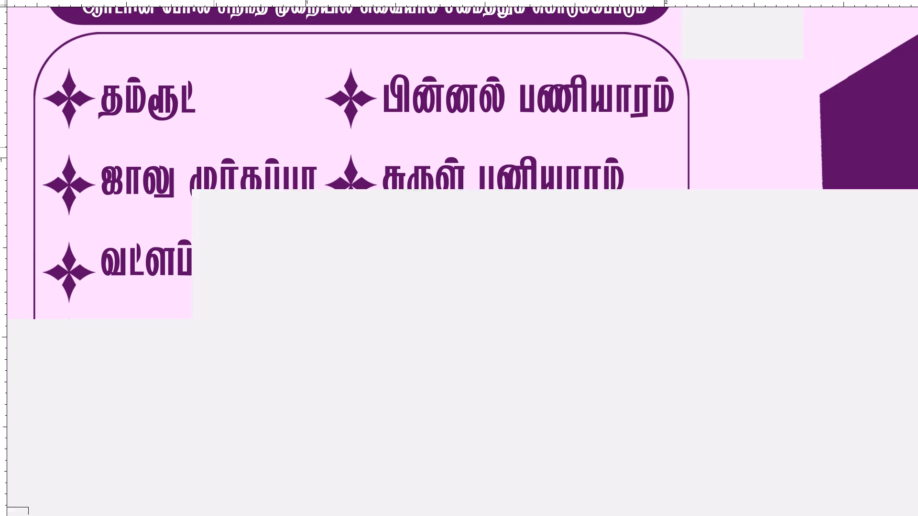
Move the purple strip down behind the address so its top edge sits just below the item frame.
{"action": "right_click", "coordinate": [456, 408]}
{"action": "left_click", "coordinate": [426, 404]}
{"action": "key", "text": "v"}
{"action": "right_click", "coordinate": [424, 424]}
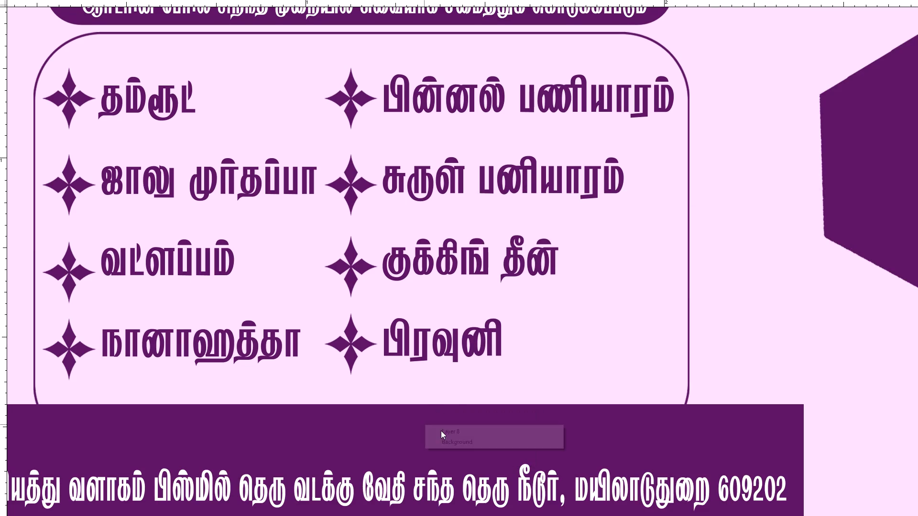
{"action": "left_click", "coordinate": [441, 430]}
{"action": "left_click_drag", "start_coordinate": [437, 427], "coordinate": [438, 397]}
{"action": "key", "text": "ctrl+t"}
{"action": "left_click_drag", "start_coordinate": [483, 376], "coordinate": [483, 405], "text": "shift"}
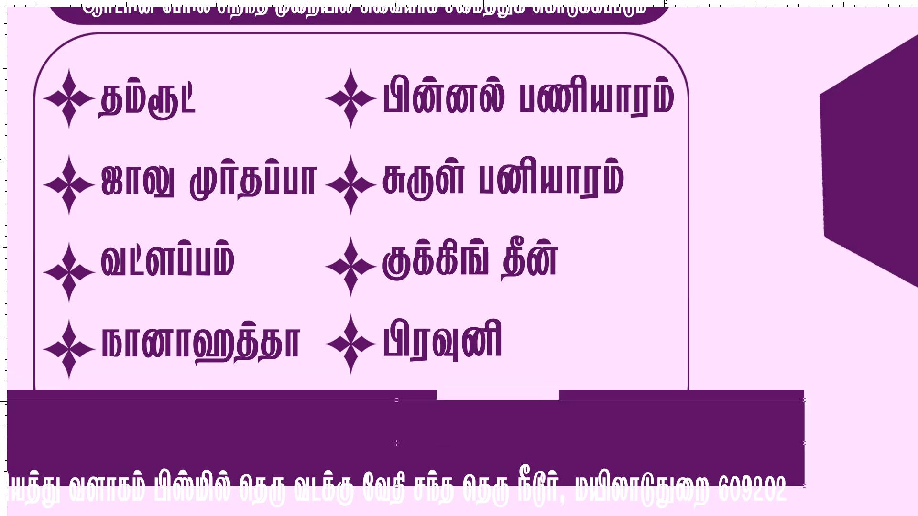
{"action": "left_click_drag", "start_coordinate": [483, 405], "coordinate": [483, 427], "text": "shift"}
{"action": "key", "text": "Return"}
{"action": "scroll", "coordinate": [483, 427], "scroll_direction": "down", "scroll_amount": 2}
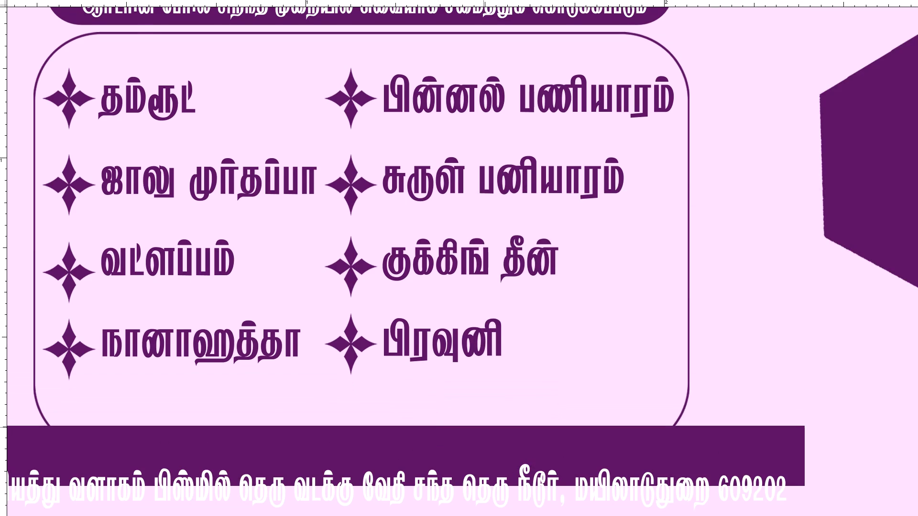
{"action": "key", "text": "space"}
{"action": "key", "text": "space"}
{"action": "left_click_drag", "start_coordinate": [485, 429], "coordinate": [634, 430]}
{"action": "left_click_drag", "start_coordinate": [627, 464], "coordinate": [611, 494], "text": "shift"}
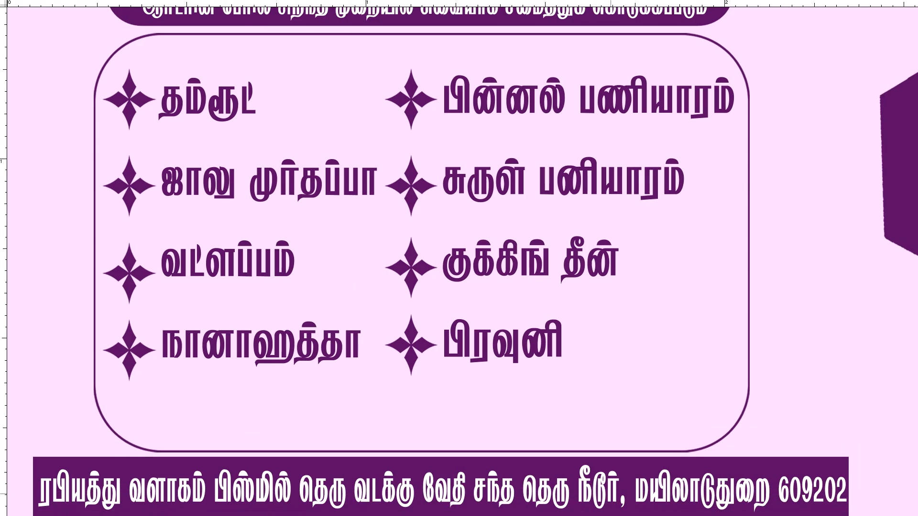
{"action": "left_click_drag", "start_coordinate": [611, 494], "coordinate": [611, 495], "text": "shift"}
Distort the purple strip into a trapezoid by pulling both of its top corners inward.
{"action": "key", "text": "ctrl+t"}
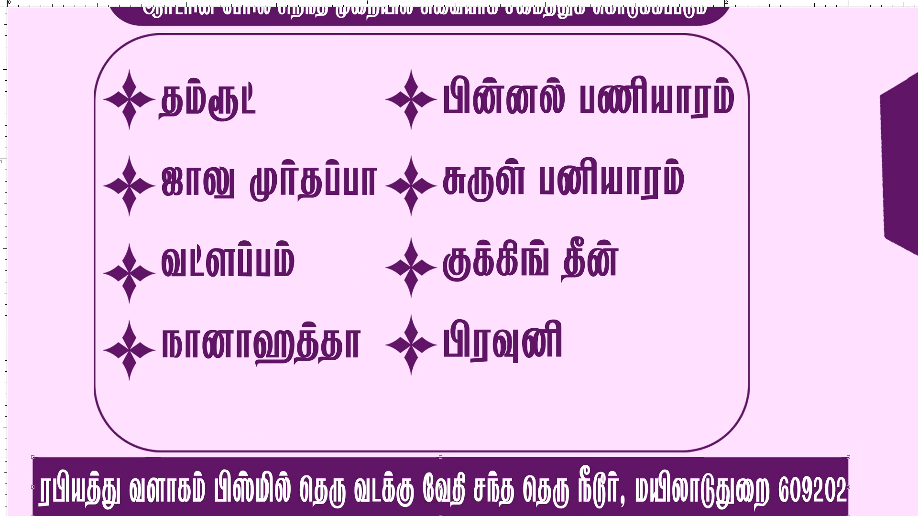
{"action": "left_click_drag", "start_coordinate": [849, 458], "coordinate": [802, 455], "text": "ctrl"}
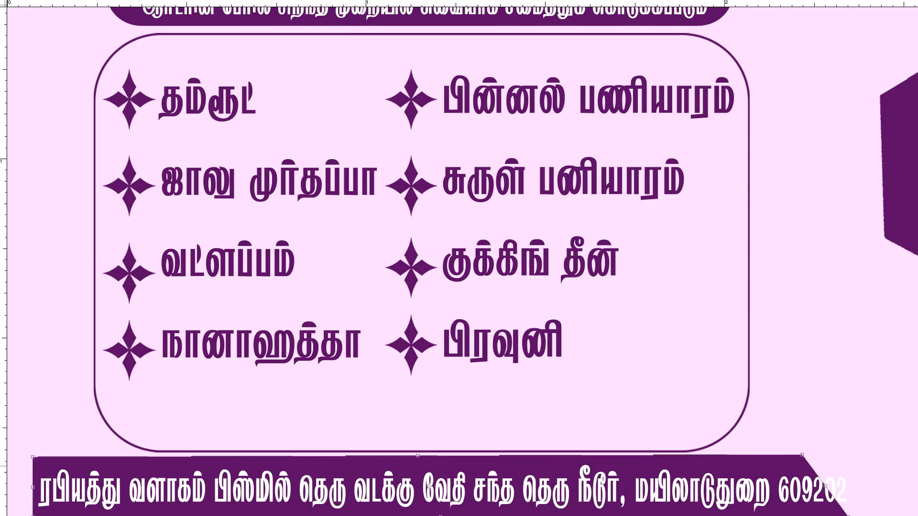
{"action": "left_click_drag", "start_coordinate": [33, 458], "coordinate": [59, 462], "text": "ctrl"}
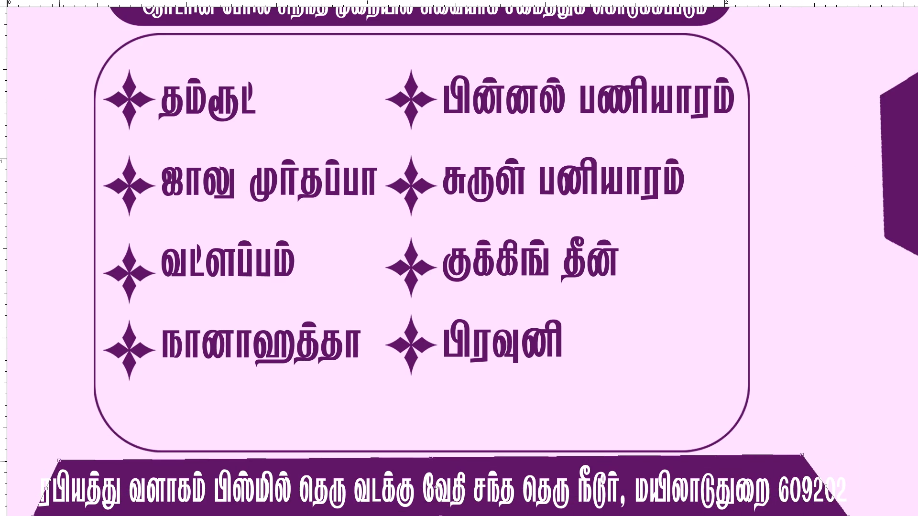
{"action": "left_click_drag", "start_coordinate": [59, 462], "coordinate": [64, 462], "text": "ctrl"}
{"action": "key", "text": "Return"}
Show the guides and narrow the trapezoid strip so its top corners line up with the item frame's two sides.
{"action": "key", "text": "ctrl+t"}
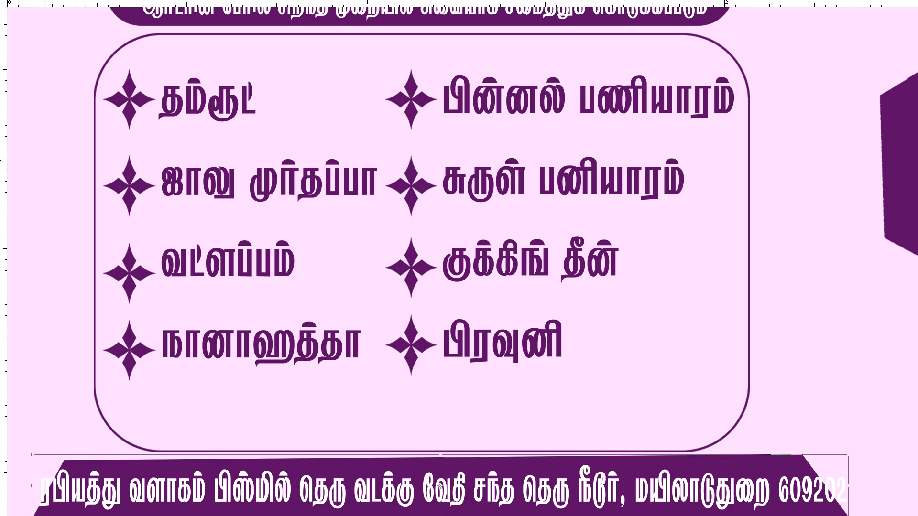
{"action": "left_click_drag", "start_coordinate": [34, 489], "coordinate": [59, 489], "text": "alt+shift"}
{"action": "key", "text": "Return"}
{"action": "key", "text": "ctrl+h"}
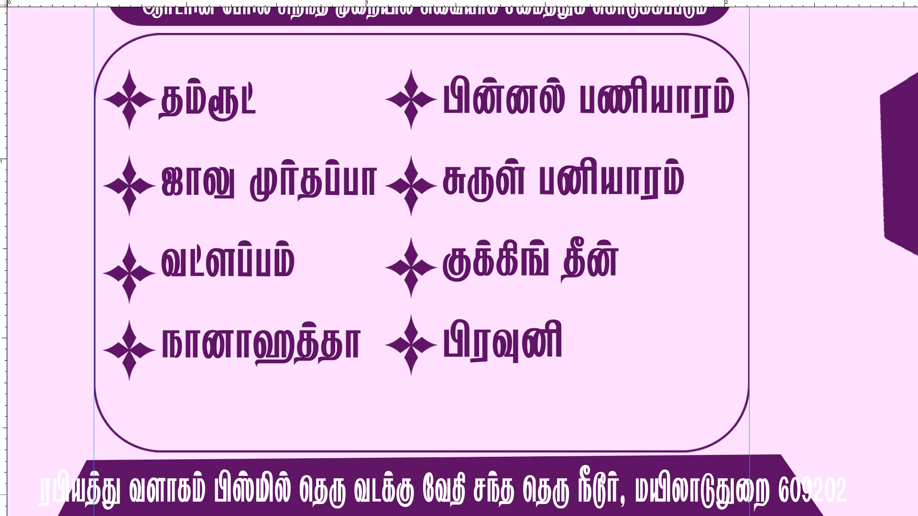
{"action": "key", "text": "ctrl+t"}
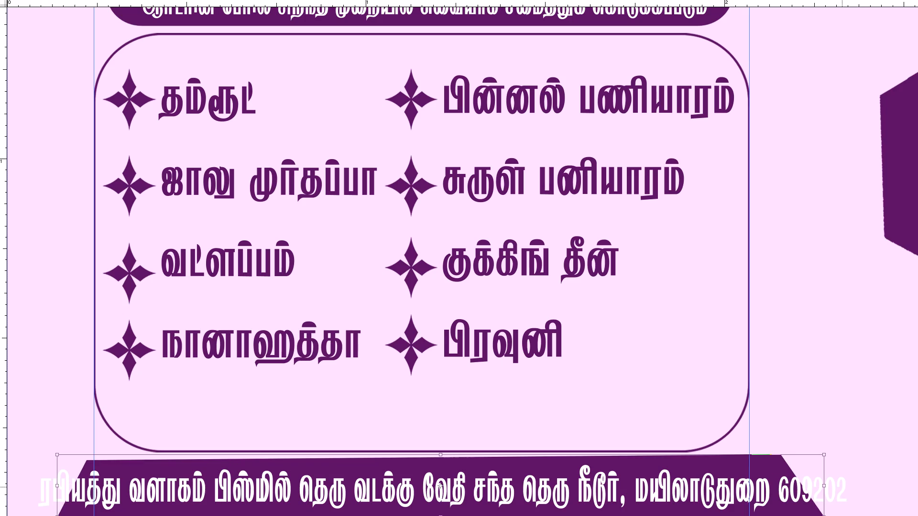
{"action": "left_click_drag", "start_coordinate": [829, 487], "coordinate": [756, 492], "text": "shift"}
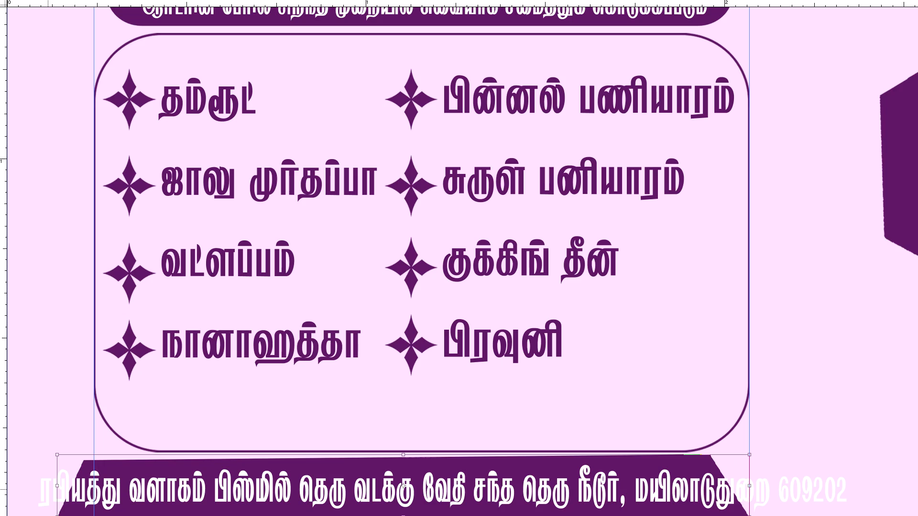
{"action": "left_click_drag", "start_coordinate": [59, 486], "coordinate": [69, 486], "text": "shift"}
{"action": "key", "text": "Return"}
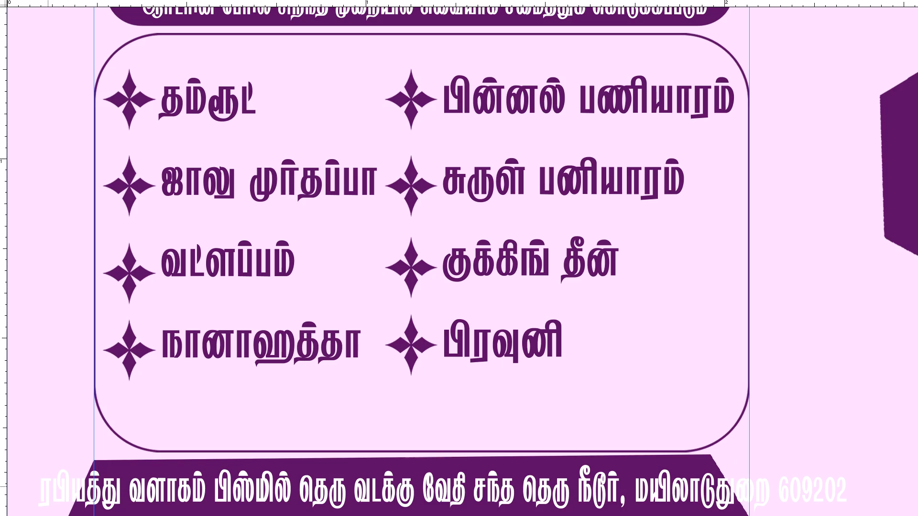
{"action": "key", "text": "ctrl+t"}
{"action": "left_click_drag", "start_coordinate": [750, 485], "coordinate": [774, 485], "text": "shift"}
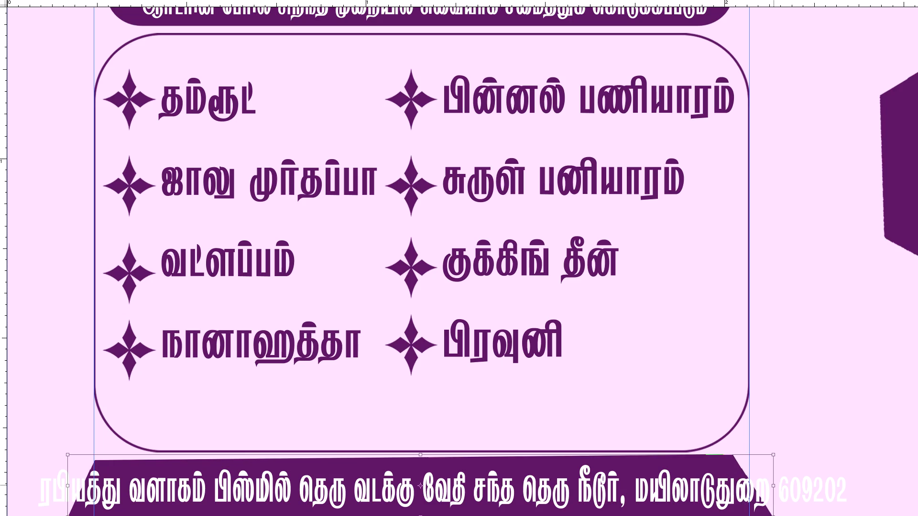
{"action": "left_click_drag", "start_coordinate": [774, 485], "coordinate": [790, 485], "text": "shift"}
{"action": "left_click_drag", "start_coordinate": [713, 455], "coordinate": [712, 457], "text": "shift"}
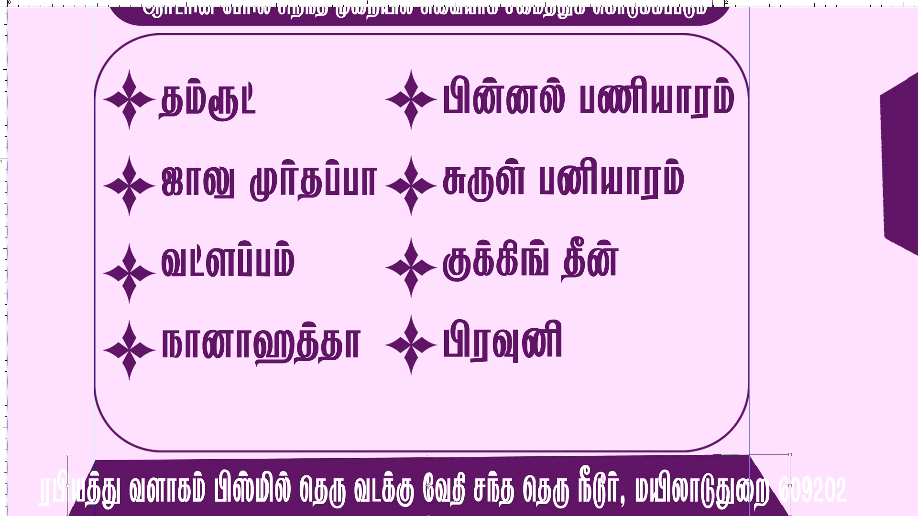
{"action": "left_click_drag", "start_coordinate": [712, 457], "coordinate": [713, 466], "text": "shift"}
{"action": "key", "text": "Return"}
Scale the white address text down about its centre so the whole line fits inside the trapezoid strip.
{"action": "key", "text": "ctrl+plus"}
{"action": "key", "text": "space"}
{"action": "key", "text": "space"}
{"action": "key", "text": "space"}
{"action": "key", "text": "space"}
{"action": "key", "text": "space"}
{"action": "key", "text": "space"}
{"action": "key", "text": "space"}
{"action": "key", "text": "space"}
{"action": "left_click_drag", "start_coordinate": [713, 466], "coordinate": [714, 429]}
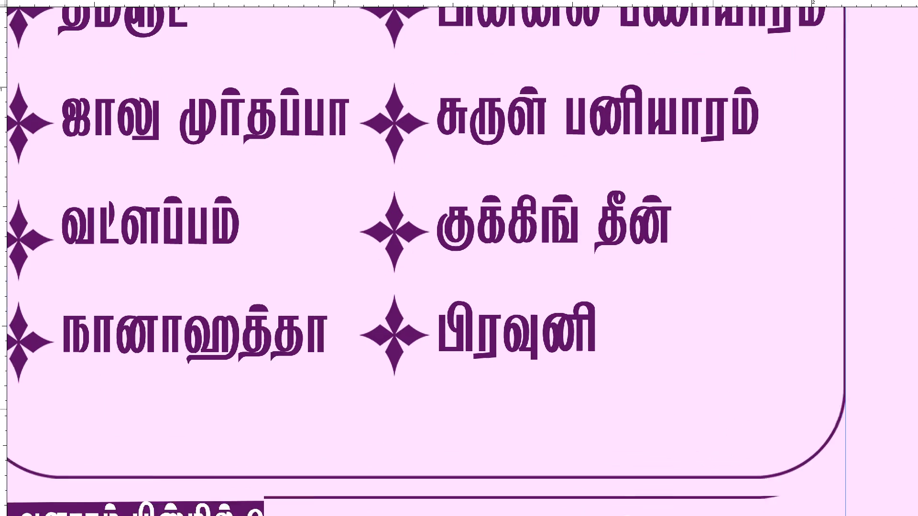
{"action": "left_click_drag", "start_coordinate": [714, 429], "coordinate": [701, 276]}
{"action": "left_click_drag", "start_coordinate": [682, 428], "coordinate": [682, 343]}
{"action": "right_click", "coordinate": [771, 467]}
{"action": "left_click", "coordinate": [777, 470]}
{"action": "right_click", "coordinate": [771, 467]}
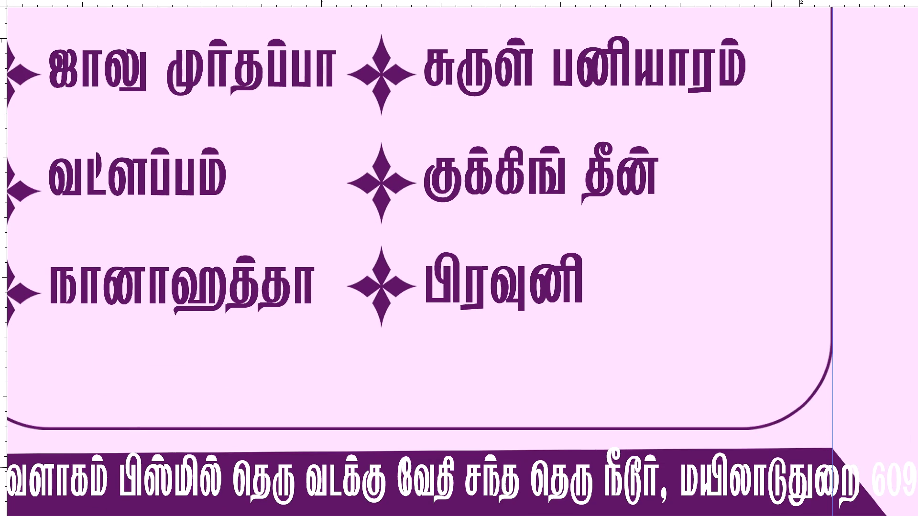
{"action": "left_click", "coordinate": [779, 442]}
{"action": "left_click_drag", "start_coordinate": [779, 454], "coordinate": [771, 466]}
{"action": "key", "text": "ctrl+z"}
{"action": "key", "text": "ctrl+minus"}
{"action": "key", "text": "ctrl+minus"}
{"action": "key", "text": "ctrl+t"}
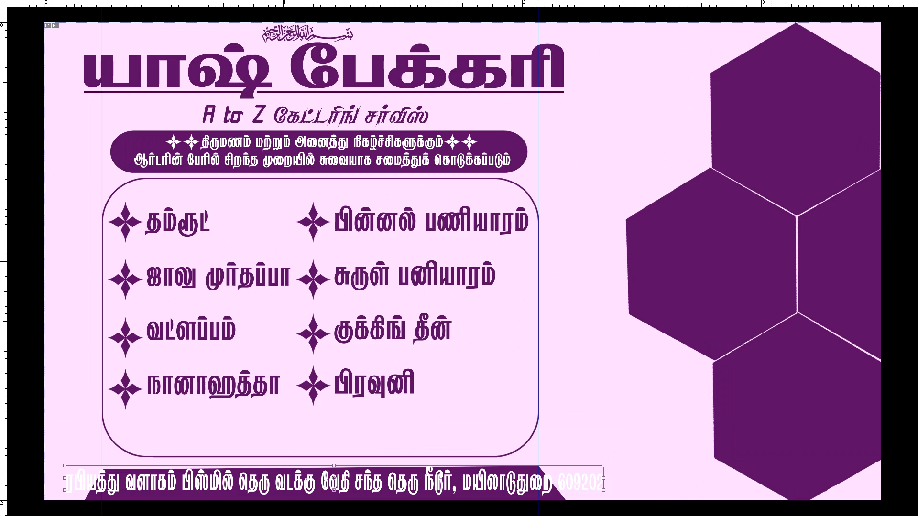
{"action": "left_click_drag", "start_coordinate": [601, 467], "coordinate": [535, 490], "text": "alt+shift"}
{"action": "key", "text": "Return"}
Move the address text left and slightly down so its first letter starts at the item frame's left-hand guide.
{"action": "key", "text": "ctrl+plus"}
{"action": "key", "text": "ctrl+space"}
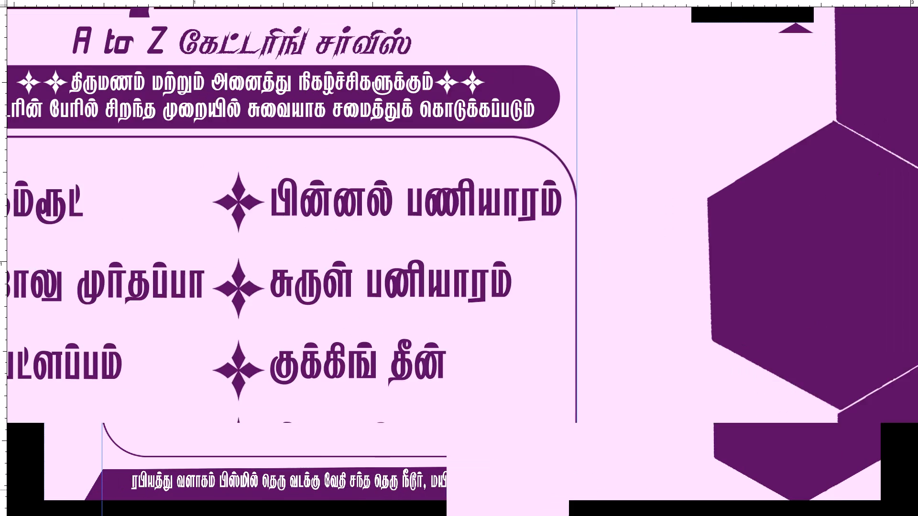
{"action": "left_click_drag", "start_coordinate": [542, 358], "coordinate": [627, 44]}
{"action": "key", "text": "ctrl+plus"}
{"action": "key", "text": "ctrl+plus"}
{"action": "key", "text": "ctrl+space"}
{"action": "key", "text": "ctrl+space"}
{"action": "key", "text": "ctrl+space"}
{"action": "key", "text": "ctrl+space"}
{"action": "key", "text": "ctrl+space"}
{"action": "key", "text": "ctrl+space"}
{"action": "key", "text": "ctrl+space"}
{"action": "key", "text": "ctrl+space"}
{"action": "key", "text": "ctrl+space"}
{"action": "key", "text": "ctrl+space"}
{"action": "key", "text": "ctrl+space"}
{"action": "key", "text": "ctrl+space"}
{"action": "key", "text": "ctrl+space"}
{"action": "key", "text": "ctrl+space"}
{"action": "key", "text": "ctrl+space"}
{"action": "key", "text": "ctrl+space"}
{"action": "key", "text": "ctrl+space"}
{"action": "key", "text": "ctrl+space"}
{"action": "key", "text": "ctrl+space"}
{"action": "key", "text": "ctrl+space"}
{"action": "left_click_drag", "start_coordinate": [569, 210], "coordinate": [625, 1]}
{"action": "left_click_drag", "start_coordinate": [486, 310], "coordinate": [524, 110]}
{"action": "left_click_drag", "start_coordinate": [423, 284], "coordinate": [649, 198]}
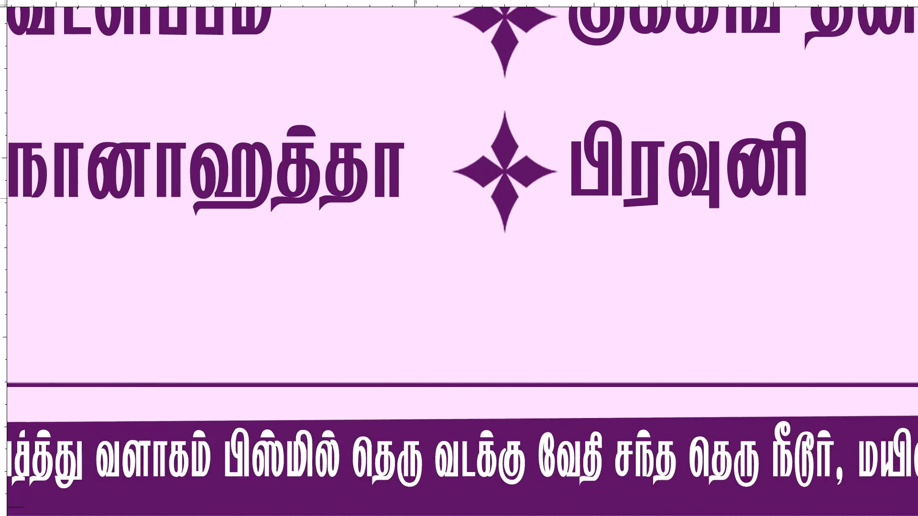
{"action": "left_click_drag", "start_coordinate": [649, 198], "coordinate": [742, 181]}
{"action": "left_click_drag", "start_coordinate": [645, 298], "coordinate": [788, 236]}
{"action": "left_click_drag", "start_coordinate": [690, 291], "coordinate": [601, 311]}
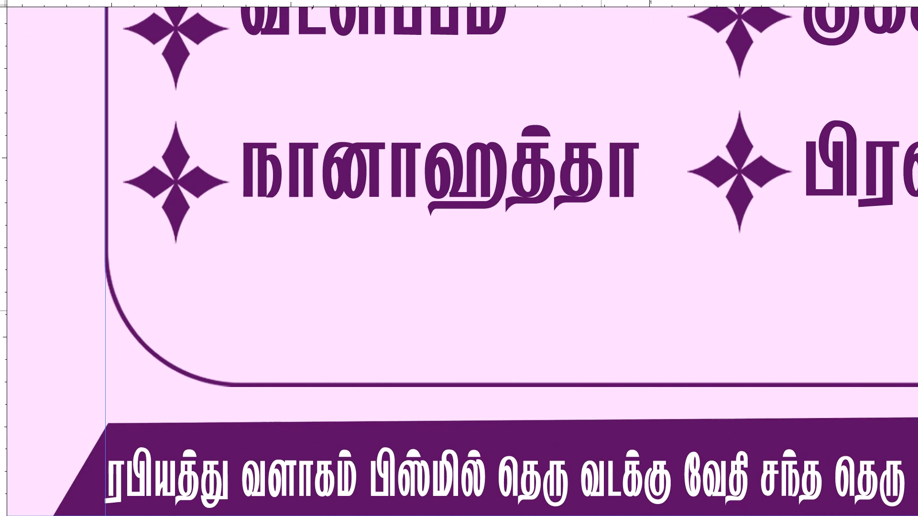
{"action": "left_click_drag", "start_coordinate": [601, 311], "coordinate": [594, 314]}
Stretch the address text wider to the item frame's right-hand guide and taller to fill more of the strip.
{"action": "key", "text": "space"}
{"action": "key", "text": "space"}
{"action": "key", "text": "space"}
{"action": "key", "text": "space"}
{"action": "key", "text": "space"}
{"action": "key", "text": "space"}
{"action": "key", "text": "space"}
{"action": "key", "text": "space"}
{"action": "key", "text": "space"}
{"action": "key", "text": "space"}
{"action": "key", "text": "space"}
{"action": "key", "text": "space"}
{"action": "key", "text": "space"}
{"action": "key", "text": "space"}
{"action": "left_click_drag", "start_coordinate": [617, 315], "coordinate": [153, 304]}
{"action": "left_click_drag", "start_coordinate": [535, 313], "coordinate": [216, 286]}
{"action": "key", "text": "ctrl+t"}
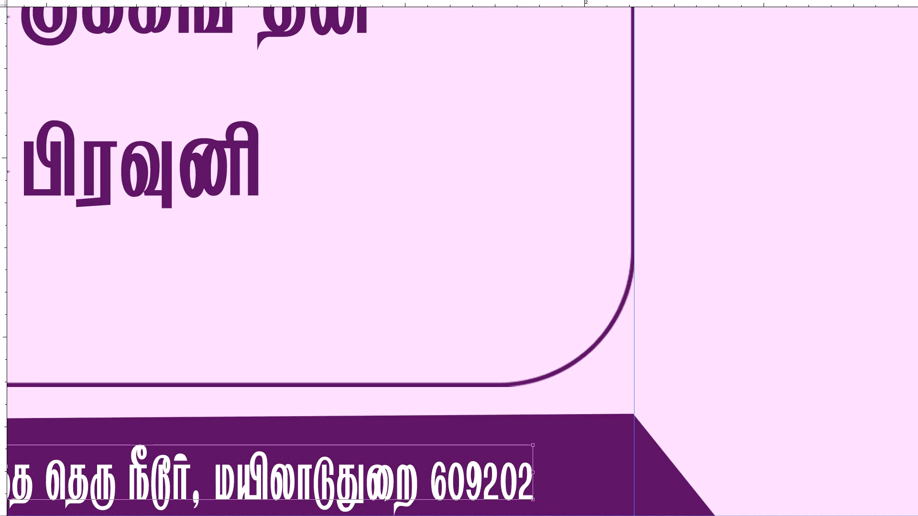
{"action": "left_click_drag", "start_coordinate": [535, 473], "coordinate": [643, 473], "text": "shift"}
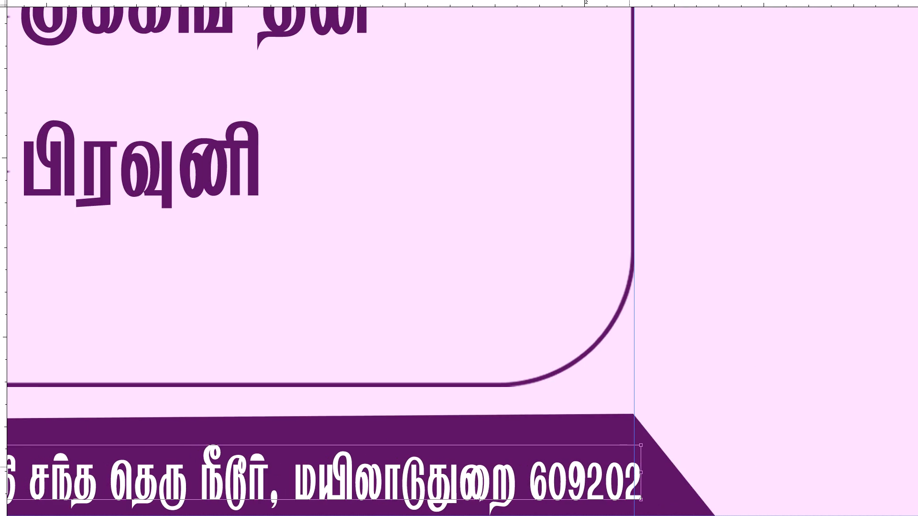
{"action": "left_click_drag", "start_coordinate": [541, 444], "coordinate": [543, 430], "text": "shift"}
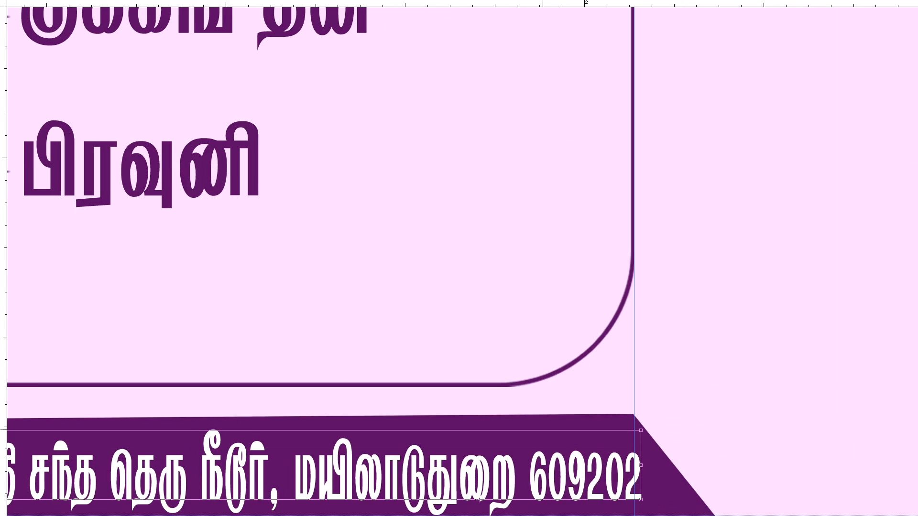
{"action": "key", "text": "Return"}
Check how the start of the address meets the frame's edge and how the strip sits on the whole card.
{"action": "key", "text": "space"}
{"action": "key", "text": "space"}
{"action": "key", "text": "space"}
{"action": "key", "text": "space"}
{"action": "key", "text": "space"}
{"action": "key", "text": "space"}
{"action": "key", "text": "space"}
{"action": "key", "text": "space"}
{"action": "key", "text": "space"}
{"action": "key", "text": "space"}
{"action": "key", "text": "space"}
{"action": "key", "text": "space"}
{"action": "key", "text": "space"}
{"action": "key", "text": "space"}
{"action": "key", "text": "space"}
{"action": "key", "text": "space"}
{"action": "key", "text": "space"}
{"action": "key", "text": "space"}
{"action": "key", "text": "space"}
{"action": "key", "text": "space"}
{"action": "left_click_drag", "start_coordinate": [544, 429], "coordinate": [917, 418]}
{"action": "left_click_drag", "start_coordinate": [658, 460], "coordinate": [906, 413]}
{"action": "left_click_drag", "start_coordinate": [557, 418], "coordinate": [665, 397]}
{"action": "left_click_drag", "start_coordinate": [614, 403], "coordinate": [678, 384]}
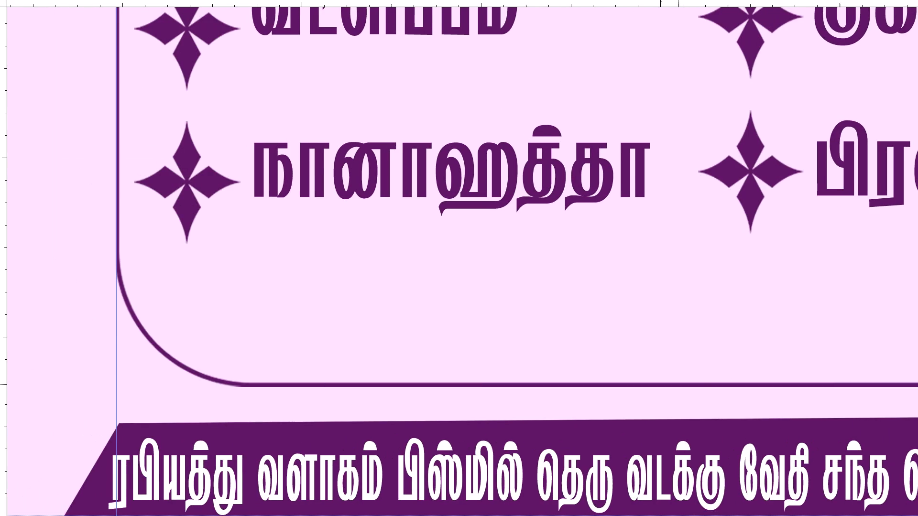
{"action": "key", "text": "ctrl+0"}
{"action": "scroll", "coordinate": [678, 384], "scroll_direction": "up", "scroll_amount": 2}
{"action": "scroll", "coordinate": [678, 384], "scroll_direction": "down", "scroll_amount": 2}
{"action": "scroll", "coordinate": [678, 384], "scroll_direction": "up", "scroll_amount": 2}
{"action": "scroll", "coordinate": [678, 384], "scroll_direction": "down", "scroll_amount": 1}
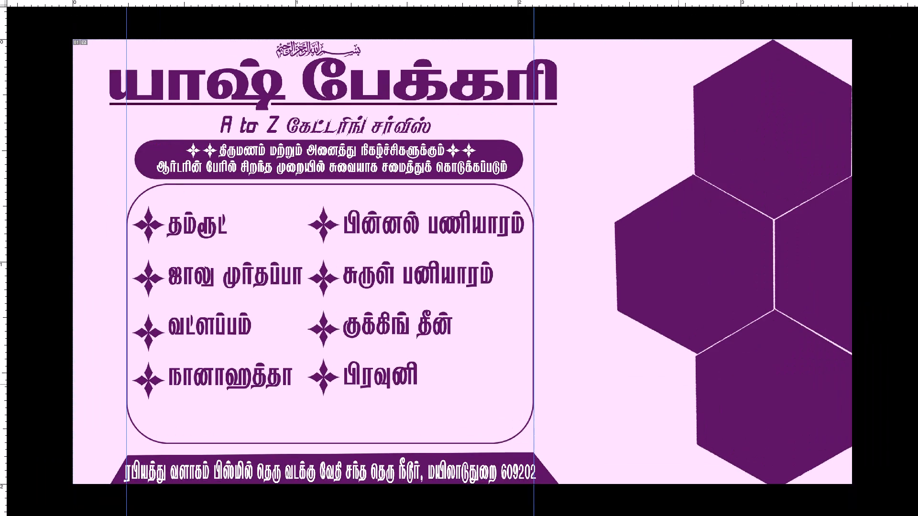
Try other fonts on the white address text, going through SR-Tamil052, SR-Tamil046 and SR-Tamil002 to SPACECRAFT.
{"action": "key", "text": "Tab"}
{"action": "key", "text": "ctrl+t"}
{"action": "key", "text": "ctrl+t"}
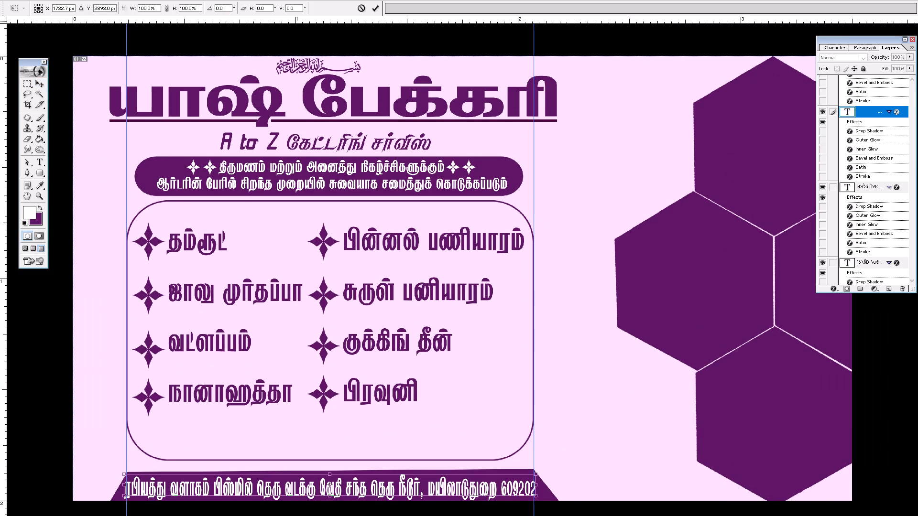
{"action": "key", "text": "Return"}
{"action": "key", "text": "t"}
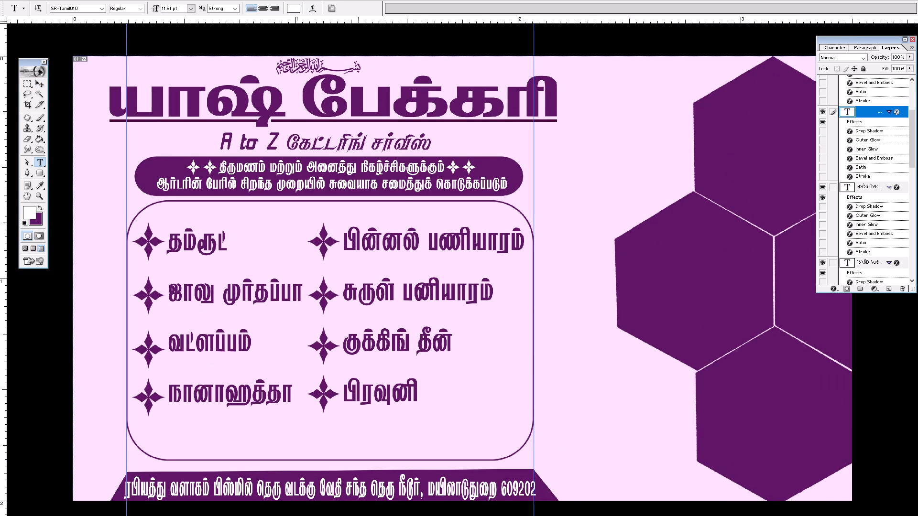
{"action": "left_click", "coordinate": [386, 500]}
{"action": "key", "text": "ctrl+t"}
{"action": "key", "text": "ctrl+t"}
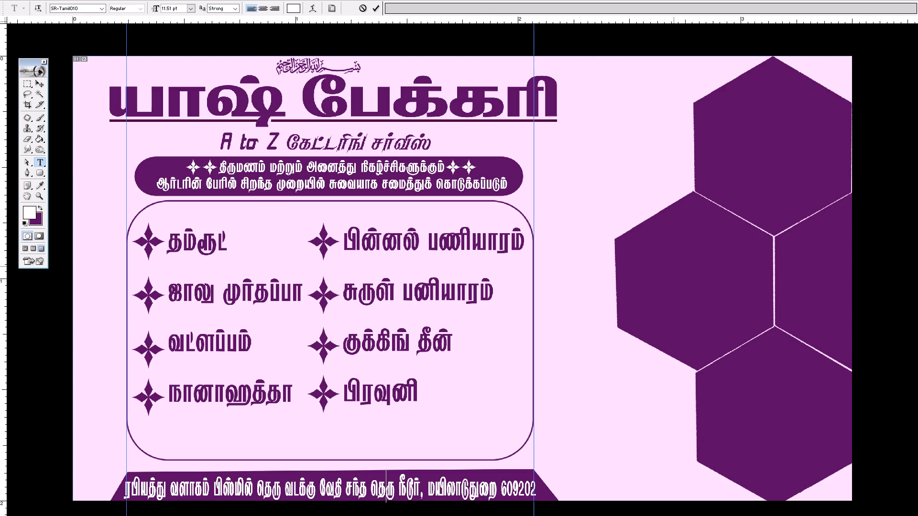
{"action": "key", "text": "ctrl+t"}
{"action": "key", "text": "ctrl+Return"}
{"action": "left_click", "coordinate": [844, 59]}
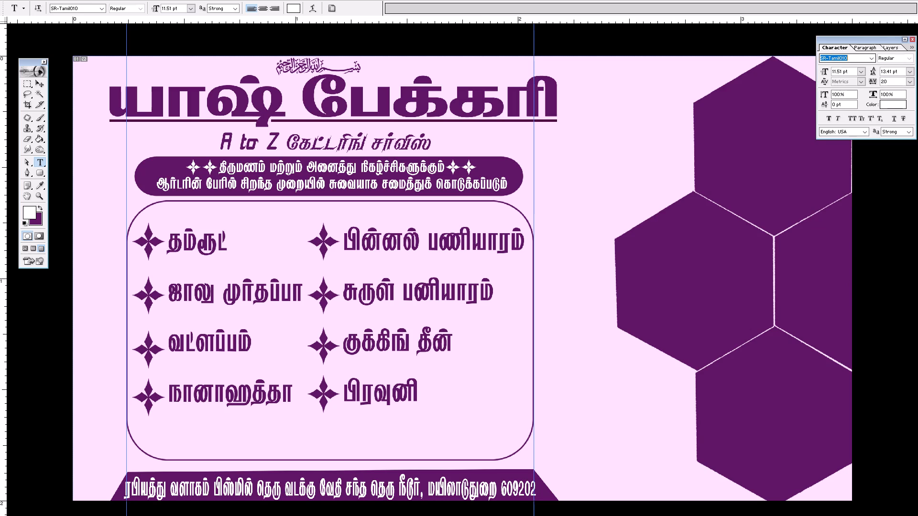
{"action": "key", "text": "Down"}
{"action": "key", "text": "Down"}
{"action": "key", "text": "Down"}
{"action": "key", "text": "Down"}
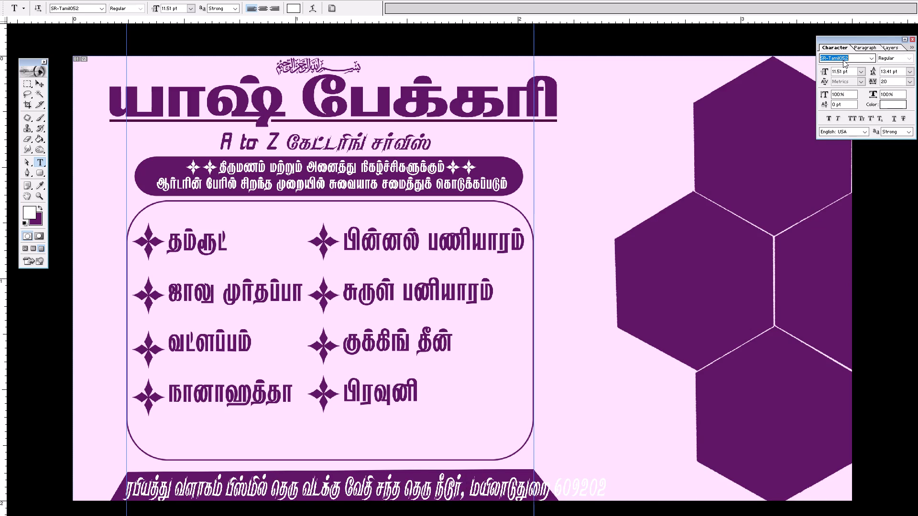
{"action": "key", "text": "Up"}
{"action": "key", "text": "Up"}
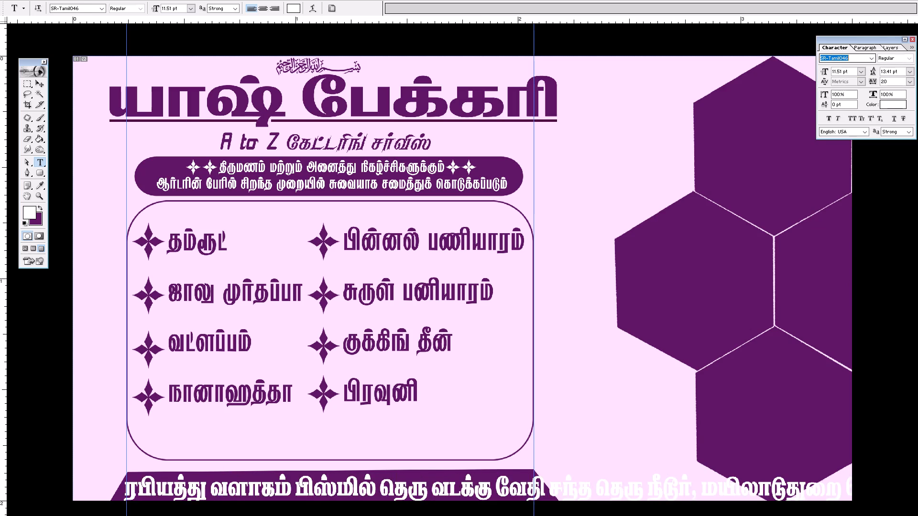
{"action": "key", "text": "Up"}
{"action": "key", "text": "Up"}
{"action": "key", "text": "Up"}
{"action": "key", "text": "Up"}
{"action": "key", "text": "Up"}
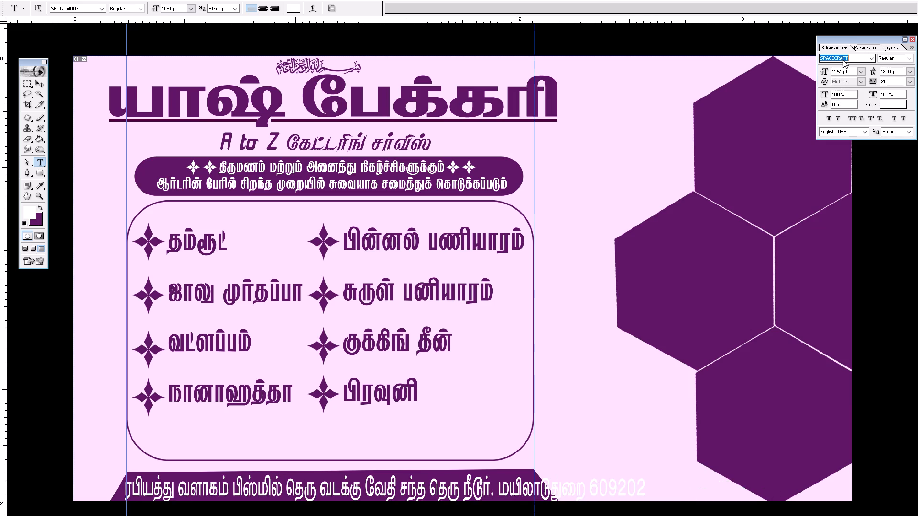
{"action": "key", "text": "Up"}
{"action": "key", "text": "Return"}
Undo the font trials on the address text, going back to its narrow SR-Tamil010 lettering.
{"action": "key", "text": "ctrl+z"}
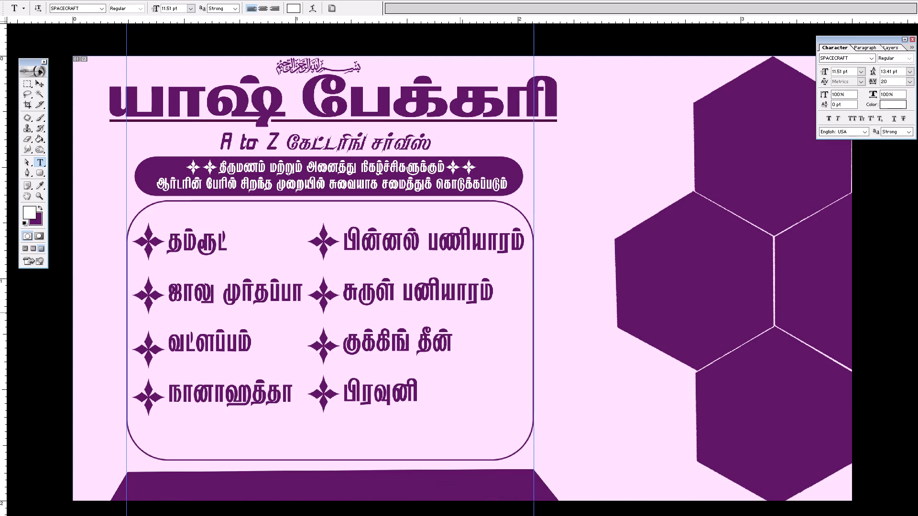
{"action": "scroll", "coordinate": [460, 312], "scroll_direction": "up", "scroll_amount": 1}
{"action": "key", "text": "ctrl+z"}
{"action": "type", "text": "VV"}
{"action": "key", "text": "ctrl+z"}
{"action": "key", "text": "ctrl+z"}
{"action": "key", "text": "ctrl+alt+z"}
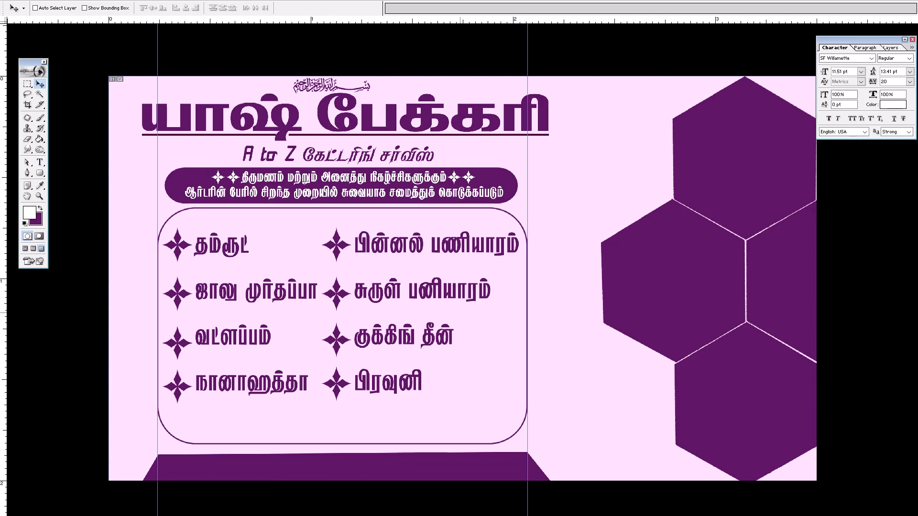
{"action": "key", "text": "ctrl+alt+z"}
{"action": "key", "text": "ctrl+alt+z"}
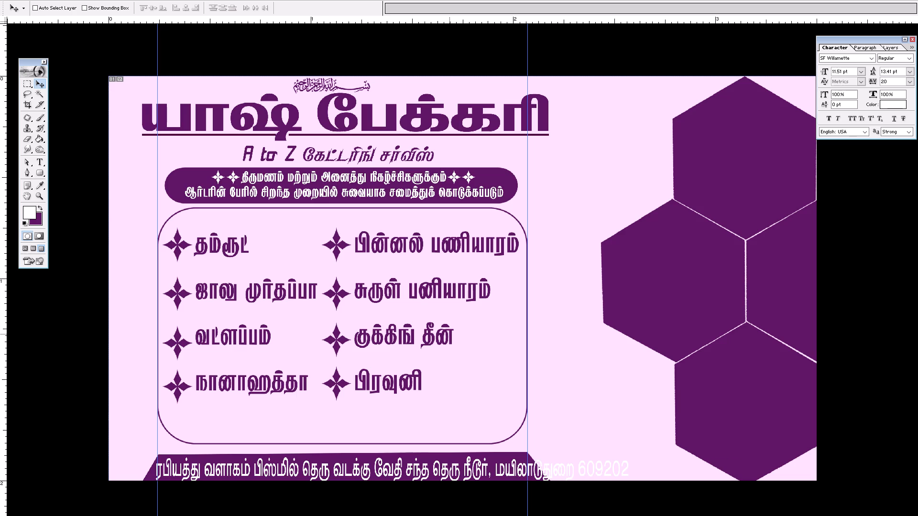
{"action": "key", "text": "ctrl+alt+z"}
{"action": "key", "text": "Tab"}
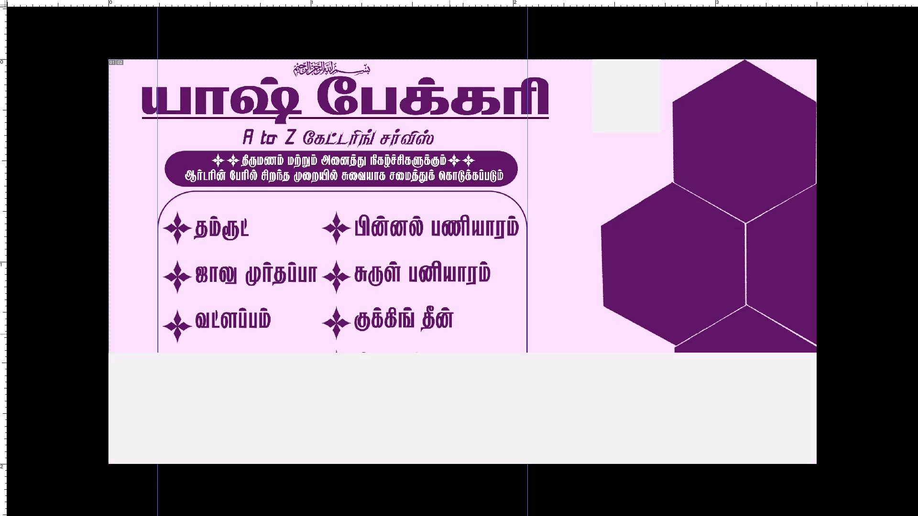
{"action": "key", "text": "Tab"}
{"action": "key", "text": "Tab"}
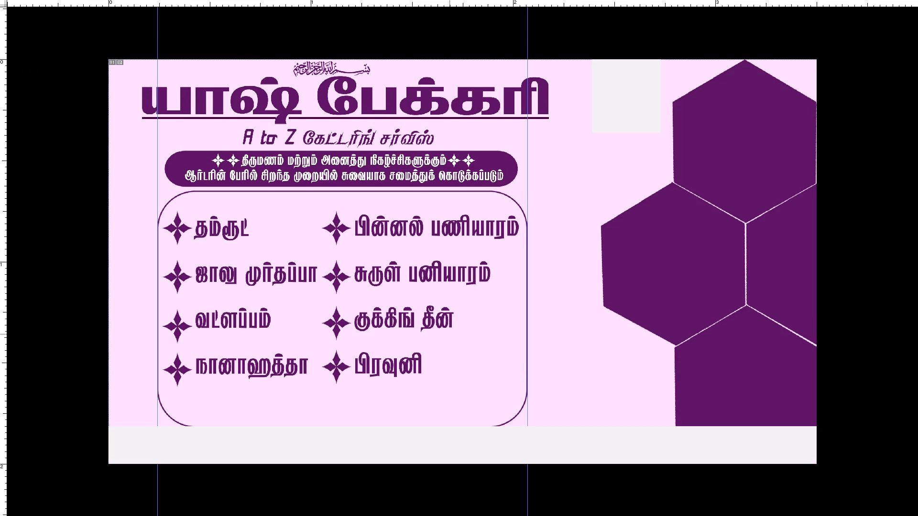
Lower the top edge of the address text slightly so the lettering becomes a little shorter inside the trapezoid.
{"action": "key", "text": "z"}
{"action": "left_click_drag", "start_coordinate": [220, 431], "coordinate": [473, 515]}
{"action": "key", "text": "space"}
{"action": "key", "text": "space"}
{"action": "key", "text": "space"}
{"action": "key", "text": "space"}
{"action": "key", "text": "space"}
{"action": "left_click_drag", "start_coordinate": [447, 484], "coordinate": [490, 390]}
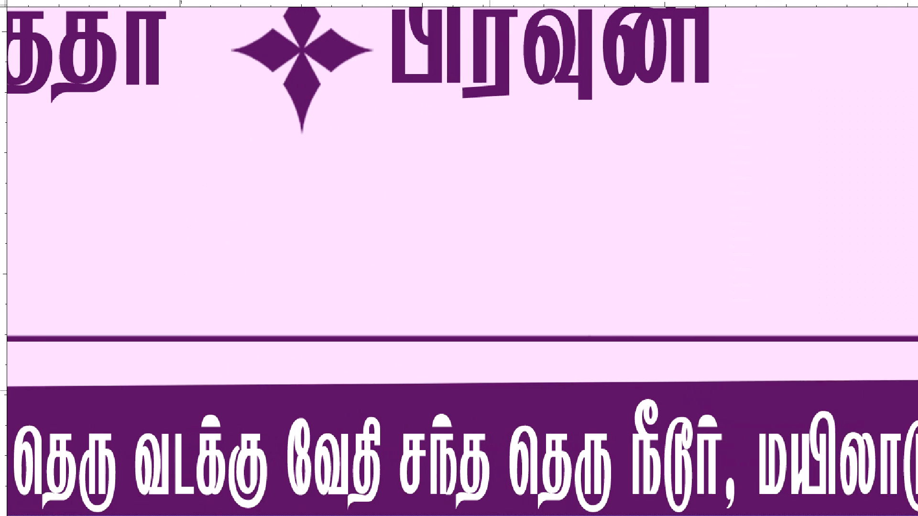
{"action": "left_click_drag", "start_coordinate": [490, 390], "coordinate": [483, 372]}
{"action": "key", "text": "v"}
{"action": "right_click", "coordinate": [442, 424]}
{"action": "left_click", "coordinate": [449, 429]}
{"action": "key", "text": "ctrl+t"}
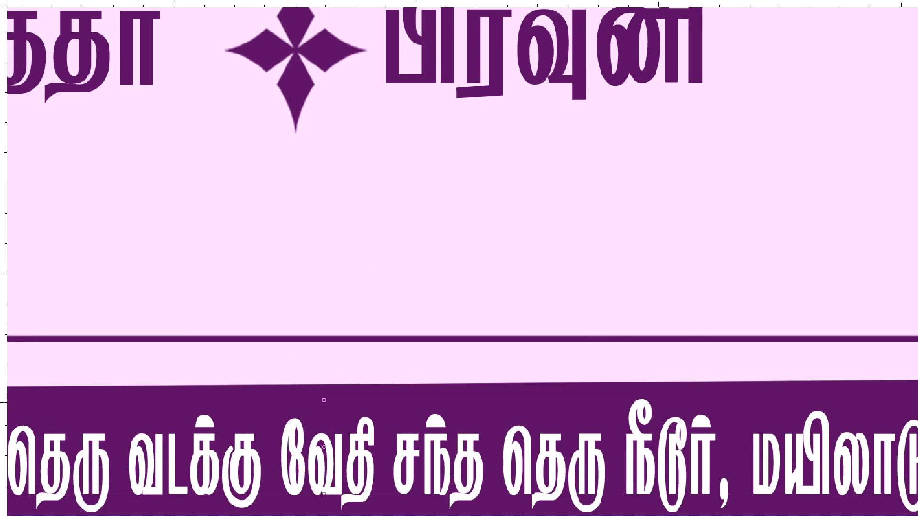
{"action": "left_click_drag", "start_coordinate": [472, 398], "coordinate": [472, 404], "text": "alt+shift"}
{"action": "key", "text": "Return"}
Save the card document.
{"action": "key", "text": "ctrl+minus"}
{"action": "key", "text": "ctrl+minus"}
{"action": "key", "text": "ctrl+minus"}
{"action": "key", "text": "ctrl+minus"}
{"action": "key", "text": "ctrl+minus"}
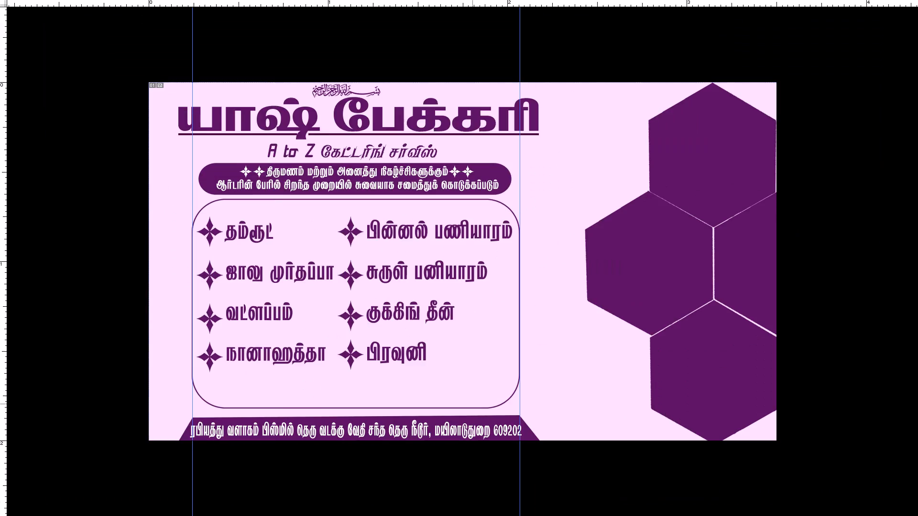
{"action": "key", "text": "ctrl+0"}
{"action": "key", "text": "ctrl+s"}
Examine the whole card's layout, especially the spacing between the item frame and the address strip.
{"action": "scroll", "coordinate": [506, 417], "scroll_direction": "down", "scroll_amount": 2}
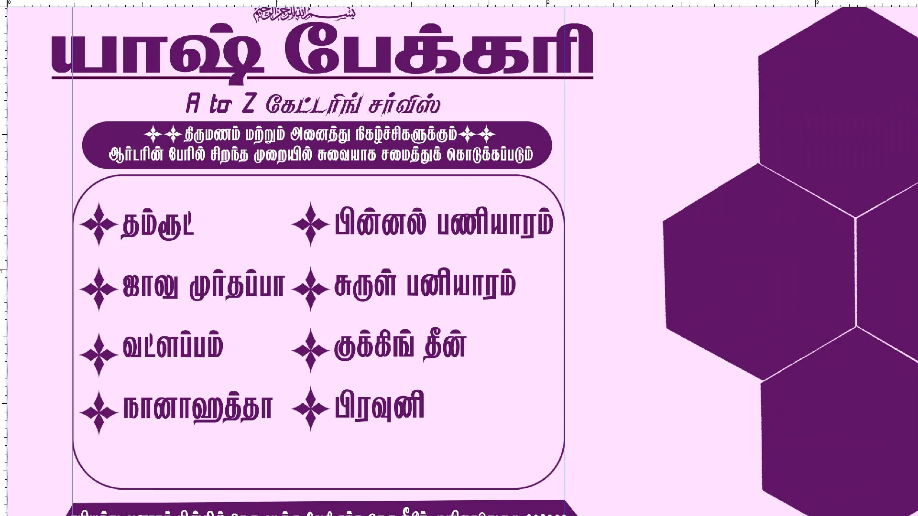
{"action": "scroll", "coordinate": [489, 467], "scroll_direction": "down", "scroll_amount": 1}
{"action": "scroll", "coordinate": [483, 459], "scroll_direction": "up", "scroll_amount": 3}
{"action": "scroll", "coordinate": [483, 459], "scroll_direction": "down", "scroll_amount": 5}
{"action": "key", "text": "ctrl+minus"}
{"action": "key", "text": "ctrl+minus"}
{"action": "scroll", "coordinate": [483, 459], "scroll_direction": "up", "scroll_amount": 3}
{"action": "scroll", "coordinate": [483, 459], "scroll_direction": "down", "scroll_amount": 2}
{"action": "scroll", "coordinate": [483, 459], "scroll_direction": "up", "scroll_amount": 3}
{"action": "scroll", "coordinate": [483, 459], "scroll_direction": "down", "scroll_amount": 3}
{"action": "scroll", "coordinate": [483, 459], "scroll_direction": "up", "scroll_amount": 1}
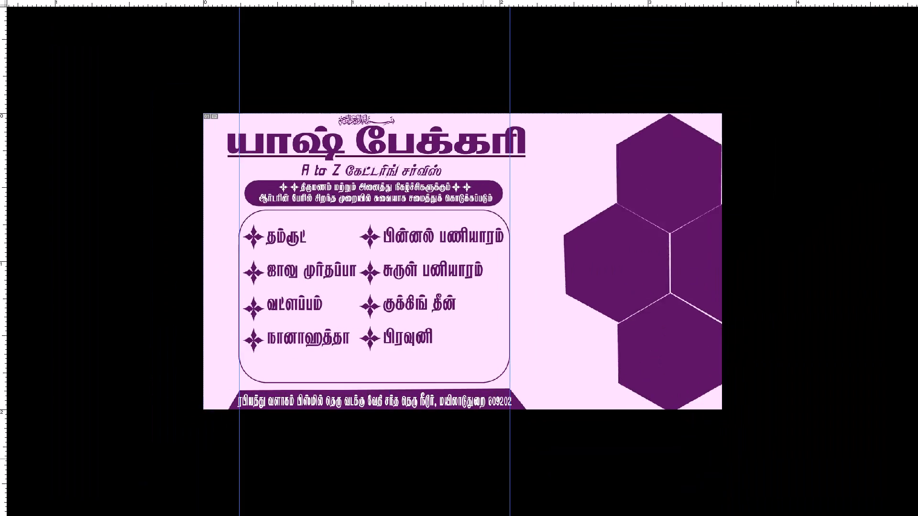
{"action": "scroll", "coordinate": [483, 459], "scroll_direction": "up", "scroll_amount": 1}
{"action": "scroll", "coordinate": [483, 459], "scroll_direction": "down", "scroll_amount": 2}
{"action": "scroll", "coordinate": [483, 459], "scroll_direction": "up", "scroll_amount": 1}
{"action": "scroll", "coordinate": [483, 459], "scroll_direction": "down", "scroll_amount": 2}
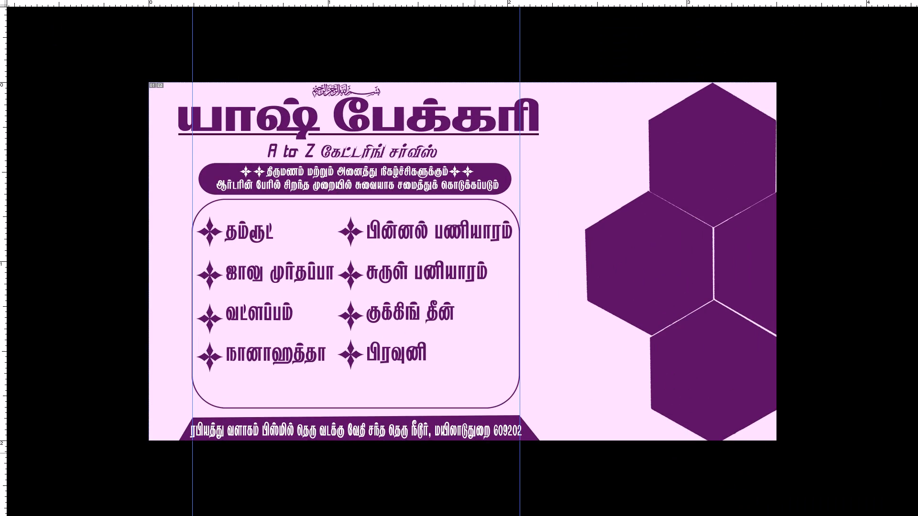
Shorten the rounded item frame by raising its bottom edge to just below the last row of items.
{"action": "key", "text": "ctrl+plus"}
{"action": "key", "text": "ctrl+plus"}
{"action": "key", "text": "ctrl+space"}
{"action": "key", "text": "ctrl+space"}
{"action": "key", "text": "ctrl+space"}
{"action": "key", "text": "ctrl+space"}
{"action": "key", "text": "ctrl+space"}
{"action": "key", "text": "ctrl+space"}
{"action": "key", "text": "ctrl+space"}
{"action": "key", "text": "ctrl+space"}
{"action": "key", "text": "ctrl+space"}
{"action": "key", "text": "ctrl+space"}
{"action": "key", "text": "ctrl+space"}
{"action": "key", "text": "ctrl+space"}
{"action": "key", "text": "ctrl+space"}
{"action": "key", "text": "ctrl+space"}
{"action": "key", "text": "ctrl+space"}
{"action": "key", "text": "ctrl+space"}
{"action": "key", "text": "ctrl+space"}
{"action": "key", "text": "ctrl+space"}
{"action": "left_click_drag", "start_coordinate": [475, 452], "coordinate": [546, 340]}
{"action": "left_click_drag", "start_coordinate": [412, 368], "coordinate": [590, 330]}
{"action": "key", "text": "ctrl+minus"}
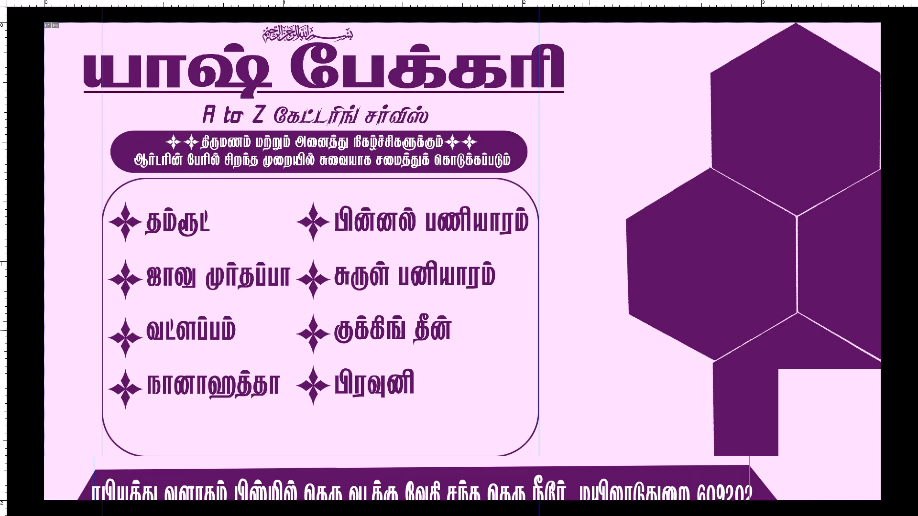
{"action": "scroll", "coordinate": [521, 339], "scroll_direction": "up", "scroll_amount": 1}
{"action": "key", "text": "ctrl+plus"}
{"action": "key", "text": "ctrl+plus"}
{"action": "key", "text": "space"}
{"action": "key", "text": "space"}
{"action": "key", "text": "space"}
{"action": "key", "text": "space"}
{"action": "key", "text": "space"}
{"action": "left_click_drag", "start_coordinate": [464, 366], "coordinate": [700, 88]}
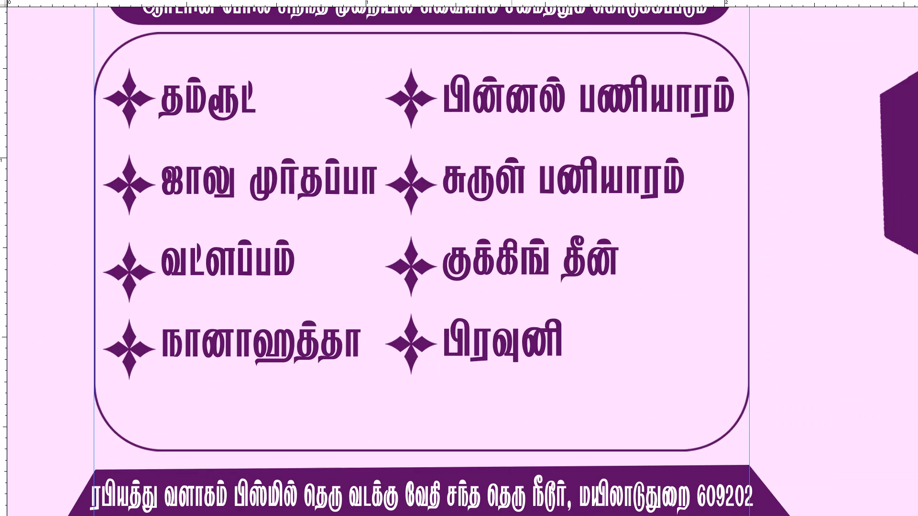
{"action": "right_click", "coordinate": [442, 449]}
{"action": "left_click", "coordinate": [450, 452]}
{"action": "left_click_drag", "start_coordinate": [453, 453], "coordinate": [461, 456]}
{"action": "key", "text": "ctrl+z"}
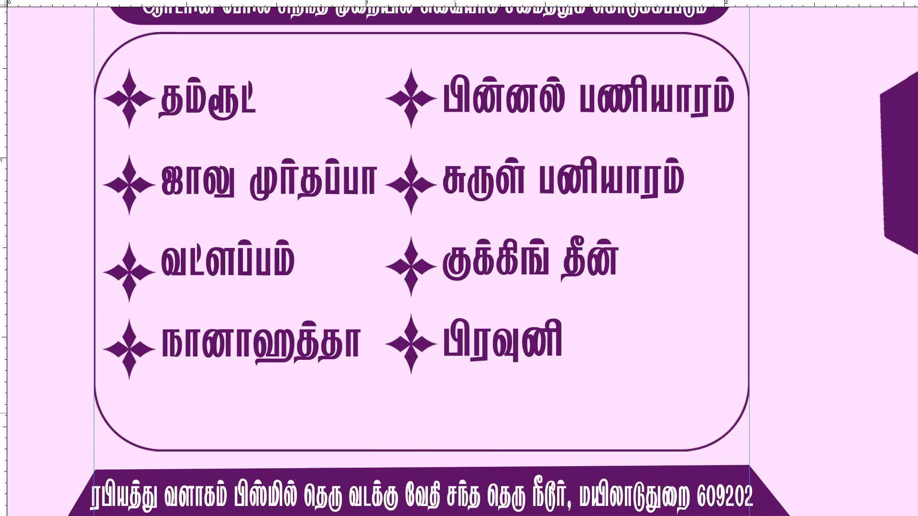
{"action": "key", "text": "ctrl+t"}
{"action": "left_click_drag", "start_coordinate": [474, 452], "coordinate": [474, 397], "text": "shift"}
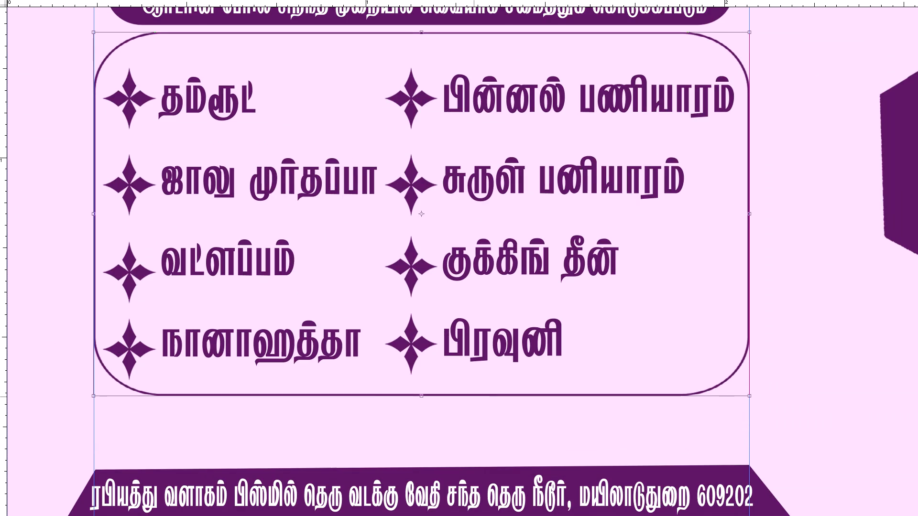
{"action": "left_click_drag", "start_coordinate": [474, 397], "coordinate": [470, 403], "text": "shift"}
{"action": "key", "text": "Return"}
Move the trapezoid strip and its address text together upward, off the card's bottom edge, to just below the item frame.
{"action": "key", "text": "ctrl+minus"}
{"action": "key", "text": "ctrl+minus"}
{"action": "key", "text": "ctrl+minus"}
{"action": "scroll", "coordinate": [470, 403], "scroll_direction": "up", "scroll_amount": 3}
{"action": "scroll", "coordinate": [470, 403], "scroll_direction": "down", "scroll_amount": 2}
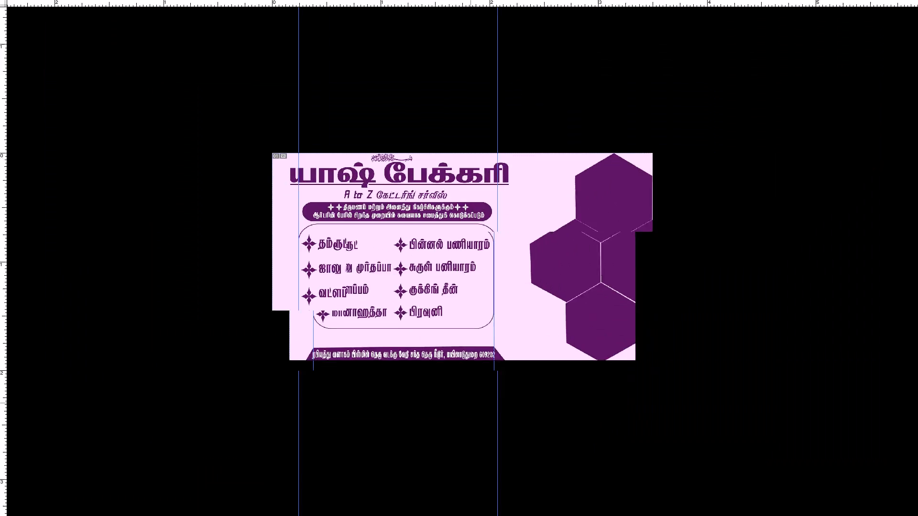
{"action": "scroll", "coordinate": [470, 403], "scroll_direction": "down", "scroll_amount": 1}
{"action": "key", "text": "z"}
{"action": "left_click_drag", "start_coordinate": [162, 228], "coordinate": [534, 467]}
{"action": "key", "text": "space"}
{"action": "key", "text": "space"}
{"action": "key", "text": "space"}
{"action": "key", "text": "space"}
{"action": "left_click_drag", "start_coordinate": [569, 449], "coordinate": [561, 220]}
{"action": "key", "text": "v"}
{"action": "right_click", "coordinate": [476, 465]}
{"action": "left_click", "coordinate": [488, 475]}
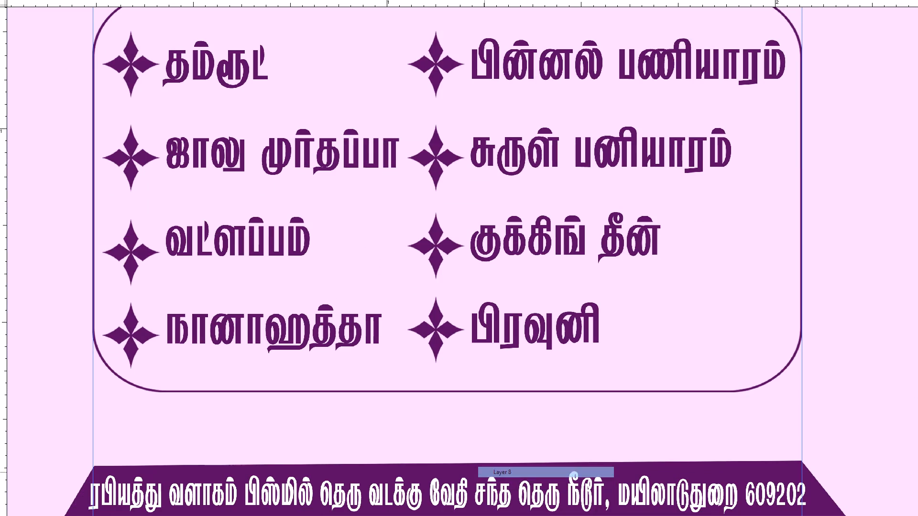
{"action": "left_click_drag", "start_coordinate": [484, 471], "coordinate": [497, 474]}
{"action": "key", "text": "ctrl+z"}
{"action": "right_click", "coordinate": [468, 484], "text": "shift"}
{"action": "right_click", "coordinate": [462, 482], "text": "shift"}
{"action": "left_click", "coordinate": [469, 489], "text": "shift"}
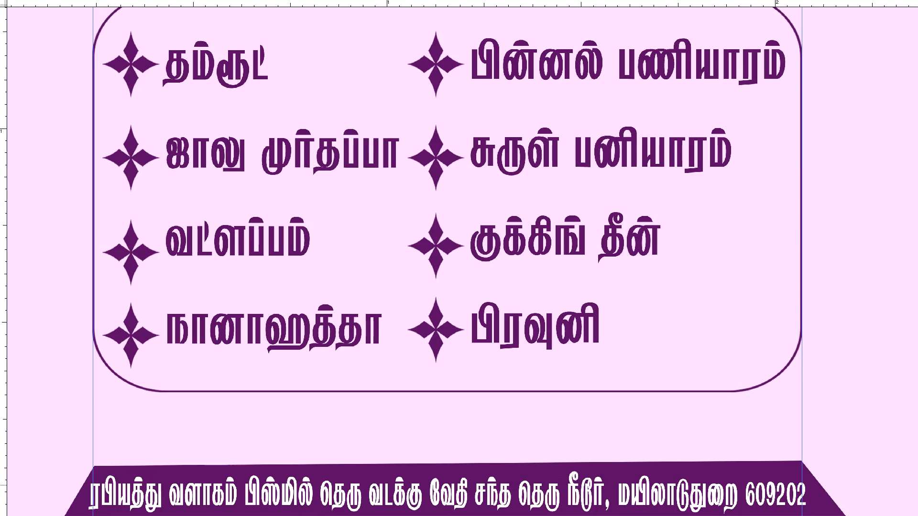
{"action": "right_click", "coordinate": [462, 484], "text": "shift"}
{"action": "left_click", "coordinate": [478, 455], "text": "shift"}
{"action": "left_click_drag", "start_coordinate": [482, 475], "coordinate": [482, 440], "text": "shift"}
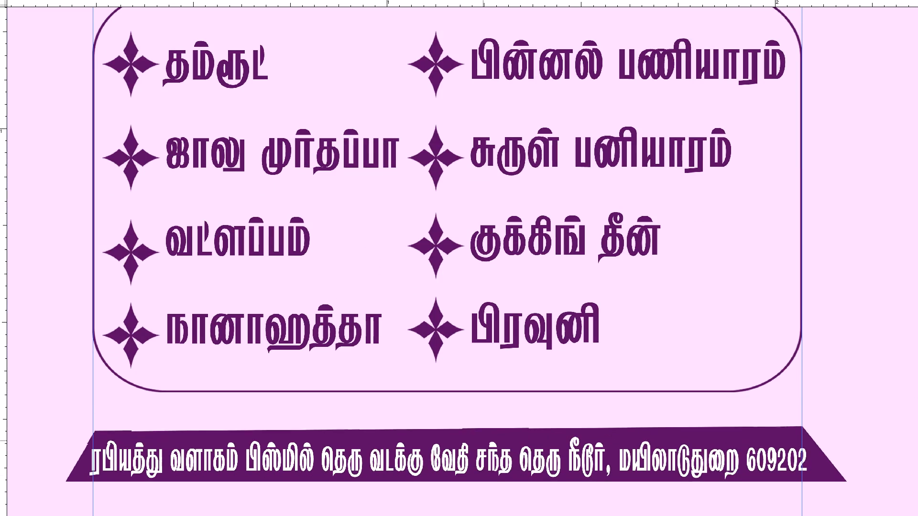
{"action": "left_click_drag", "start_coordinate": [482, 440], "coordinate": [481, 429], "text": "shift"}
Check the raised address strip's spacing against the item frame and the card's bottom edge.
{"action": "key", "text": "ctrl+minus"}
{"action": "key", "text": "ctrl+minus"}
{"action": "key", "text": "ctrl+minus"}
{"action": "scroll", "coordinate": [481, 429], "scroll_direction": "up", "scroll_amount": 1}
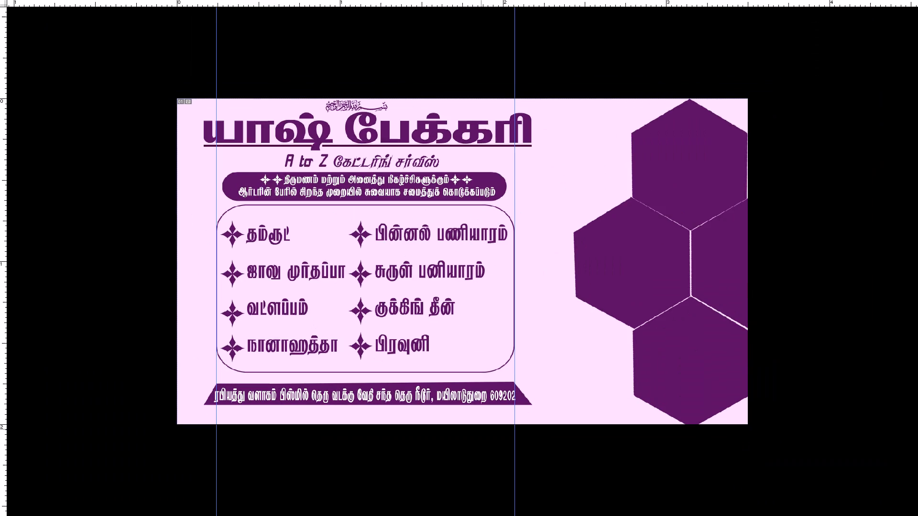
{"action": "scroll", "coordinate": [481, 429], "scroll_direction": "down", "scroll_amount": 1}
{"action": "scroll", "coordinate": [481, 429], "scroll_direction": "up", "scroll_amount": 1}
{"action": "scroll", "coordinate": [481, 429], "scroll_direction": "down", "scroll_amount": 1}
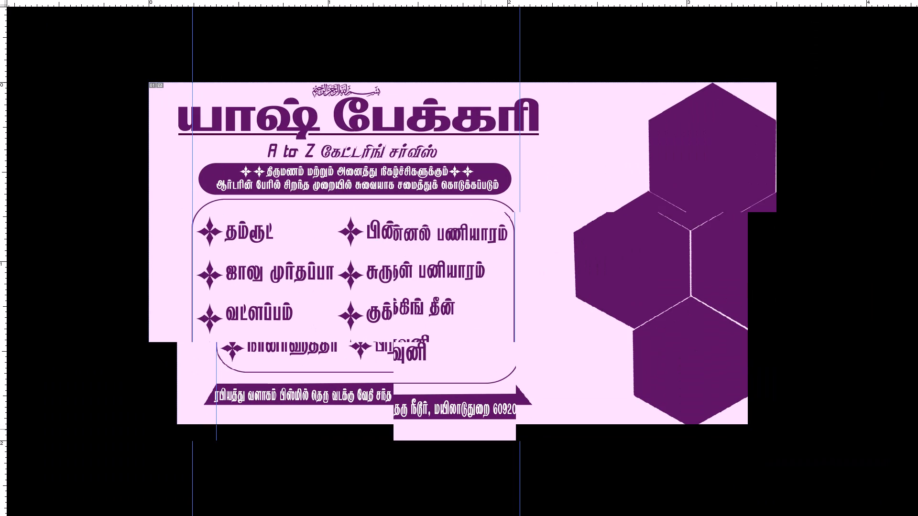
{"action": "scroll", "coordinate": [481, 429], "scroll_direction": "down", "scroll_amount": 1}
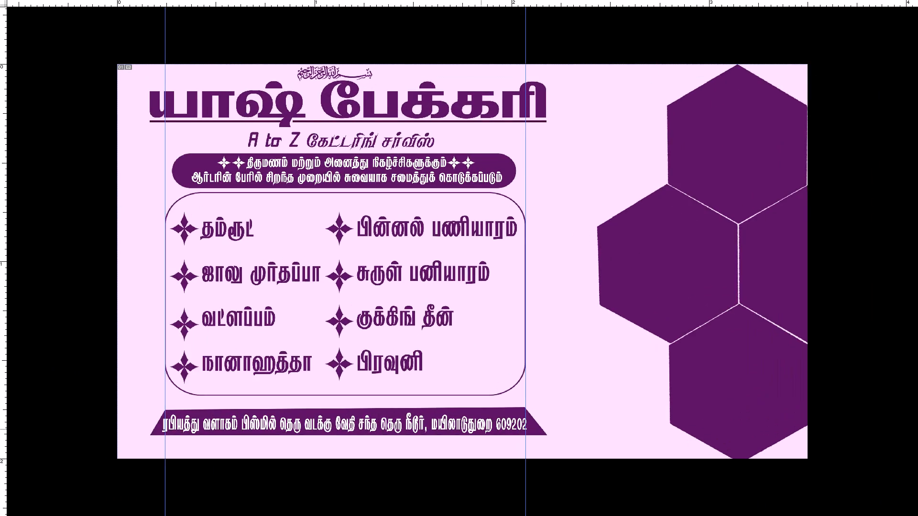
Examine up close the gap between the item frame's lower corner and the slanted end of the address strip.
{"action": "scroll", "coordinate": [481, 429], "scroll_direction": "up", "scroll_amount": 2}
{"action": "scroll", "coordinate": [481, 429], "scroll_direction": "down", "scroll_amount": 1}
{"action": "key", "text": "ctrl+plus"}
{"action": "key", "text": "ctrl+plus"}
{"action": "key", "text": "space"}
{"action": "key", "text": "space"}
{"action": "key", "text": "space"}
{"action": "key", "text": "space"}
{"action": "key", "text": "space"}
{"action": "key", "text": "space"}
{"action": "key", "text": "space"}
{"action": "key", "text": "space"}
{"action": "key", "text": "space"}
{"action": "key", "text": "space"}
{"action": "key", "text": "space"}
{"action": "key", "text": "space"}
{"action": "key", "text": "space"}
{"action": "key", "text": "space"}
{"action": "key", "text": "space"}
{"action": "key", "text": "space"}
{"action": "key", "text": "space"}
{"action": "key", "text": "space"}
{"action": "key", "text": "space"}
{"action": "key", "text": "space"}
{"action": "left_click_drag", "start_coordinate": [485, 428], "coordinate": [494, 342]}
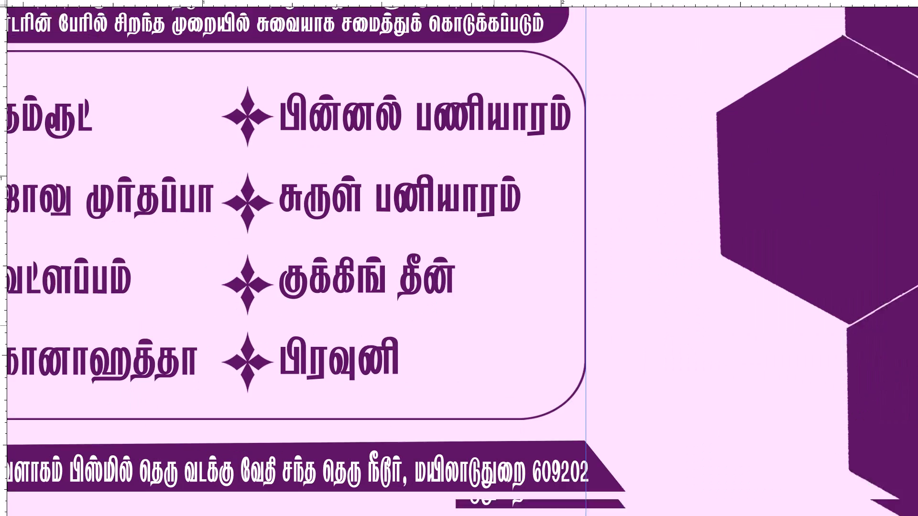
{"action": "left_click_drag", "start_coordinate": [494, 342], "coordinate": [490, 273]}
{"action": "left_click_drag", "start_coordinate": [479, 368], "coordinate": [431, 222]}
{"action": "left_click_drag", "start_coordinate": [398, 251], "coordinate": [298, 216]}
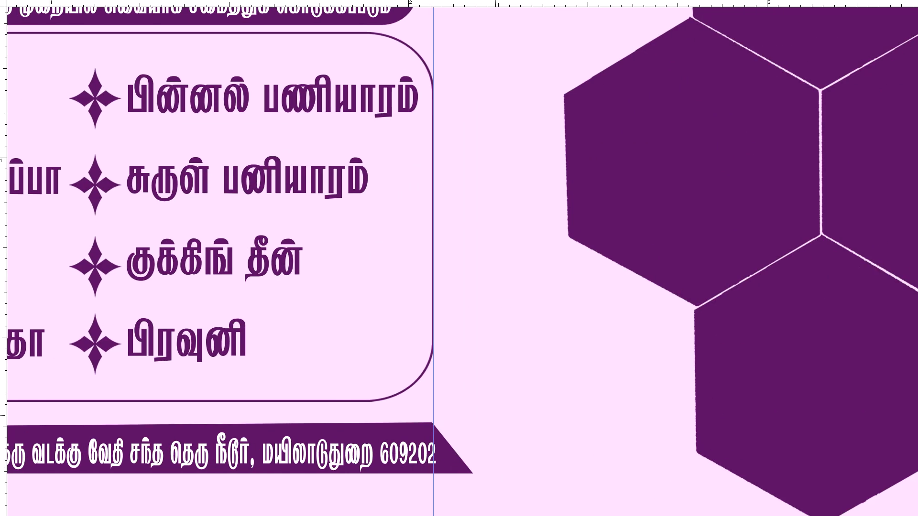
{"action": "key", "text": "ctrl+plus"}
{"action": "key", "text": "ctrl+plus"}
{"action": "key", "text": "space"}
{"action": "key", "text": "space"}
{"action": "key", "text": "space"}
{"action": "key", "text": "space"}
{"action": "key", "text": "space"}
{"action": "key", "text": "space"}
{"action": "key", "text": "space"}
{"action": "key", "text": "space"}
{"action": "key", "text": "space"}
{"action": "key", "text": "space"}
{"action": "key", "text": "space"}
{"action": "key", "text": "space"}
{"action": "key", "text": "space"}
{"action": "key", "text": "space"}
{"action": "key", "text": "space"}
{"action": "key", "text": "space"}
{"action": "key", "text": "space"}
{"action": "key", "text": "space"}
{"action": "left_click_drag", "start_coordinate": [495, 415], "coordinate": [503, 290]}
{"action": "left_click_drag", "start_coordinate": [461, 451], "coordinate": [486, 211]}
{"action": "left_click_drag", "start_coordinate": [484, 264], "coordinate": [480, 262]}
Undo the raising of the address strip, putting the strip and its text back on the card's bottom edge.
{"action": "right_click", "coordinate": [357, 349]}
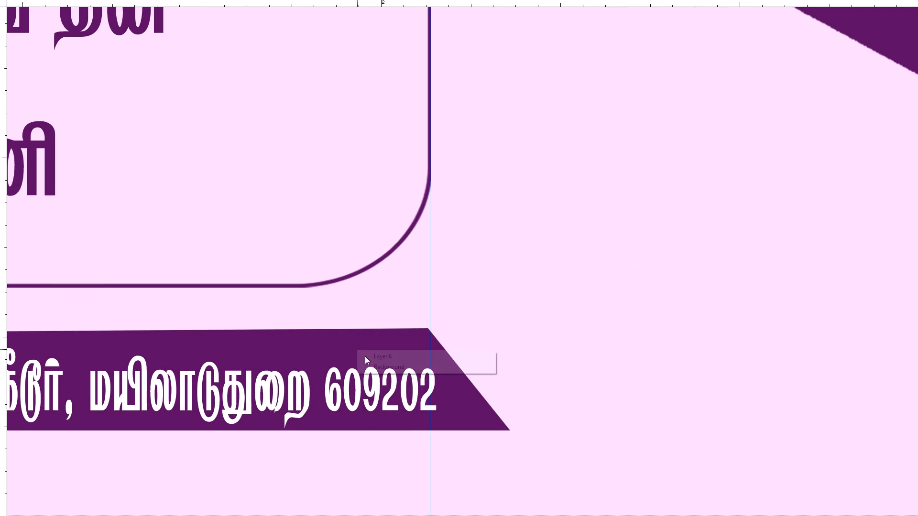
{"action": "left_click", "coordinate": [365, 356]}
{"action": "left_click_drag", "start_coordinate": [365, 356], "coordinate": [372, 357]}
{"action": "key", "text": "ctrl+z"}
{"action": "key", "text": "ctrl+minus"}
{"action": "key", "text": "ctrl+minus"}
{"action": "key", "text": "ctrl+minus"}
{"action": "key", "text": "ctrl+minus"}
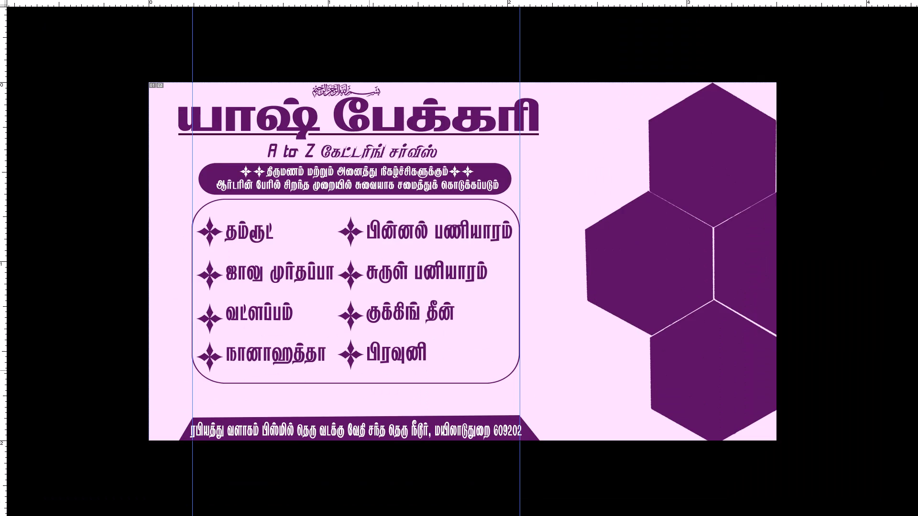
Select the last-row star and the பிரவுனி text in the second item column, undoing each trial move.
{"action": "key", "text": "z"}
{"action": "double_click", "coordinate": [372, 411]}
{"action": "key", "text": "v"}
{"action": "key", "text": "space"}
{"action": "left_click_drag", "start_coordinate": [335, 382], "coordinate": [369, 354]}
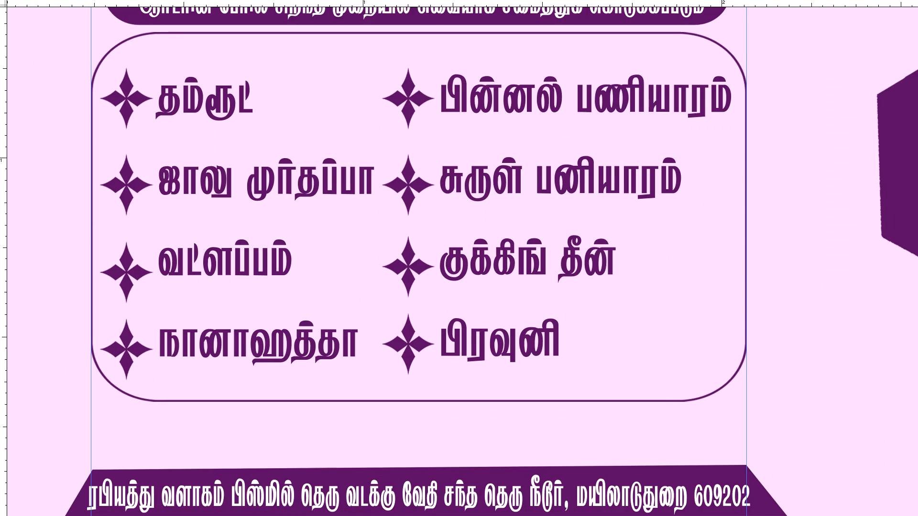
{"action": "right_click", "coordinate": [410, 357]}
{"action": "left_click", "coordinate": [418, 364]}
{"action": "left_click_drag", "start_coordinate": [416, 360], "coordinate": [429, 364]}
{"action": "key", "text": "ctrl+z"}
{"action": "right_click", "coordinate": [443, 350], "text": "shift"}
{"action": "left_click", "coordinate": [448, 353], "text": "shift"}
{"action": "left_click_drag", "start_coordinate": [451, 355], "coordinate": [462, 362]}
{"action": "key", "text": "ctrl+z"}
Select the first-column item texts with the second column's texts and stars, and undo the trial move of the group.
{"action": "right_click", "coordinate": [315, 350], "text": "shift"}
{"action": "left_click", "coordinate": [322, 355], "text": "shift"}
{"action": "right_click", "coordinate": [311, 349], "text": "shift"}
{"action": "left_click", "coordinate": [319, 352], "text": "shift"}
{"action": "left_click_drag", "start_coordinate": [317, 352], "coordinate": [326, 355]}
{"action": "key", "text": "ctrl+z"}
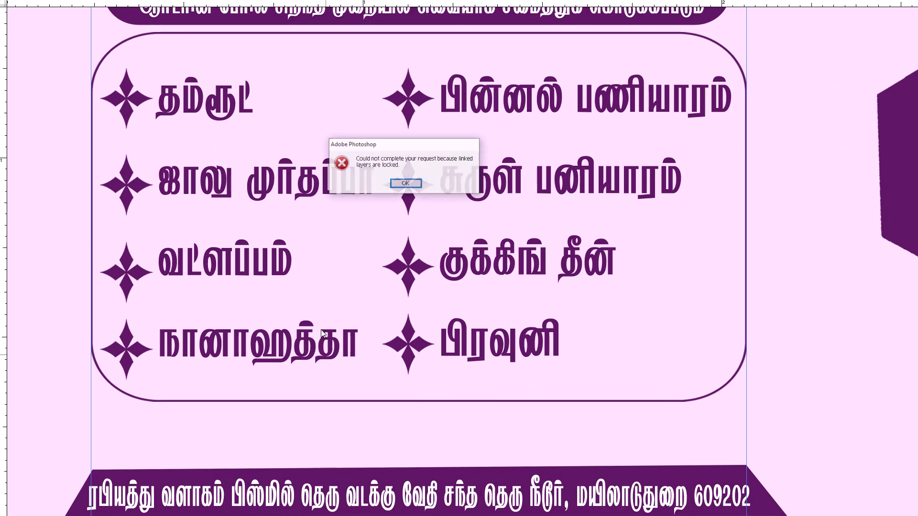
{"action": "key", "text": "Return"}
{"action": "right_click", "coordinate": [314, 295], "text": "shift"}
{"action": "left_click", "coordinate": [327, 301], "text": "shift"}
{"action": "left_click_drag", "start_coordinate": [311, 344], "coordinate": [332, 353]}
{"action": "key", "text": "z"}
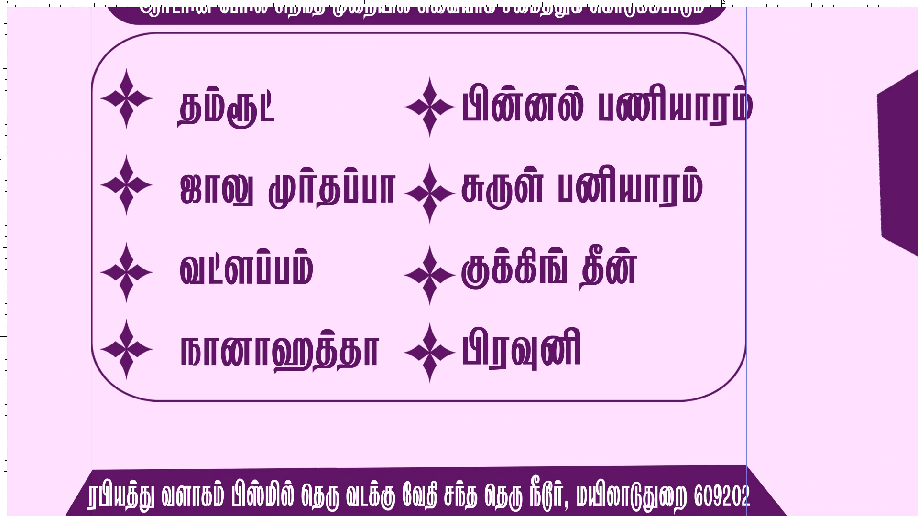
{"action": "key", "text": "ctrl+z"}
{"action": "key", "text": "v"}
Add the four stars of the first item column to the selected group, undoing each trial move.
{"action": "right_click", "coordinate": [125, 174], "text": "shift"}
{"action": "left_click", "coordinate": [132, 176], "text": "shift"}
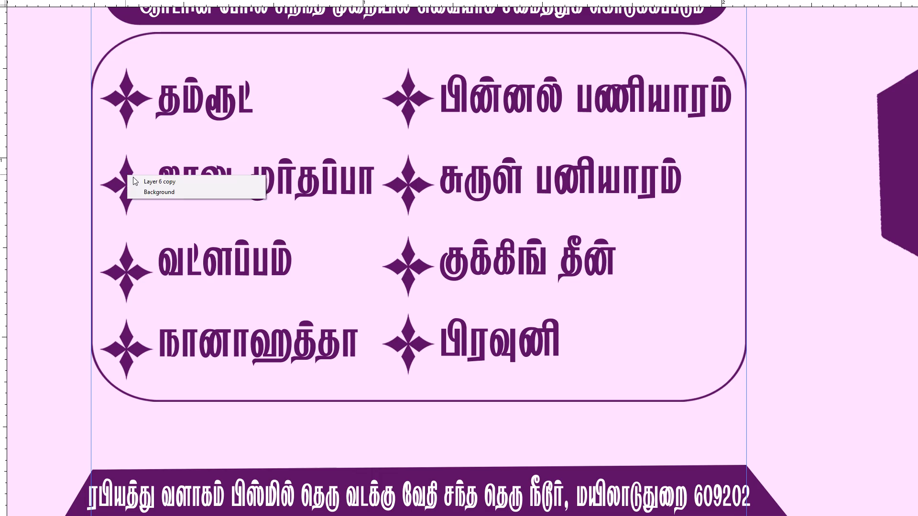
{"action": "right_click", "coordinate": [125, 117], "text": "shift"}
{"action": "left_click", "coordinate": [132, 123], "text": "shift"}
{"action": "left_click_drag", "start_coordinate": [135, 123], "coordinate": [143, 129]}
{"action": "key", "text": "ctrl+z"}
{"action": "right_click", "coordinate": [126, 258], "text": "shift"}
{"action": "left_click", "coordinate": [134, 262], "text": "shift"}
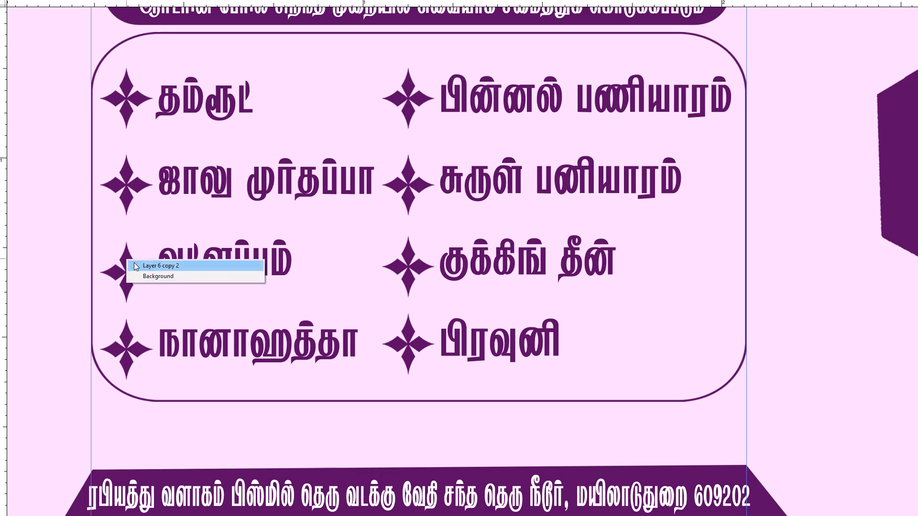
{"action": "left_click_drag", "start_coordinate": [132, 257], "coordinate": [144, 262], "text": "shift"}
{"action": "key", "text": "ctrl+z"}
{"action": "right_click", "coordinate": [127, 334], "text": "shift"}
{"action": "left_click", "coordinate": [133, 336], "text": "shift"}
{"action": "left_click_drag", "start_coordinate": [136, 338], "coordinate": [143, 343]}
{"action": "key", "text": "ctrl+z"}
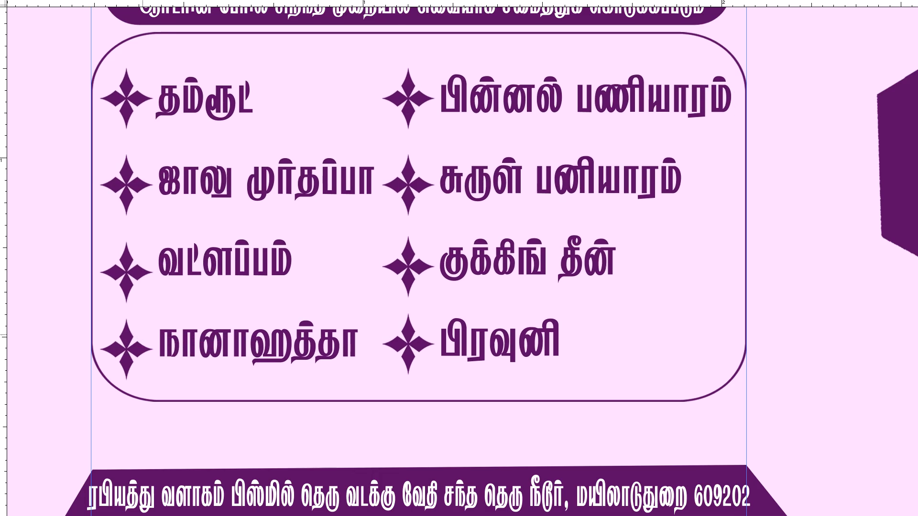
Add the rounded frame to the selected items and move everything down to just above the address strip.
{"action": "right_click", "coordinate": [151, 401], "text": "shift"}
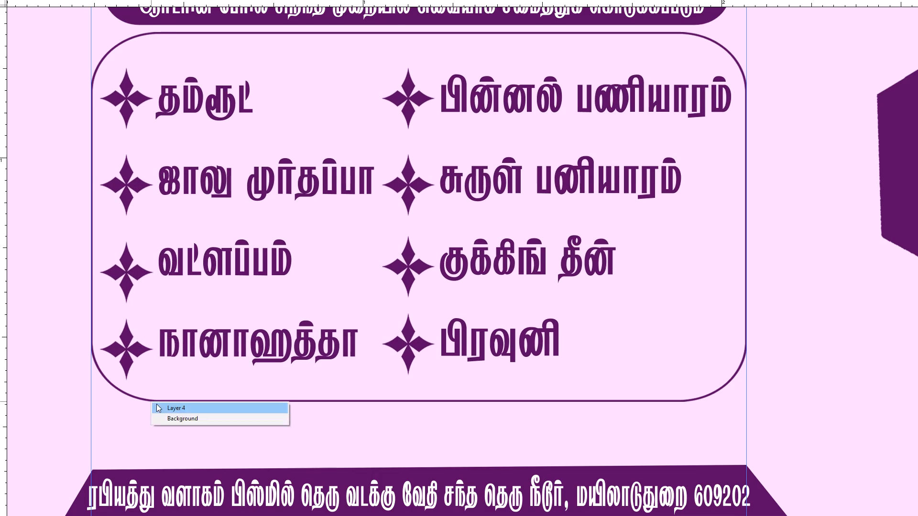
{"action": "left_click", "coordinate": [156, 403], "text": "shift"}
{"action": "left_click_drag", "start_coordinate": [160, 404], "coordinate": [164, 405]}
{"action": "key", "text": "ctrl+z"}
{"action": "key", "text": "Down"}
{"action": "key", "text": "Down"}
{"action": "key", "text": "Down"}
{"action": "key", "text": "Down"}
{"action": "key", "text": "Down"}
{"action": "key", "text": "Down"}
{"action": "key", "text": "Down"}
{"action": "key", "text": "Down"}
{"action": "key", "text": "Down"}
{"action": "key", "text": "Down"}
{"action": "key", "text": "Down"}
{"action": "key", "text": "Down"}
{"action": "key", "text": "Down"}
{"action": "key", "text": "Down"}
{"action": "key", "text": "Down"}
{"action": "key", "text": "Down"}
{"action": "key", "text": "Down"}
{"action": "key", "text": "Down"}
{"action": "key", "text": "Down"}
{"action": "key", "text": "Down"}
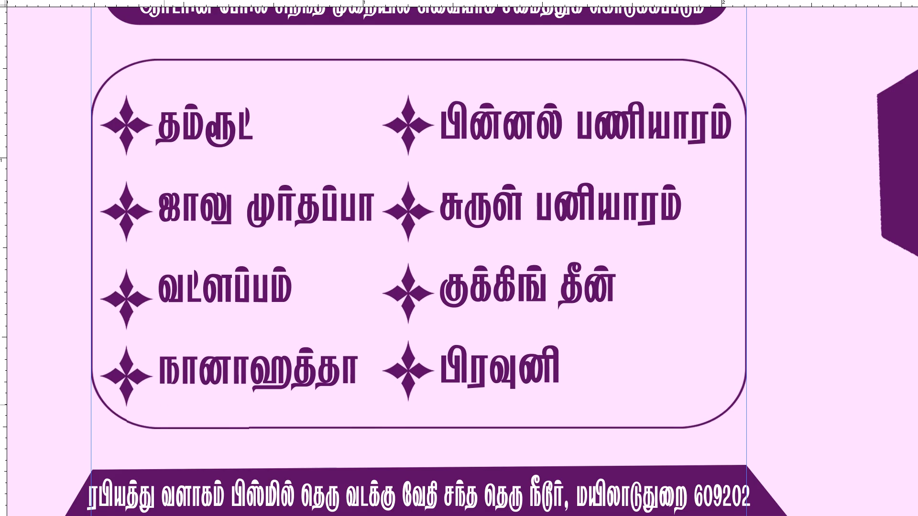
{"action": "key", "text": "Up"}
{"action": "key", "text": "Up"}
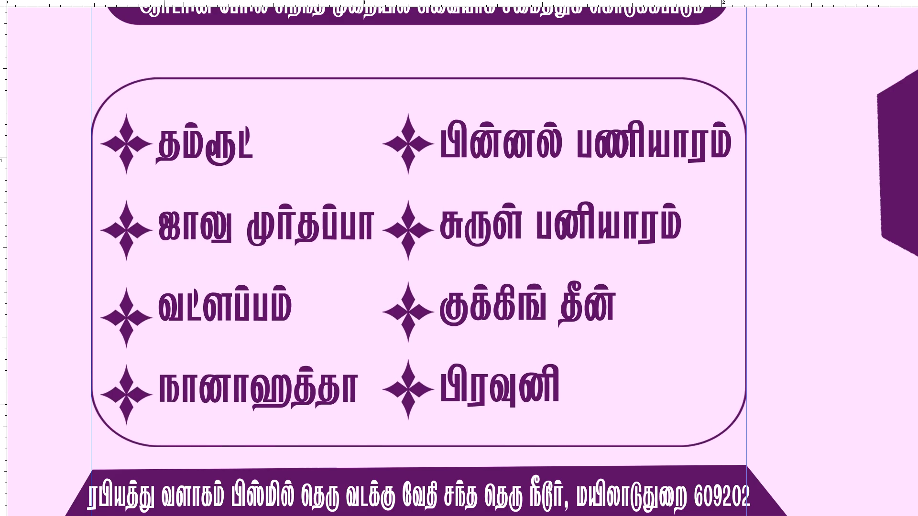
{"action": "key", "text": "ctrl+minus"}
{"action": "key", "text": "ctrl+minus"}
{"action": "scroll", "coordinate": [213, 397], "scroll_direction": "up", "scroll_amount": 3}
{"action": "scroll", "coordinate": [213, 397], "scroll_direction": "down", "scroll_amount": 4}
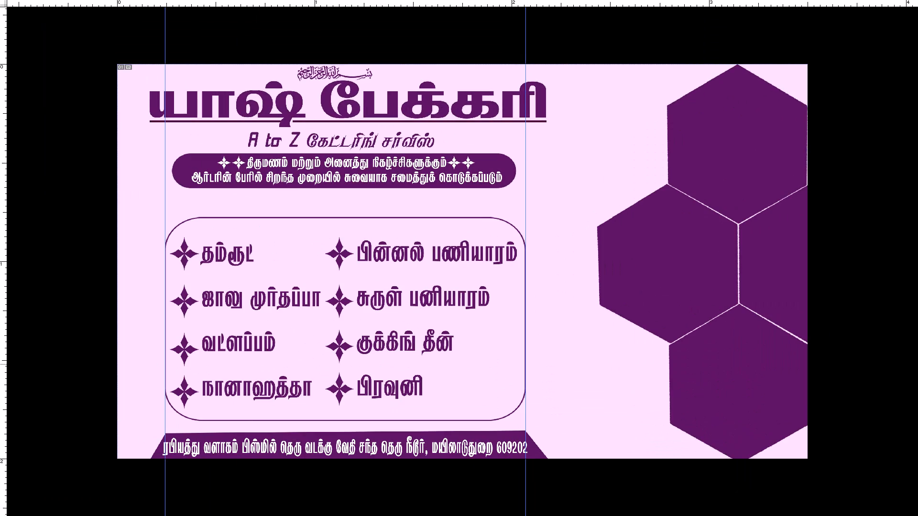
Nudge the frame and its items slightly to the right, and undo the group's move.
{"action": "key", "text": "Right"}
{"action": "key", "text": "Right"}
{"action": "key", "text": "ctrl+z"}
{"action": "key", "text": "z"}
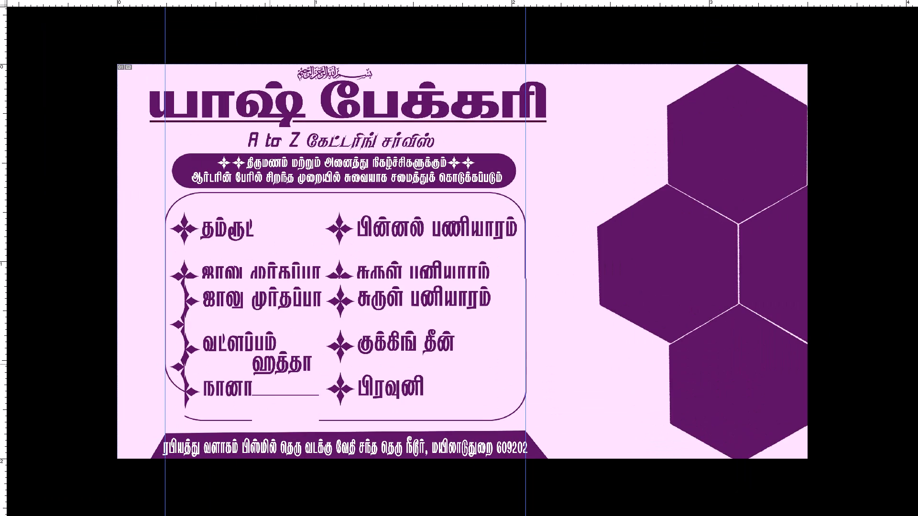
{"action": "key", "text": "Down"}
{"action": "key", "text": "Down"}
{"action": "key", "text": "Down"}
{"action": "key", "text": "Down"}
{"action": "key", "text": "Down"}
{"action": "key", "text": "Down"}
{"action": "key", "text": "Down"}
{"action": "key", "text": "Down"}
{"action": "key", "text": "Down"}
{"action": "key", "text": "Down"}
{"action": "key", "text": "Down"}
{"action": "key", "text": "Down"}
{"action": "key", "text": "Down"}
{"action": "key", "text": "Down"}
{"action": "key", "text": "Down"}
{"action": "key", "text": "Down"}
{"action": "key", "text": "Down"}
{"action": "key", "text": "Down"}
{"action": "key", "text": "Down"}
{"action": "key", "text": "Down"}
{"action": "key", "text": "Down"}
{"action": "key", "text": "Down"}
Nudge the rounded frame with its items and stars down to just above the bottom address strip.
{"action": "left_click_drag", "start_coordinate": [328, 322], "coordinate": [372, 355]}
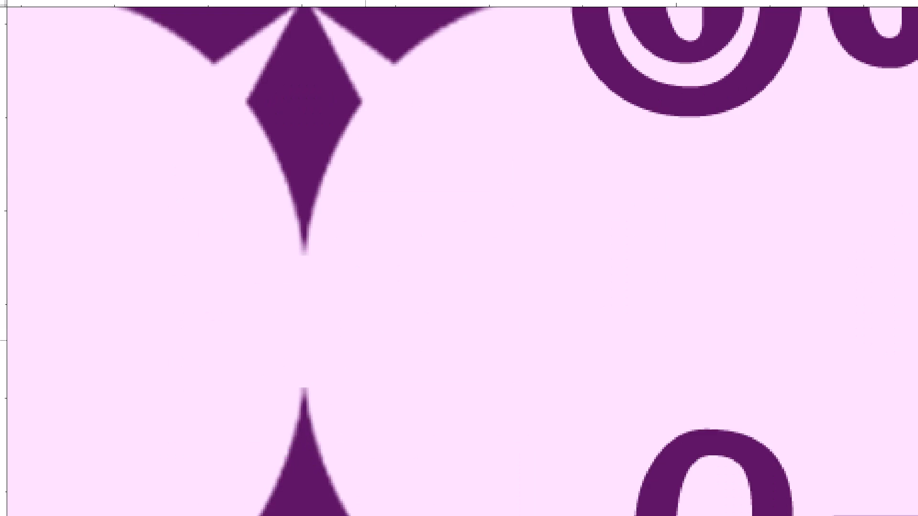
{"action": "right_click", "coordinate": [354, 290]}
{"action": "left_click", "coordinate": [371, 297]}
{"action": "key", "text": "v"}
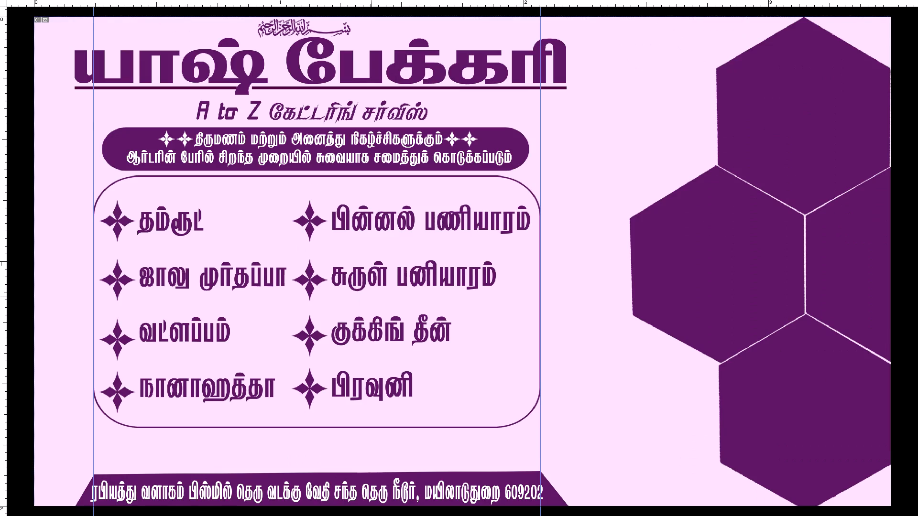
{"action": "key", "text": "Down"}
{"action": "key", "text": "Right"}
{"action": "key", "text": "Down"}
{"action": "key", "text": "Left"}
{"action": "key", "text": "Left"}
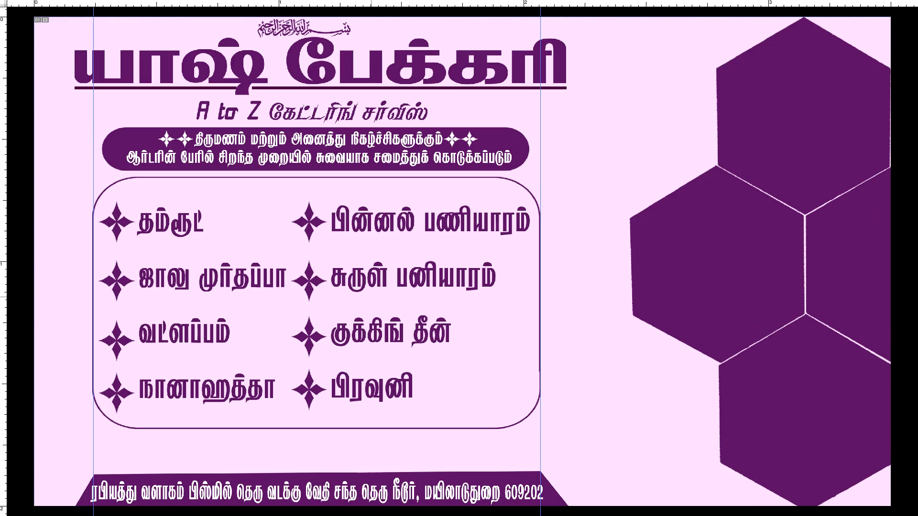
{"action": "key", "text": "Right"}
{"action": "key", "text": "Down"}
{"action": "key", "text": "Down"}
{"action": "key", "text": "Down"}
{"action": "key", "text": "Down"}
{"action": "key", "text": "Down"}
{"action": "key", "text": "Down"}
{"action": "key", "text": "Down"}
{"action": "key", "text": "Down"}
{"action": "key", "text": "Down"}
{"action": "key", "text": "Down"}
{"action": "key", "text": "Down"}
{"action": "key", "text": "Down"}
{"action": "key", "text": "Down"}
{"action": "key", "text": "Down"}
{"action": "key", "text": "Down"}
{"action": "key", "text": "Down"}
{"action": "key", "text": "Down"}
{"action": "key", "text": "Down"}
{"action": "key", "text": "Down"}
{"action": "key", "text": "Down"}
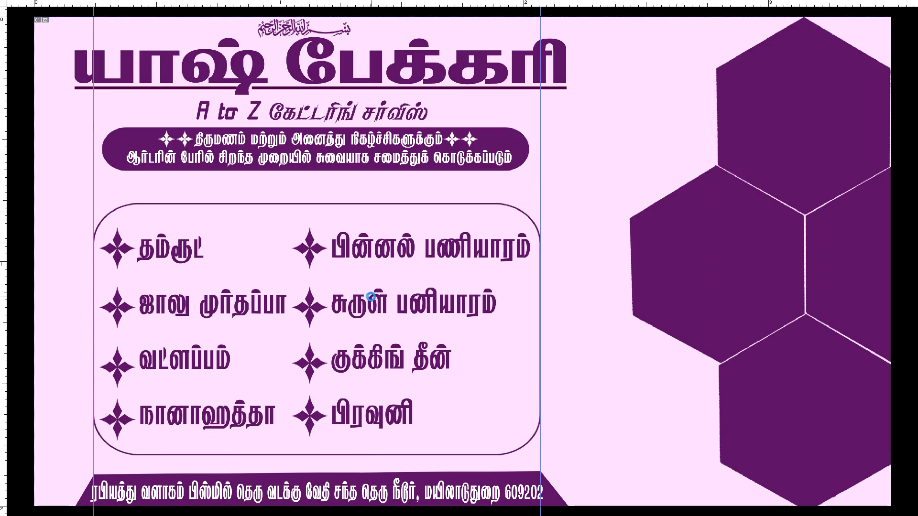
{"action": "key", "text": "Up"}
{"action": "key", "text": "Up"}
{"action": "key", "text": "Up"}
{"action": "key", "text": "Up"}
{"action": "key", "text": "Up"}
{"action": "scroll", "coordinate": [372, 297], "scroll_direction": "up", "scroll_amount": 3}
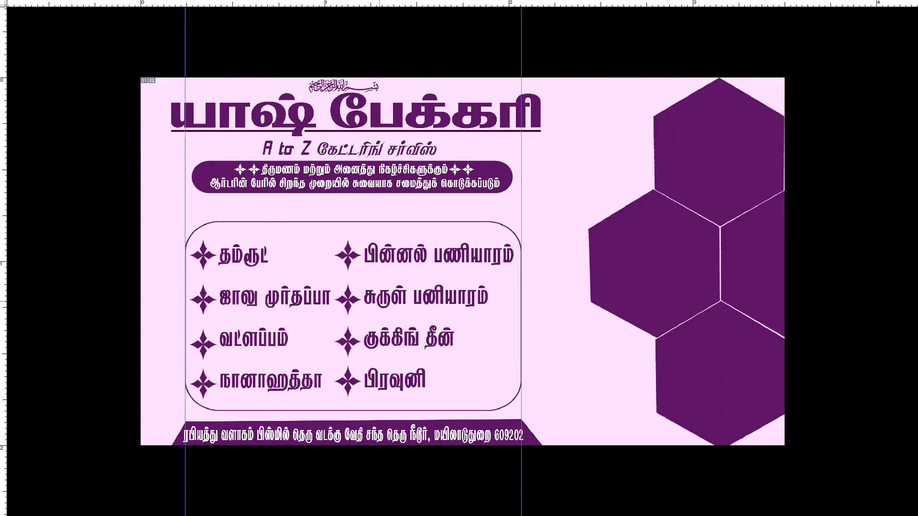
{"action": "scroll", "coordinate": [379, 301], "scroll_direction": "down", "scroll_amount": 6}
{"action": "scroll", "coordinate": [381, 301], "scroll_direction": "up", "scroll_amount": 6}
Select the white text in the purple rounded band together with the two stars before it, undoing each trial move.
{"action": "key", "text": "z"}
{"action": "left_click_drag", "start_coordinate": [89, 69], "coordinate": [333, 366]}
{"action": "key", "text": "space"}
{"action": "left_click_drag", "start_coordinate": [371, 337], "coordinate": [409, 431]}
{"action": "key", "text": "space"}
{"action": "left_click_drag", "start_coordinate": [403, 207], "coordinate": [333, 463]}
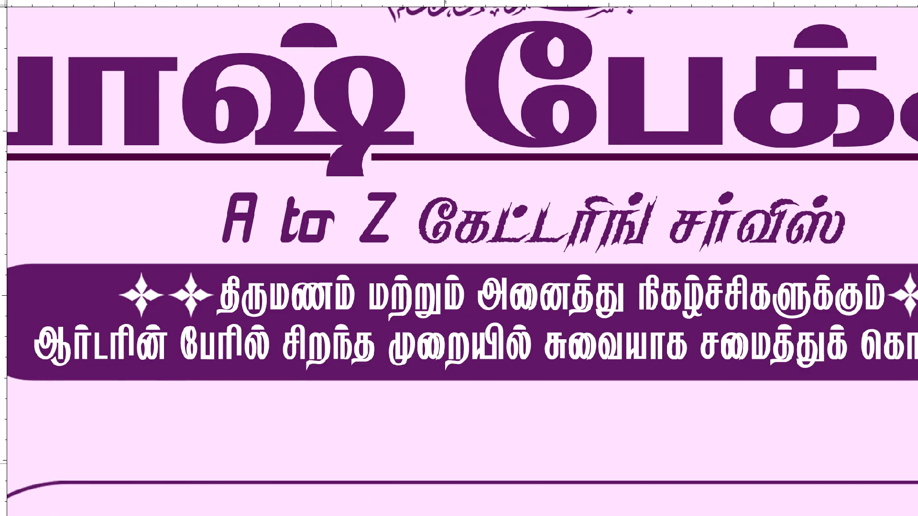
{"action": "key", "text": "v"}
{"action": "right_click", "coordinate": [401, 284]}
{"action": "left_click", "coordinate": [416, 289]}
{"action": "left_click_drag", "start_coordinate": [416, 284], "coordinate": [435, 295]}
{"action": "key", "text": "ctrl+z"}
{"action": "scroll", "coordinate": [431, 287], "scroll_direction": "up", "scroll_amount": 1}
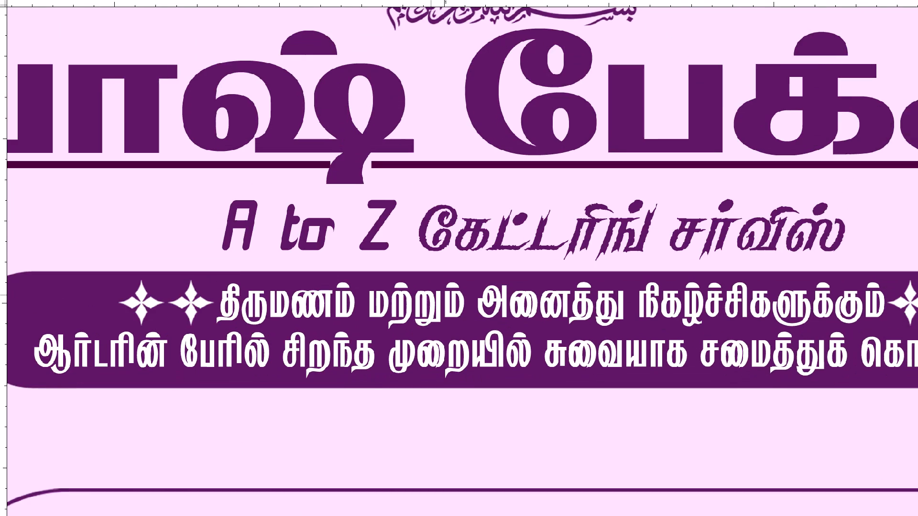
{"action": "right_click", "coordinate": [191, 299], "text": "shift"}
{"action": "left_click", "coordinate": [199, 301], "text": "shift"}
{"action": "left_click_drag", "start_coordinate": [197, 301], "coordinate": [205, 305]}
{"action": "key", "text": "ctrl+z"}
{"action": "right_click", "coordinate": [146, 295], "text": "shift"}
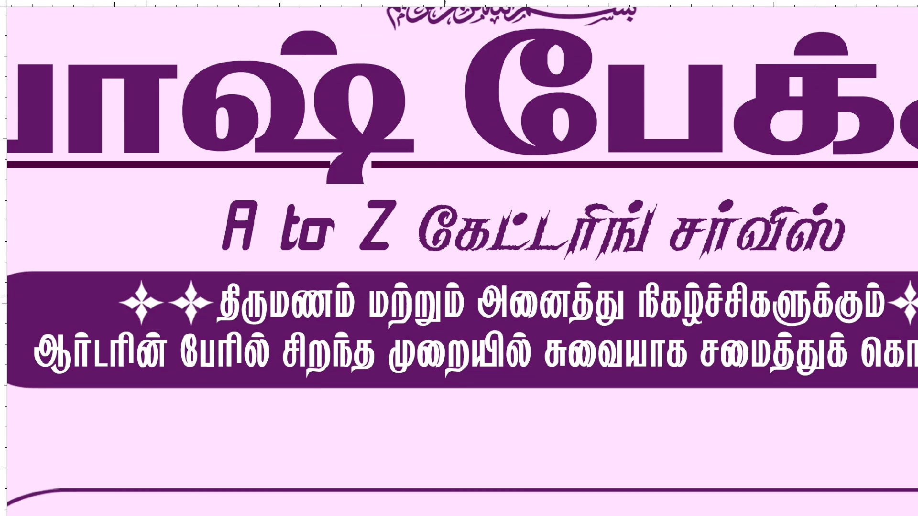
{"action": "left_click", "coordinate": [153, 301], "text": "shift"}
{"action": "left_click_drag", "start_coordinate": [155, 301], "coordinate": [167, 303]}
{"action": "key", "text": "ctrl+z"}
{"action": "right_click", "coordinate": [165, 280], "text": "shift"}
{"action": "left_click", "coordinate": [176, 290], "text": "shift"}
{"action": "left_click_drag", "start_coordinate": [177, 289], "coordinate": [191, 298]}
{"action": "key", "text": "ctrl+z"}
Add the two stars after the band's first text line to the selection, undoing each trial move.
{"action": "key", "text": "space"}
{"action": "key", "text": "space"}
{"action": "key", "text": "space"}
{"action": "left_click_drag", "start_coordinate": [670, 300], "coordinate": [323, 305]}
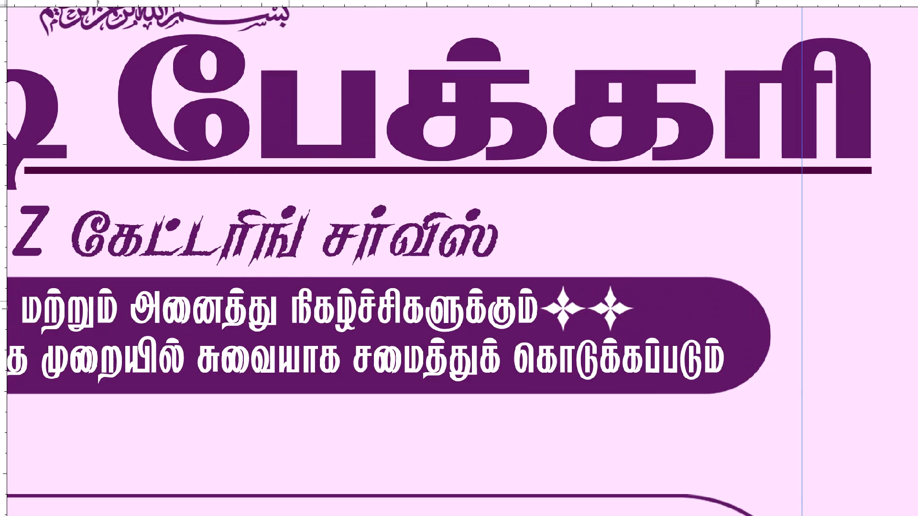
{"action": "right_click", "coordinate": [560, 311], "text": "shift"}
{"action": "left_click", "coordinate": [570, 316], "text": "shift"}
{"action": "left_click_drag", "start_coordinate": [606, 312], "coordinate": [620, 320]}
{"action": "key", "text": "ctrl+z"}
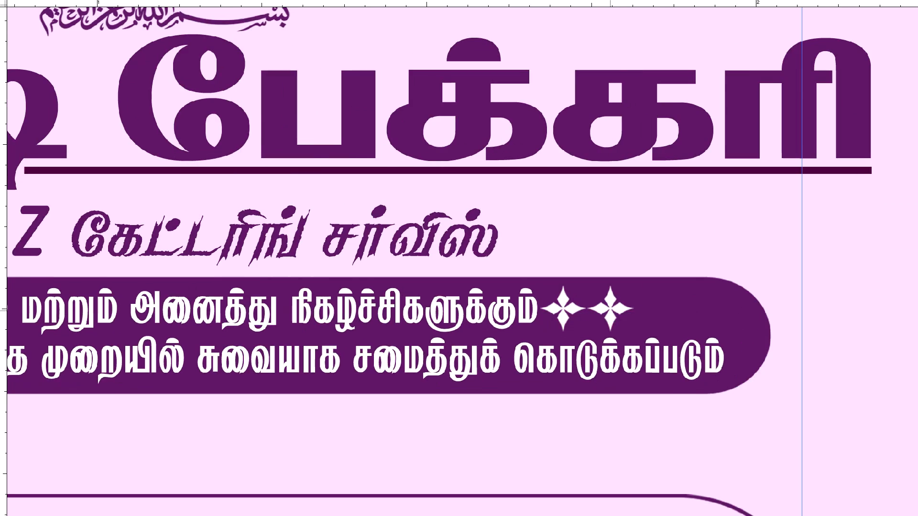
{"action": "right_click", "coordinate": [608, 310], "text": "shift"}
{"action": "left_click", "coordinate": [618, 317], "text": "shift"}
{"action": "left_click_drag", "start_coordinate": [618, 317], "coordinate": [633, 327]}
{"action": "key", "text": "ctrl+z"}
{"action": "right_click", "coordinate": [567, 311], "text": "shift"}
{"action": "left_click", "coordinate": [580, 315], "text": "shift"}
{"action": "left_click_drag", "start_coordinate": [579, 315], "coordinate": [595, 320]}
{"action": "key", "text": "ctrl+z"}
Add the purple rounded band to the selection and nudge it with its text and stars down to just above the item frame.
{"action": "key", "text": "ctrl+minus"}
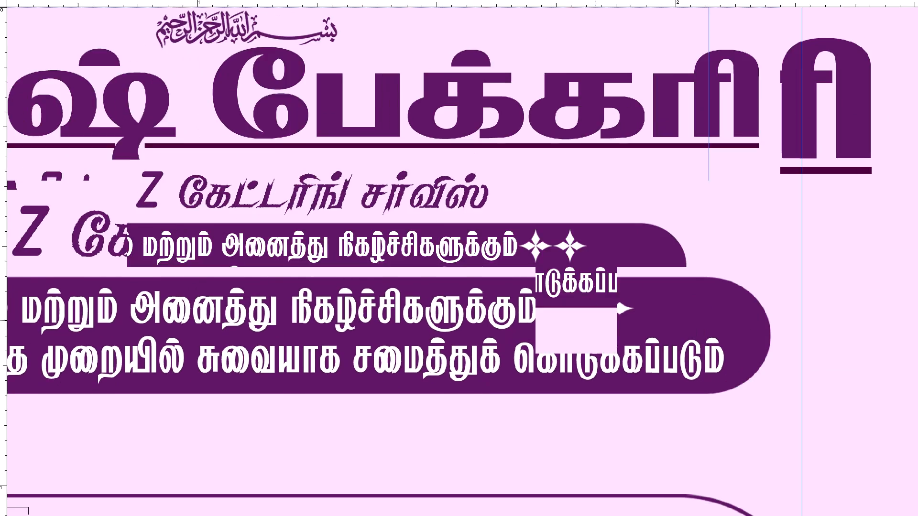
{"action": "key", "text": "ctrl+minus"}
{"action": "left_click_drag", "start_coordinate": [395, 241], "coordinate": [406, 245]}
{"action": "key", "text": "ctrl+z"}
{"action": "right_click", "coordinate": [61, 183], "text": "shift"}
{"action": "left_click", "coordinate": [70, 189], "text": "shift"}
{"action": "left_click_drag", "start_coordinate": [70, 188], "coordinate": [81, 190], "text": "shift"}
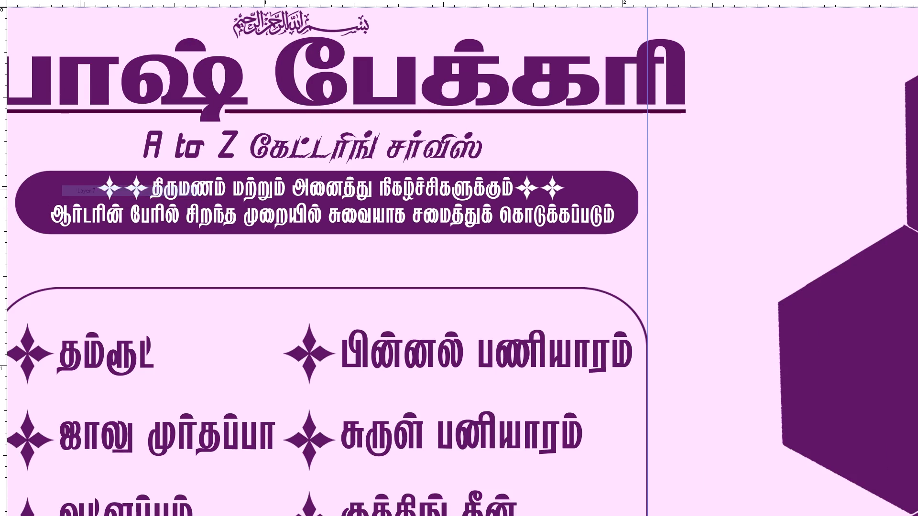
{"action": "left_click_drag", "start_coordinate": [81, 190], "coordinate": [83, 191], "text": "shift"}
{"action": "key", "text": "ctrl+z"}
{"action": "key", "text": "minus"}
{"action": "key", "text": "ctrl+minus"}
{"action": "key", "text": "ctrl+minus"}
{"action": "key", "text": "Down"}
{"action": "key", "text": "Down"}
{"action": "key", "text": "Down"}
{"action": "key", "text": "Down"}
{"action": "key", "text": "Down"}
{"action": "key", "text": "Down"}
{"action": "key", "text": "Down"}
{"action": "key", "text": "Down"}
{"action": "key", "text": "Down"}
{"action": "key", "text": "Down"}
{"action": "key", "text": "Down"}
{"action": "key", "text": "Down"}
{"action": "key", "text": "Down"}
{"action": "key", "text": "Down"}
{"action": "key", "text": "Down"}
{"action": "key", "text": "Down"}
{"action": "key", "text": "Down"}
{"action": "key", "text": "Down"}
{"action": "key", "text": "Down"}
{"action": "key", "text": "Down"}
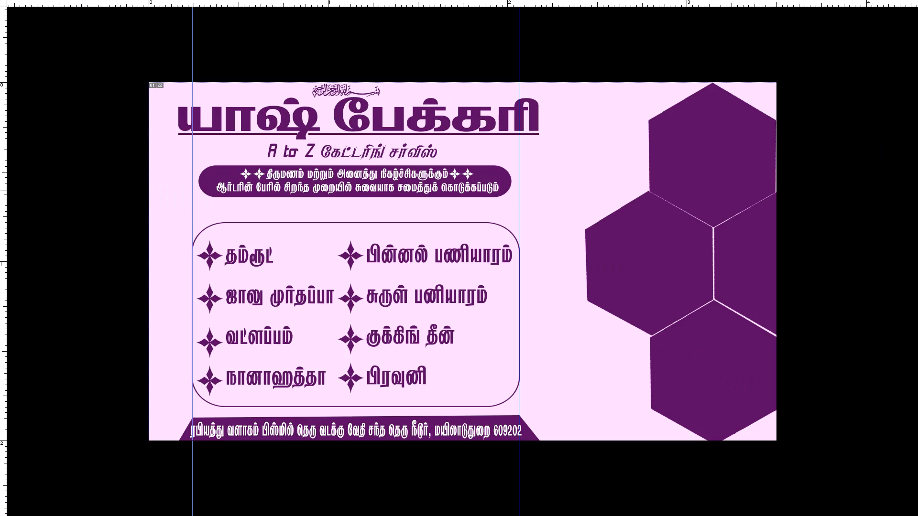
{"action": "key", "text": "Down"}
{"action": "key", "text": "Up"}
{"action": "key", "text": "Up"}
{"action": "key", "text": "Up"}
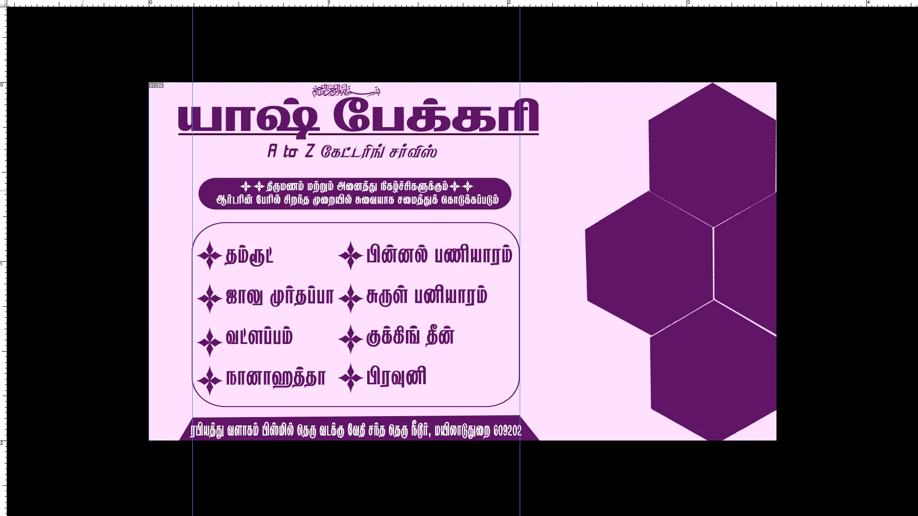
Move the "A to Z" catering subtitle straight down to just above the purple rounded band.
{"action": "scroll", "coordinate": [83, 191], "scroll_direction": "up", "scroll_amount": 3}
{"action": "scroll", "coordinate": [95, 191], "scroll_direction": "down", "scroll_amount": 4}
{"action": "key", "text": "z"}
{"action": "left_click_drag", "start_coordinate": [201, 112], "coordinate": [445, 217]}
{"action": "key", "text": "space"}
{"action": "left_click_drag", "start_coordinate": [423, 220], "coordinate": [447, 282]}
{"action": "key", "text": "v"}
{"action": "right_click", "coordinate": [383, 200]}
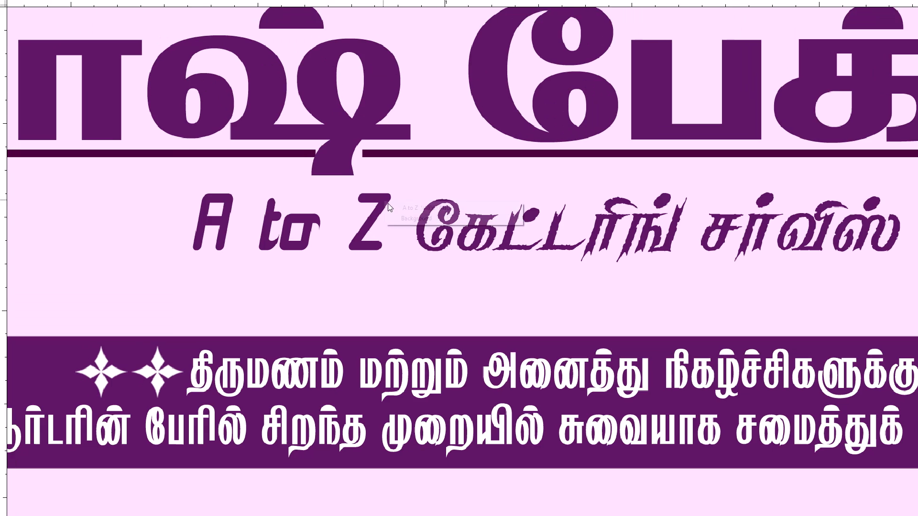
{"action": "left_click", "coordinate": [392, 205]}
{"action": "left_click_drag", "start_coordinate": [398, 200], "coordinate": [395, 252], "text": "shift"}
Move the large bakery title and its underline straight down closer to the "A to Z" subtitle, undoing the trial move first.
{"action": "key", "text": "ctrl+minus"}
{"action": "key", "text": "ctrl+minus"}
{"action": "key", "text": "ctrl+minus"}
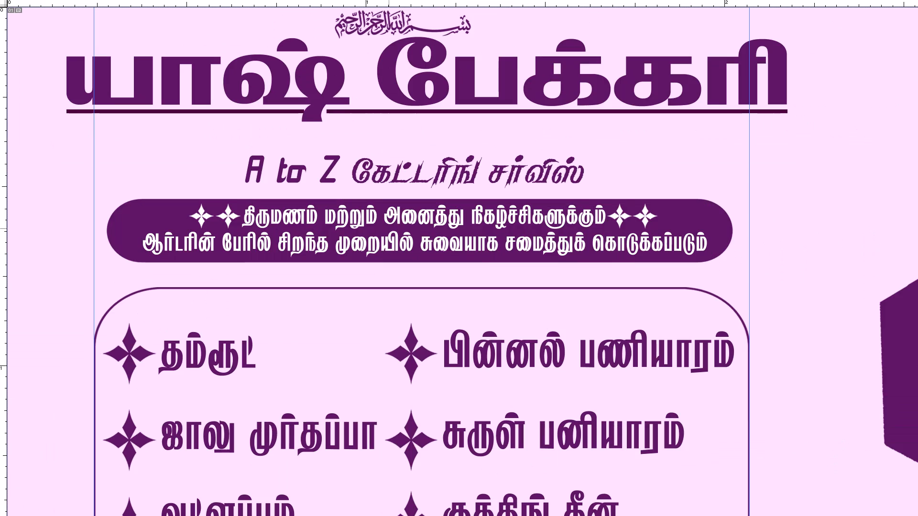
{"action": "right_click", "coordinate": [403, 43]}
{"action": "right_click", "coordinate": [385, 64]}
{"action": "left_click", "coordinate": [398, 71]}
{"action": "left_click_drag", "start_coordinate": [404, 73], "coordinate": [415, 77]}
{"action": "key", "text": "ctrl+z"}
{"action": "left_click_drag", "start_coordinate": [412, 71], "coordinate": [411, 87], "text": "shift"}
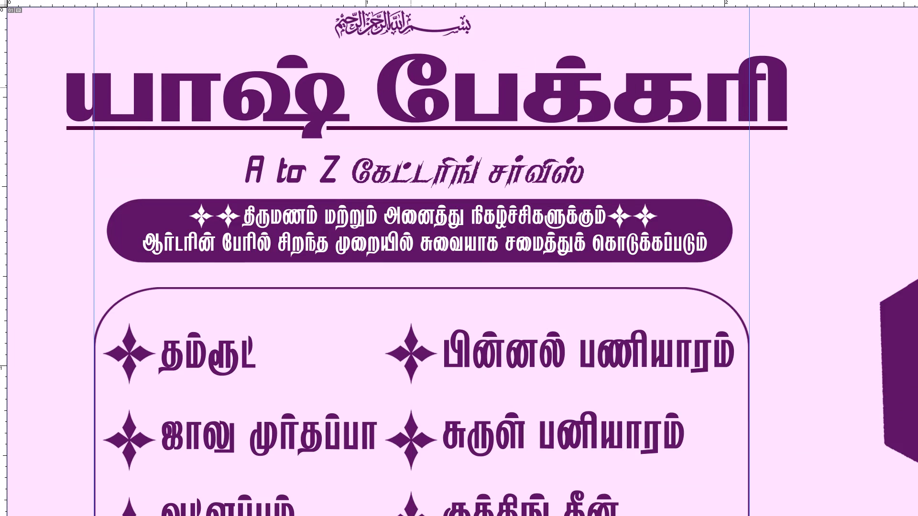
{"action": "left_click_drag", "start_coordinate": [411, 87], "coordinate": [411, 88], "text": "shift"}
{"action": "key", "text": "ctrl+minus"}
{"action": "key", "text": "ctrl+minus"}
{"action": "key", "text": "ctrl+minus"}
{"action": "key", "text": "ctrl+0"}
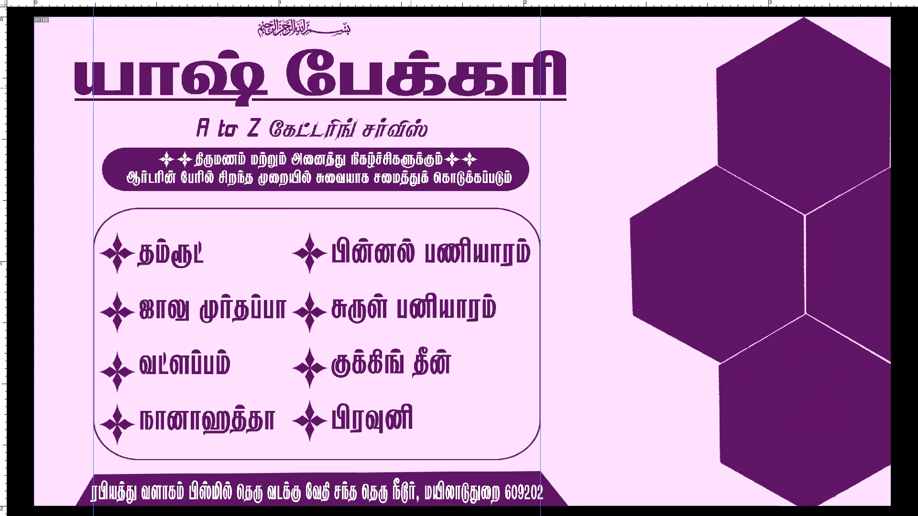
Save the bakery and catering card file.
{"action": "key", "text": "ctrl+s"}
Check the spacing of the title, subtitle, banner, item frame and address strip across the whole card.
{"action": "scroll", "coordinate": [424, 190], "scroll_direction": "up", "scroll_amount": 4}
{"action": "scroll", "coordinate": [424, 190], "scroll_direction": "down", "scroll_amount": 5}
{"action": "scroll", "coordinate": [431, 177], "scroll_direction": "up", "scroll_amount": 2}
{"action": "scroll", "coordinate": [435, 169], "scroll_direction": "down", "scroll_amount": 1}
{"action": "scroll", "coordinate": [435, 169], "scroll_direction": "up", "scroll_amount": 3}
{"action": "scroll", "coordinate": [435, 169], "scroll_direction": "down", "scroll_amount": 4}
{"action": "key", "text": "ctrl+minus"}
{"action": "scroll", "coordinate": [435, 169], "scroll_direction": "up", "scroll_amount": 1}
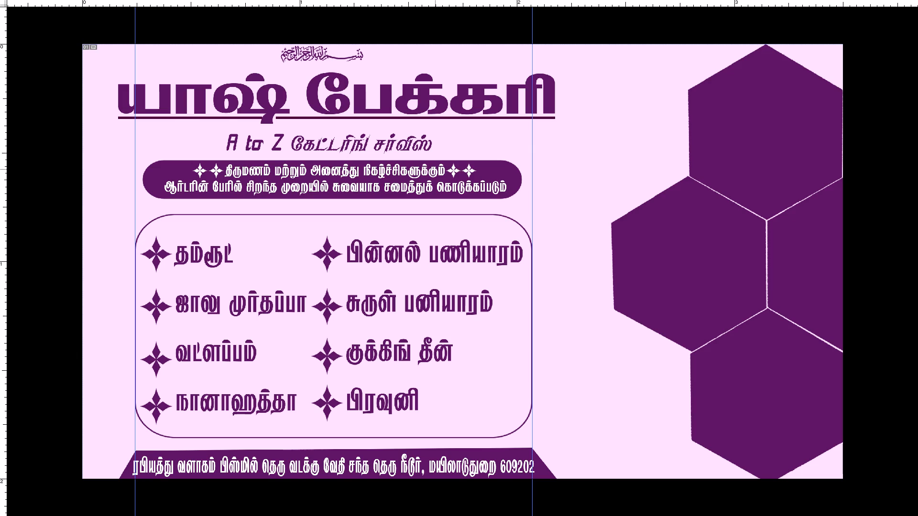
{"action": "scroll", "coordinate": [462, 121], "scroll_direction": "up", "scroll_amount": 1}
{"action": "key", "text": "alt+Tab"}
{"action": "key", "text": "alt+Tab"}
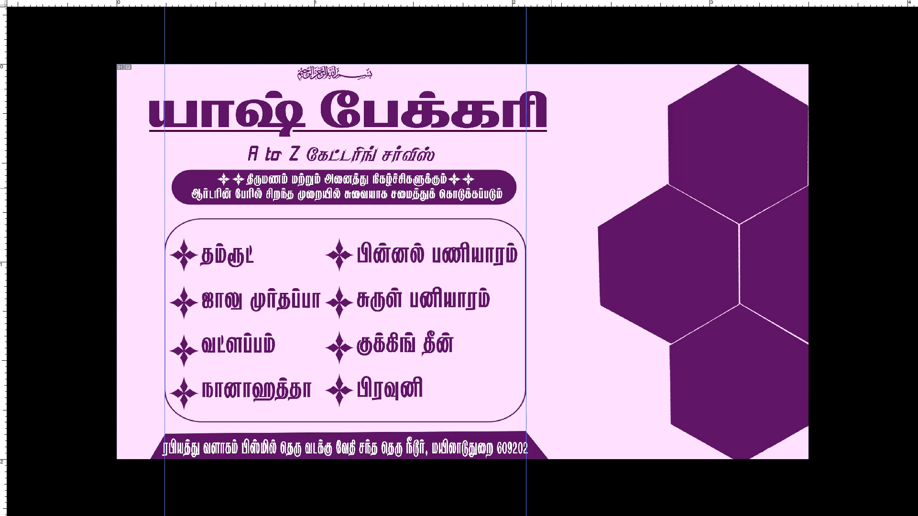
Start opening another file by browsing to the 10 OCTOBER folder inside 2026 and showing its subfolders as large thumbnails.
{"action": "key", "text": "ctrl+i"}
{"action": "key", "text": "ctrl+o"}
{"action": "left_click", "coordinate": [15, 140]}
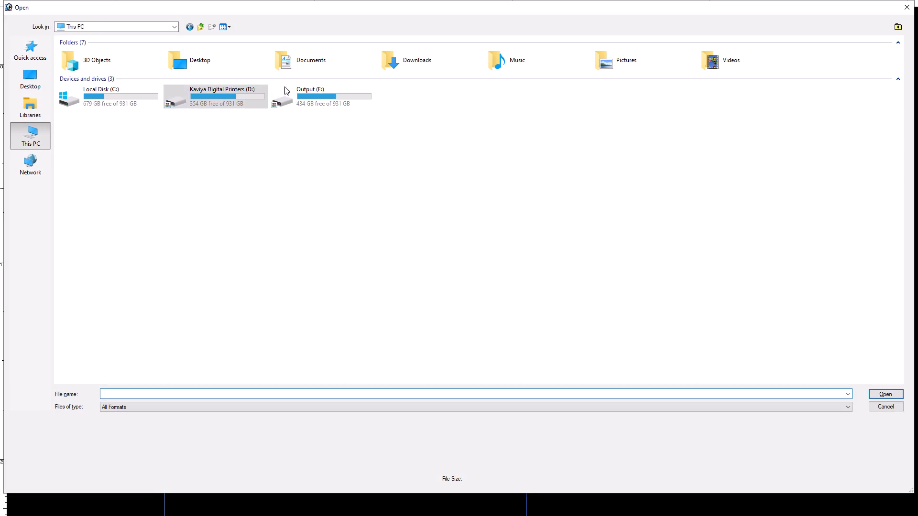
{"action": "double_click", "coordinate": [230, 99]}
{"action": "left_click_drag", "start_coordinate": [279, 107], "coordinate": [295, 99]}
{"action": "double_click", "coordinate": [327, 96]}
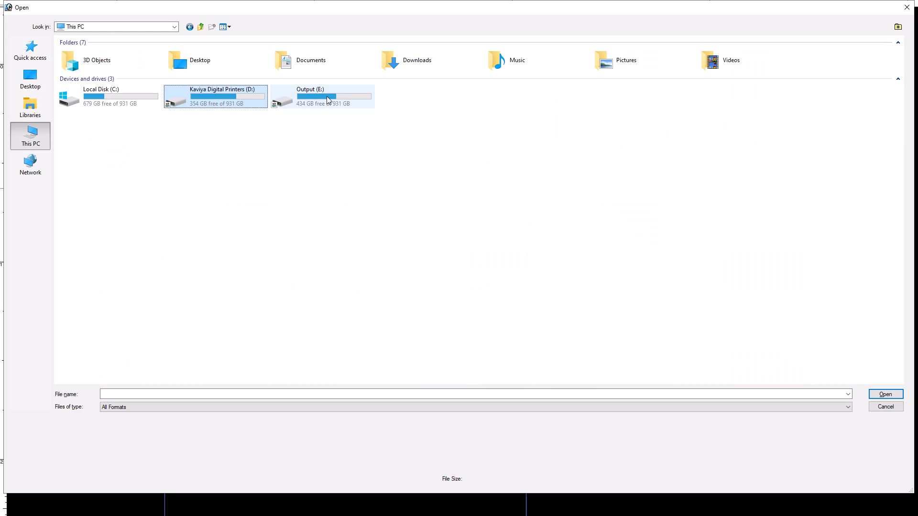
{"action": "double_click", "coordinate": [256, 109]}
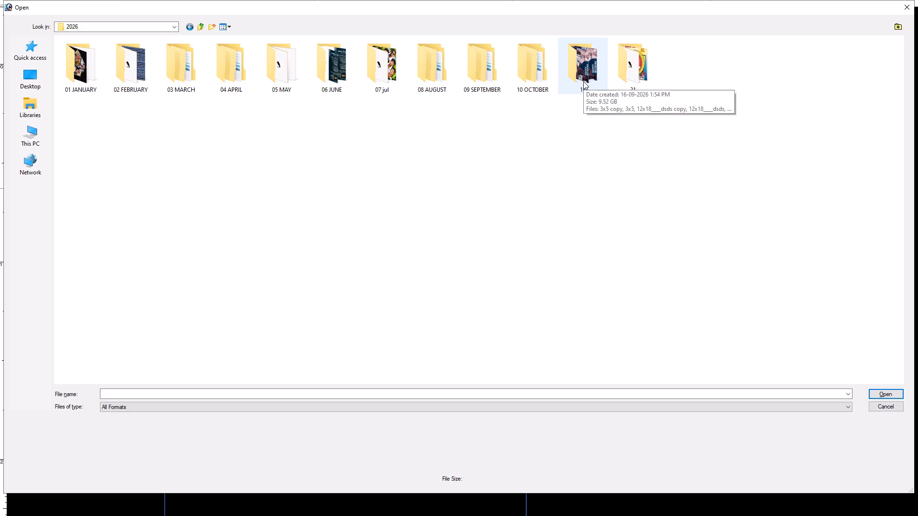
{"action": "double_click", "coordinate": [537, 80]}
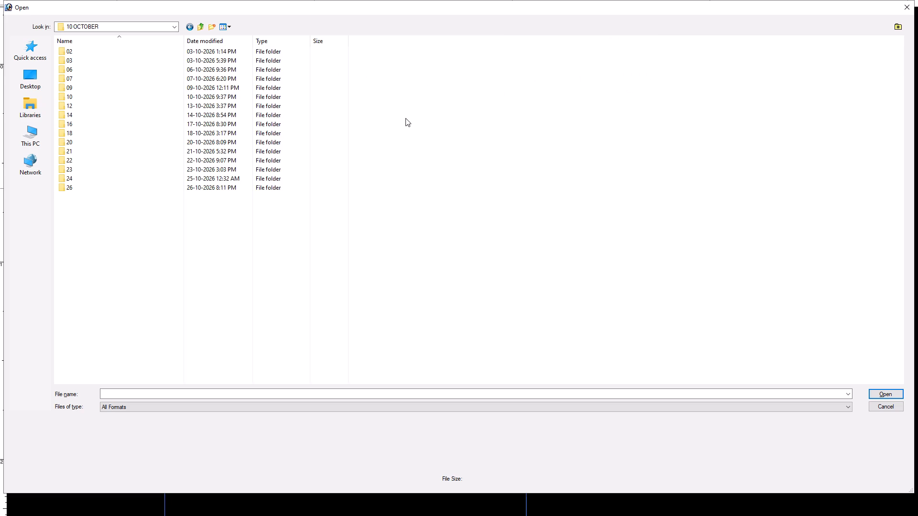
{"action": "right_click", "coordinate": [405, 118]}
{"action": "left_click_drag", "start_coordinate": [461, 126], "coordinate": [477, 126]}
{"action": "left_click", "coordinate": [569, 126]}
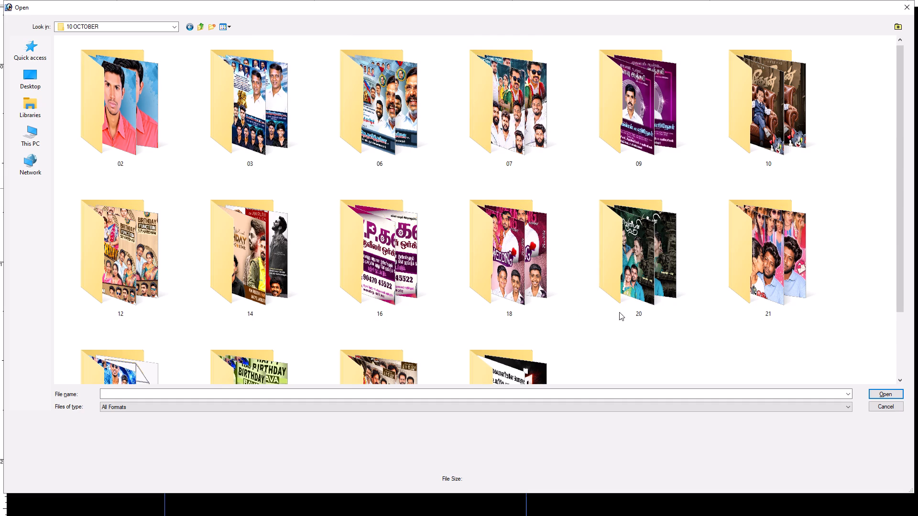
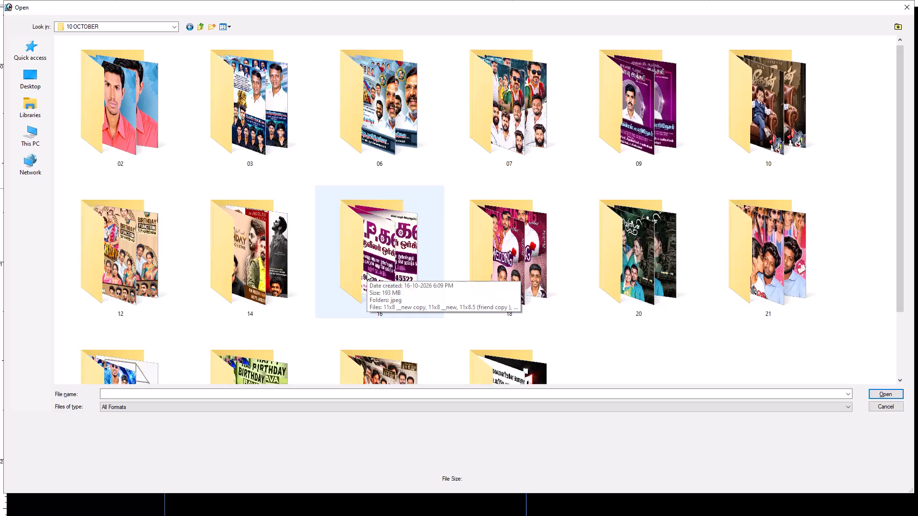
Open the bakery poster file 11x8.5 (friend copy) from folder 16 and display it in full-screen view.
{"action": "scroll", "coordinate": [699, 356], "scroll_direction": "down", "scroll_amount": 2}
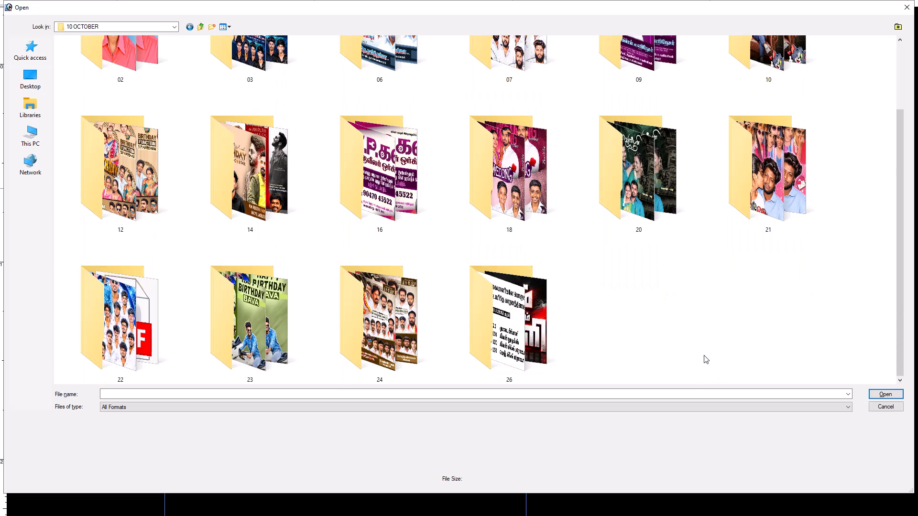
{"action": "scroll", "coordinate": [604, 322], "scroll_direction": "up", "scroll_amount": 1}
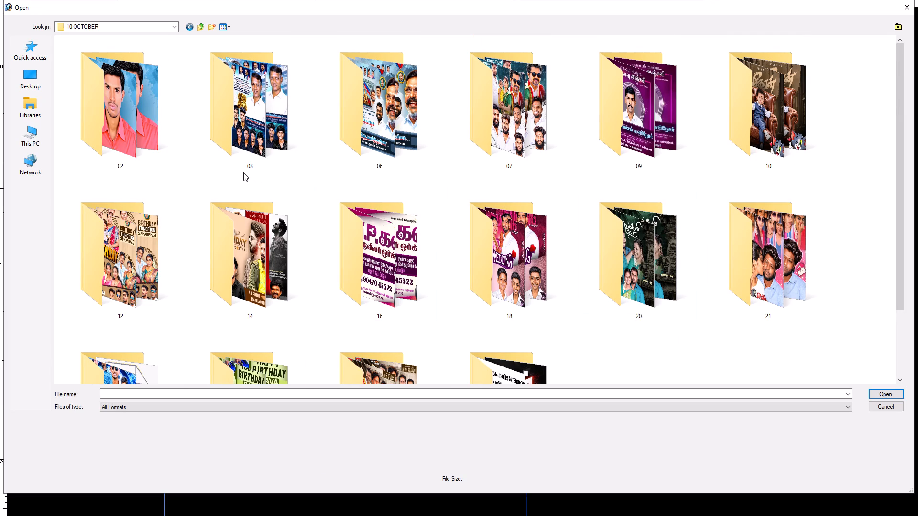
{"action": "double_click", "coordinate": [130, 250]}
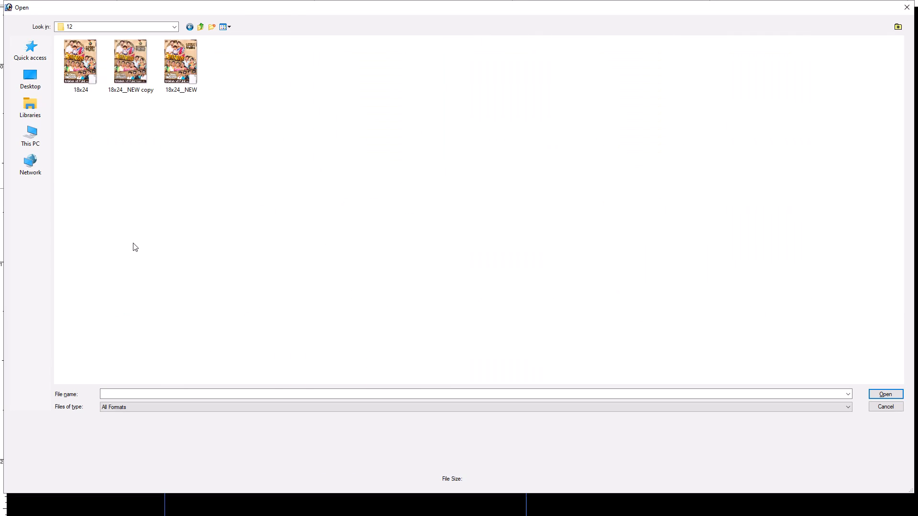
{"action": "left_click", "coordinate": [129, 246]}
{"action": "double_click", "coordinate": [200, 247]}
{"action": "left_click", "coordinate": [186, 211]}
{"action": "double_click", "coordinate": [348, 235]}
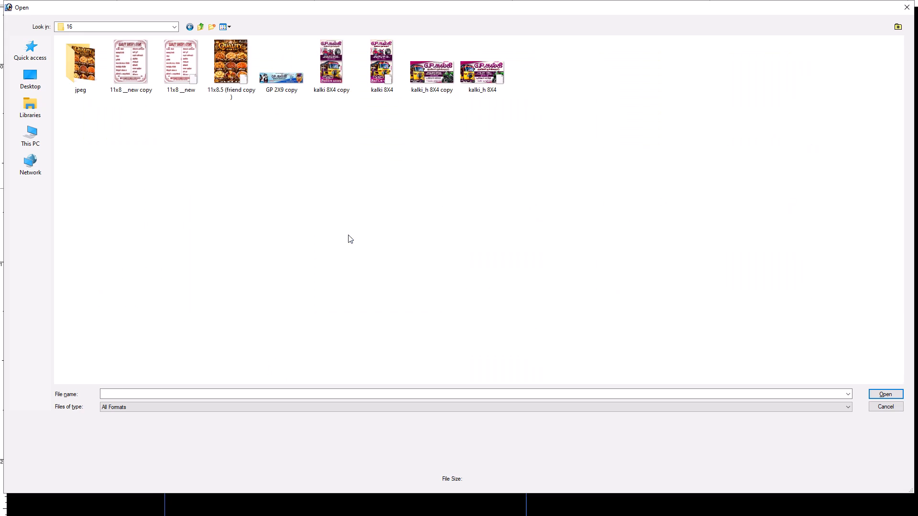
{"action": "left_click", "coordinate": [246, 71]}
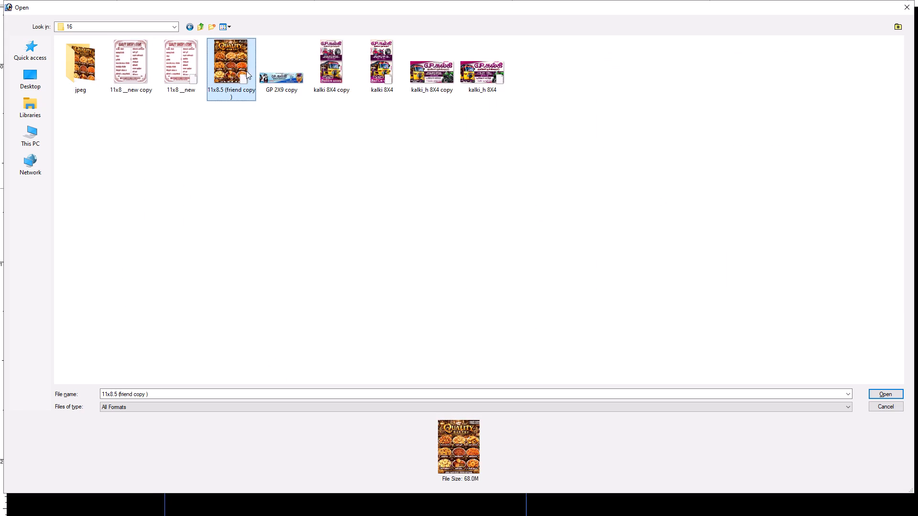
{"action": "key", "text": "Return"}
{"action": "key", "text": "f"}
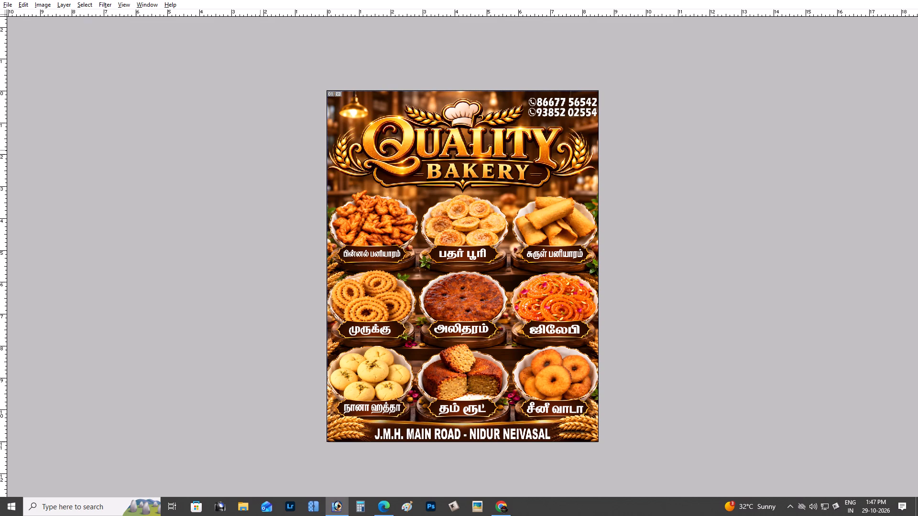
Examine the poster's top row of snack bowls up close, especially the twisted snacks labelled பின்னல் பனியாரம்.
{"action": "key", "text": "ctrl+plus"}
{"action": "key", "text": "ctrl+plus"}
{"action": "key", "text": "ctrl+plus"}
{"action": "key", "text": "space"}
{"action": "key", "text": "space"}
{"action": "key", "text": "space"}
{"action": "key", "text": "space"}
{"action": "key", "text": "space"}
{"action": "key", "text": "space"}
{"action": "key", "text": "space"}
{"action": "key", "text": "space"}
{"action": "key", "text": "space"}
{"action": "key", "text": "space"}
{"action": "key", "text": "space"}
{"action": "key", "text": "space"}
{"action": "key", "text": "space"}
{"action": "key", "text": "space"}
{"action": "key", "text": "space"}
{"action": "key", "text": "space"}
{"action": "left_click_drag", "start_coordinate": [278, 185], "coordinate": [297, 208]}
{"action": "key", "text": "ctrl+plus"}
{"action": "key", "text": "ctrl+space"}
{"action": "key", "text": "ctrl+space"}
{"action": "key", "text": "ctrl+space"}
{"action": "key", "text": "ctrl+space"}
{"action": "key", "text": "ctrl+space"}
{"action": "key", "text": "ctrl+space"}
{"action": "key", "text": "ctrl+space"}
{"action": "key", "text": "ctrl+space"}
{"action": "key", "text": "ctrl+space"}
{"action": "key", "text": "ctrl+space"}
{"action": "key", "text": "ctrl+space"}
{"action": "key", "text": "ctrl+space"}
{"action": "key", "text": "ctrl+space"}
{"action": "key", "text": "ctrl+space"}
{"action": "key", "text": "ctrl+space"}
{"action": "key", "text": "ctrl+space"}
{"action": "key", "text": "ctrl+space"}
{"action": "key", "text": "ctrl+space"}
{"action": "key", "text": "ctrl+space"}
{"action": "key", "text": "ctrl+space"}
{"action": "left_click_drag", "start_coordinate": [297, 208], "coordinate": [482, 282]}
{"action": "key", "text": "space"}
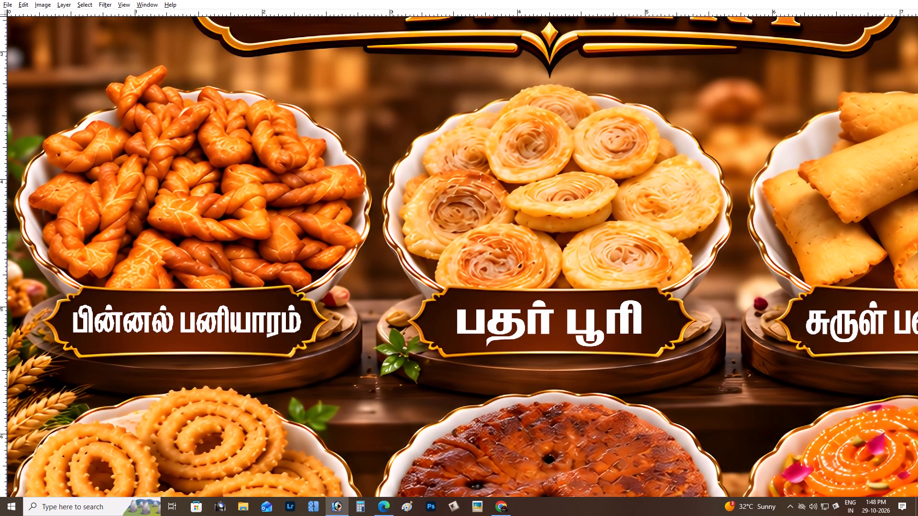
{"action": "key", "text": "ctrl+plus"}
{"action": "key", "text": "ctrl+plus"}
{"action": "key", "text": "ctrl+space"}
{"action": "key", "text": "ctrl+space"}
{"action": "key", "text": "ctrl+space"}
{"action": "key", "text": "ctrl+space"}
{"action": "key", "text": "ctrl+space"}
{"action": "key", "text": "ctrl+space"}
{"action": "key", "text": "ctrl+space"}
{"action": "key", "text": "ctrl+space"}
{"action": "key", "text": "ctrl+space"}
{"action": "key", "text": "ctrl+space"}
{"action": "key", "text": "ctrl+space"}
{"action": "key", "text": "ctrl+space"}
{"action": "key", "text": "ctrl+space"}
{"action": "key", "text": "ctrl+space"}
{"action": "key", "text": "ctrl+space"}
{"action": "key", "text": "ctrl+space"}
{"action": "key", "text": "ctrl+space"}
{"action": "key", "text": "ctrl+space"}
{"action": "key", "text": "ctrl+space"}
{"action": "key", "text": "ctrl+space"}
{"action": "left_click_drag", "start_coordinate": [363, 201], "coordinate": [771, 339]}
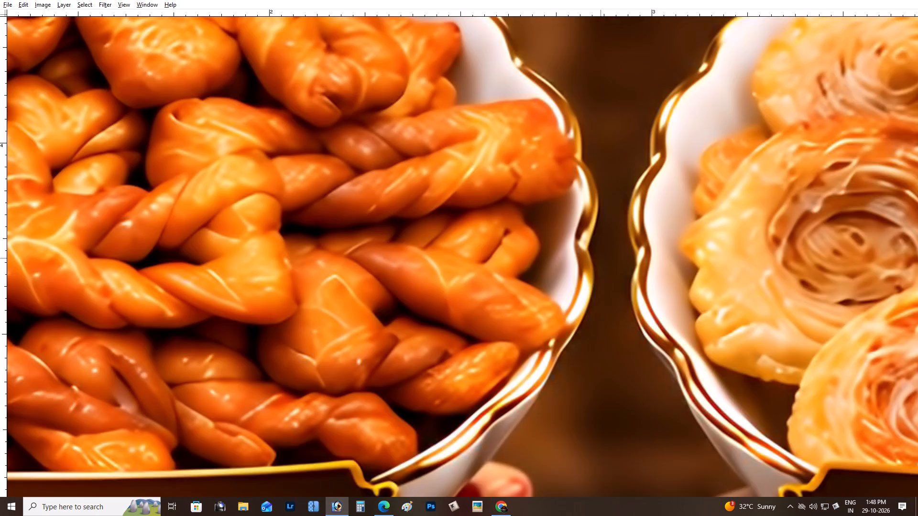
{"action": "left_click_drag", "start_coordinate": [608, 258], "coordinate": [777, 322]}
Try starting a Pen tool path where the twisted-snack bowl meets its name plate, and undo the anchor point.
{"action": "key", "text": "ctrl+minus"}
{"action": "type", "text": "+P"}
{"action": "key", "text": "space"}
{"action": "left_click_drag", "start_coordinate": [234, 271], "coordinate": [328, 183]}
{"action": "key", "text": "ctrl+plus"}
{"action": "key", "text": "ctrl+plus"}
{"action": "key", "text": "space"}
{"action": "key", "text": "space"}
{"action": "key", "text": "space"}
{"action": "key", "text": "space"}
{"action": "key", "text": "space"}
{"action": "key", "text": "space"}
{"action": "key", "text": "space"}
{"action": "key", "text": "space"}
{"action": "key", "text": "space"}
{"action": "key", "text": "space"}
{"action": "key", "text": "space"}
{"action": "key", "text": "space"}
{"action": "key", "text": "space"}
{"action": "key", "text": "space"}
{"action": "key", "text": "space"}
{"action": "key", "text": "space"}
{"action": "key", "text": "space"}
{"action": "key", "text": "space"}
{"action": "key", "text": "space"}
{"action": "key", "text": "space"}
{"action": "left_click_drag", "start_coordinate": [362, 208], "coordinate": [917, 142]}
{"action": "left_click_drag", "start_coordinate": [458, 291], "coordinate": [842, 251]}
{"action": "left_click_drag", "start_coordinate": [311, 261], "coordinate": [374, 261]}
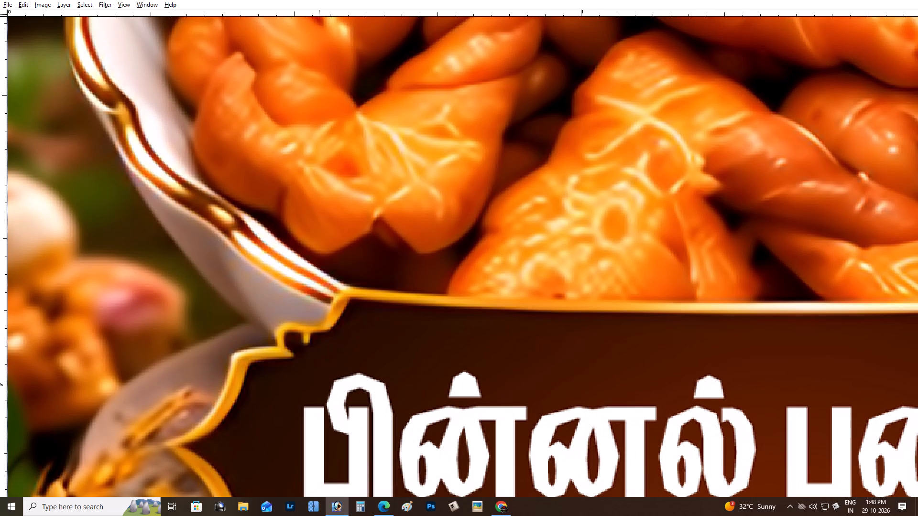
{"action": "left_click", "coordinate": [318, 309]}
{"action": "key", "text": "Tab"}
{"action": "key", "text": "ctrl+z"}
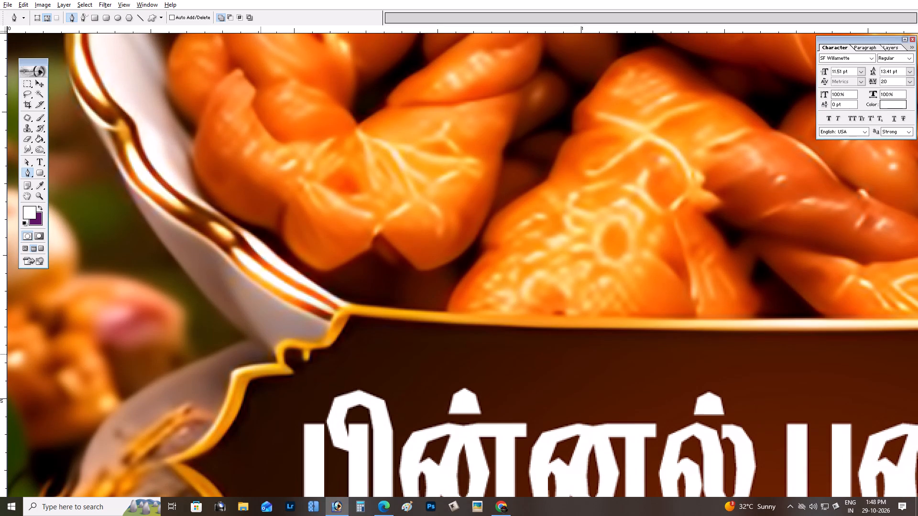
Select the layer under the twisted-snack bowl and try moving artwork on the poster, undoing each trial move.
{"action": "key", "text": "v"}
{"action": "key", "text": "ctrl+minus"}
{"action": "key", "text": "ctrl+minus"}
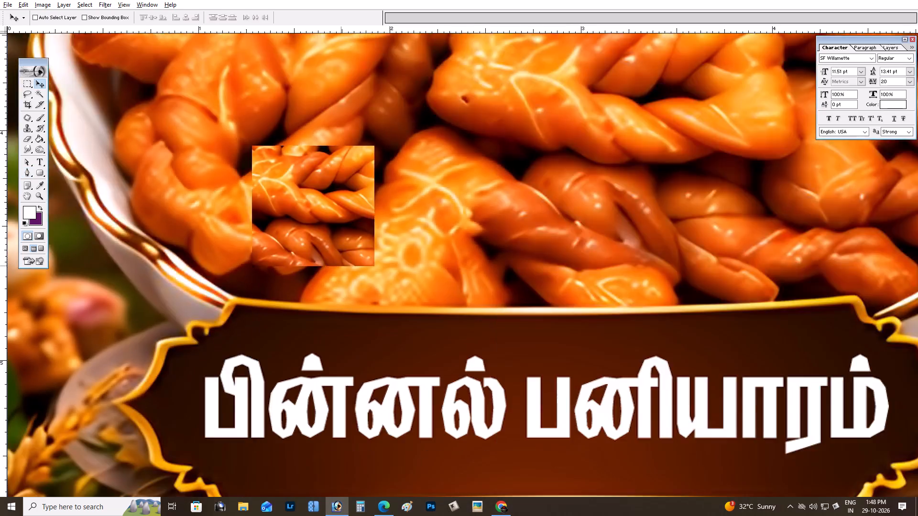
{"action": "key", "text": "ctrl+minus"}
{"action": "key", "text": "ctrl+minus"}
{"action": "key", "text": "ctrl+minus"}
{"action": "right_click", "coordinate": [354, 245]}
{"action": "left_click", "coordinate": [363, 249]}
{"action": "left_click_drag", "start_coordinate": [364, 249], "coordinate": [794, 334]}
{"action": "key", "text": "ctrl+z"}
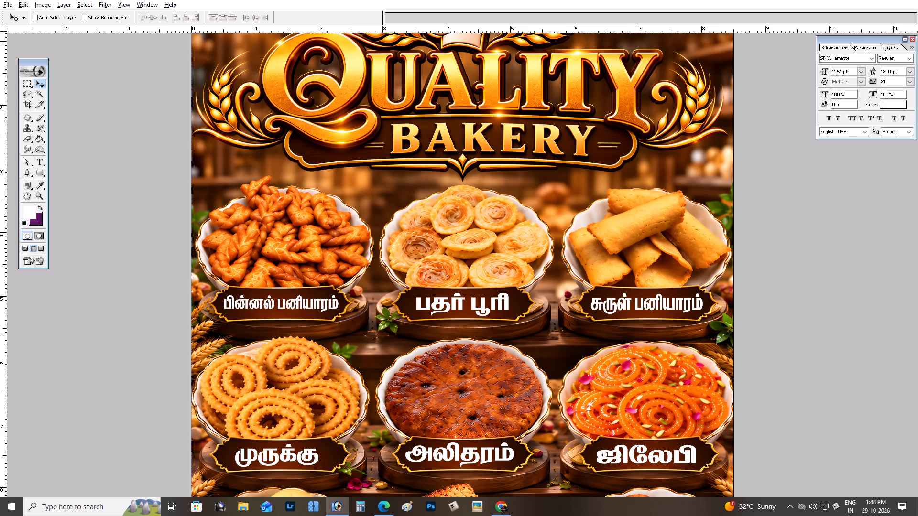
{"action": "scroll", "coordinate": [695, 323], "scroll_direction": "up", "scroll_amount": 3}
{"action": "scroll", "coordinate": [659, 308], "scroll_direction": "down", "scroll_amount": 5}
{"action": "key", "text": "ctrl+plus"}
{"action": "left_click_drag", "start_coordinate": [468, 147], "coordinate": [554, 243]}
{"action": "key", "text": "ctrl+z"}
Examine the detail of the பதர் பூரி bowl and the twisted snacks in the neighbouring bowl.
{"action": "key", "text": "ctrl+plus"}
{"action": "key", "text": "ctrl+plus"}
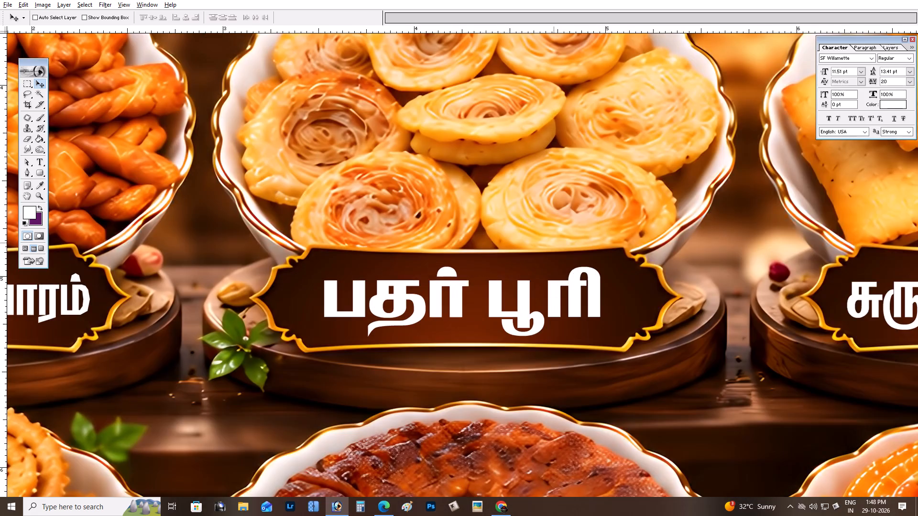
{"action": "key", "text": "Tab"}
{"action": "key", "text": "space"}
{"action": "left_click_drag", "start_coordinate": [484, 239], "coordinate": [823, 272]}
{"action": "key", "text": "ctrl+plus"}
{"action": "key", "text": "ctrl+plus"}
{"action": "key", "text": "space"}
{"action": "key", "text": "space"}
{"action": "key", "text": "space"}
{"action": "left_click_drag", "start_coordinate": [501, 213], "coordinate": [798, 326]}
{"action": "key", "text": "ctrl+minus"}
{"action": "key", "text": "ctrl+0"}
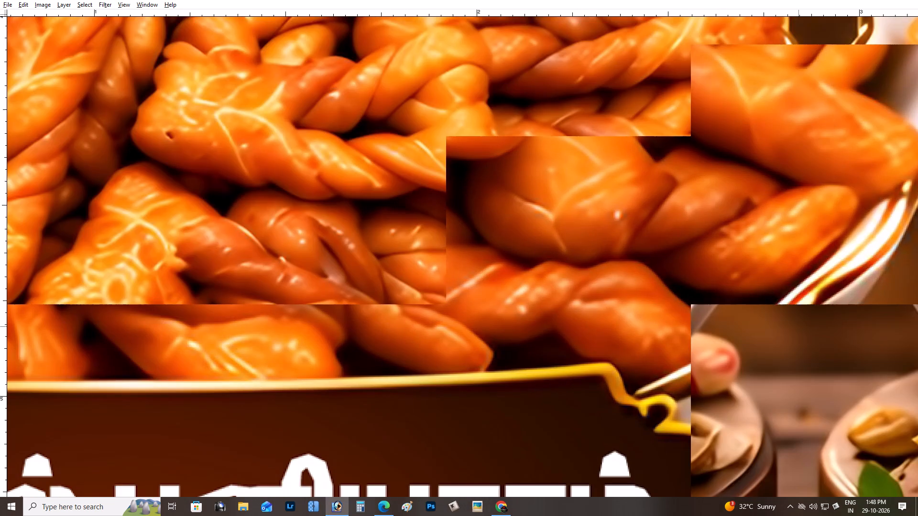
Switch to Chrome and search Pinterest for "pinnal paniyaram images", looking over the first results.
{"action": "key", "text": "alt+Tab"}
{"action": "left_click", "coordinate": [207, 0]}
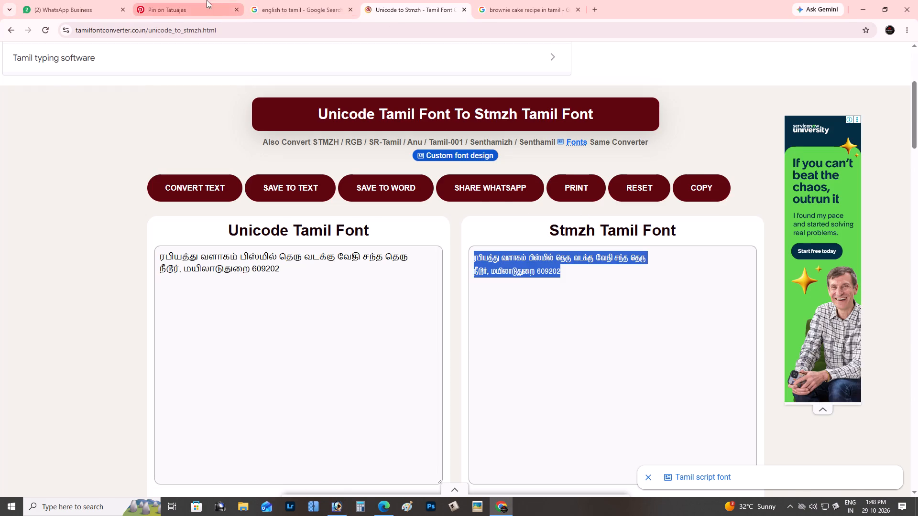
{"action": "left_click", "coordinate": [795, 63]}
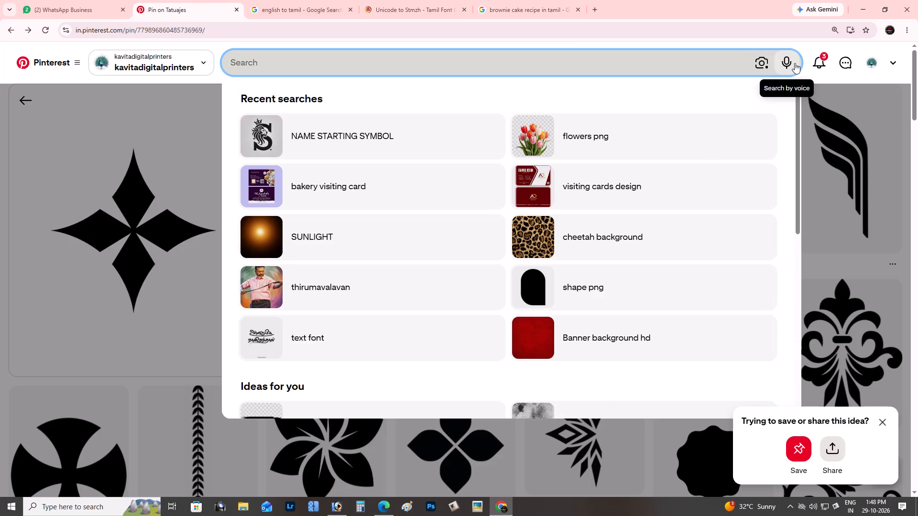
{"action": "type", "text": "pinnal pam"}
{"action": "key", "text": "BackSpace"}
{"action": "type", "text": "niyaram images"}
{"action": "key", "text": "Return"}
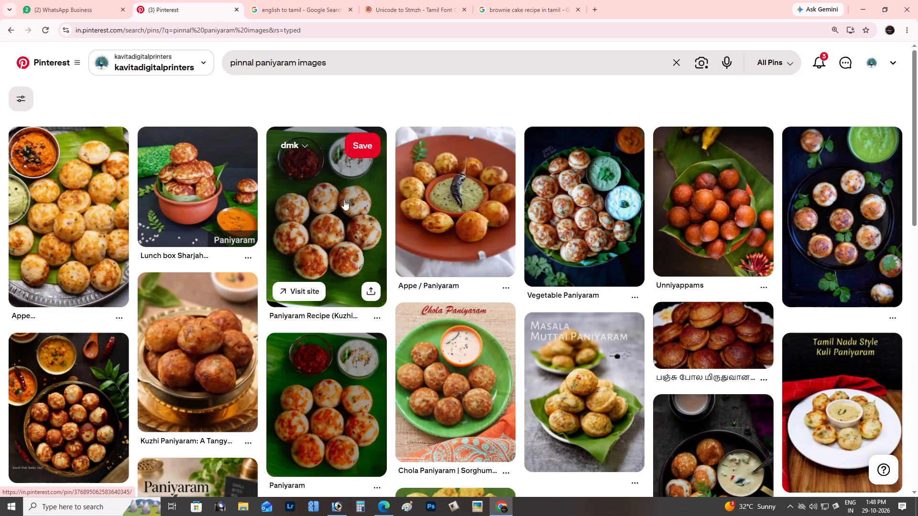
{"action": "scroll", "coordinate": [345, 200], "scroll_direction": "down", "scroll_amount": 1}
{"action": "scroll", "coordinate": [342, 212], "scroll_direction": "up", "scroll_amount": 1}
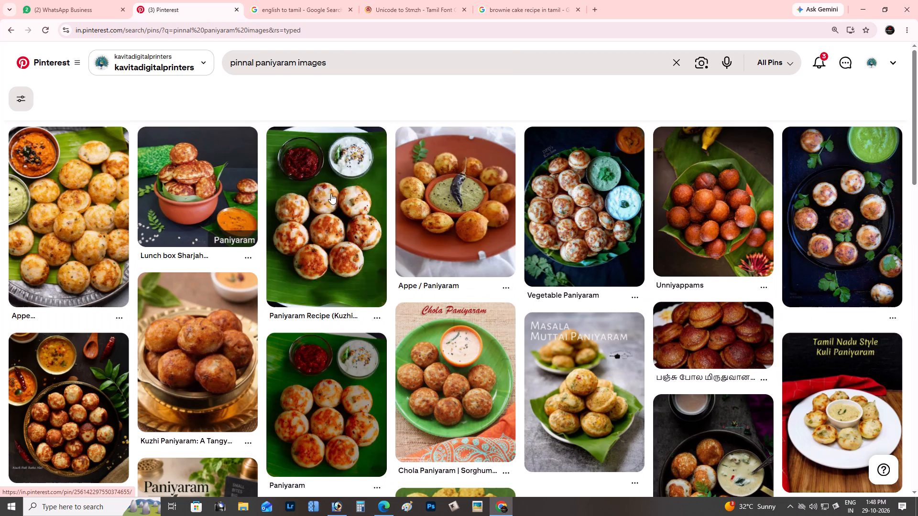
{"action": "scroll", "coordinate": [297, 124], "scroll_direction": "up", "scroll_amount": 1}
Reuse the Pinterest search text "pinnal paniyaram images" to run a Google image search, replacing the brownie cake query.
{"action": "triple_click", "coordinate": [267, 60]}
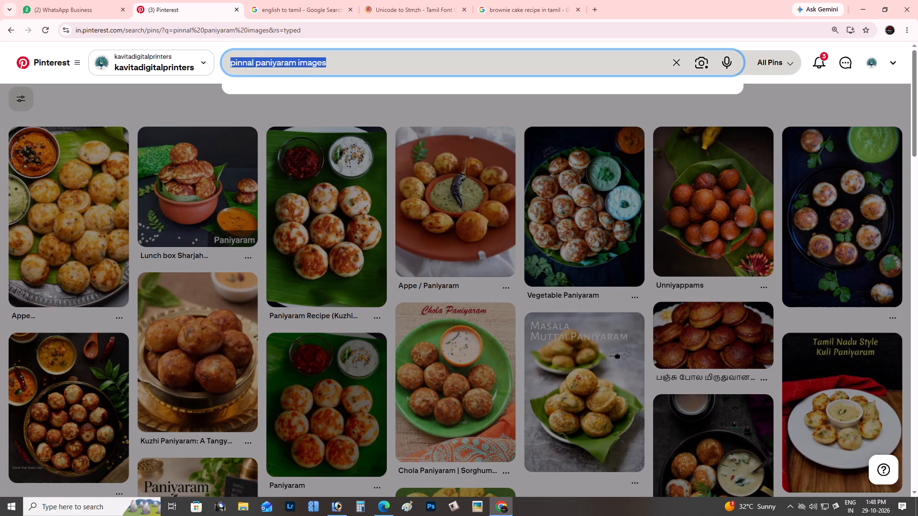
{"action": "key", "text": "ctrl+x"}
{"action": "left_click", "coordinate": [281, 3]}
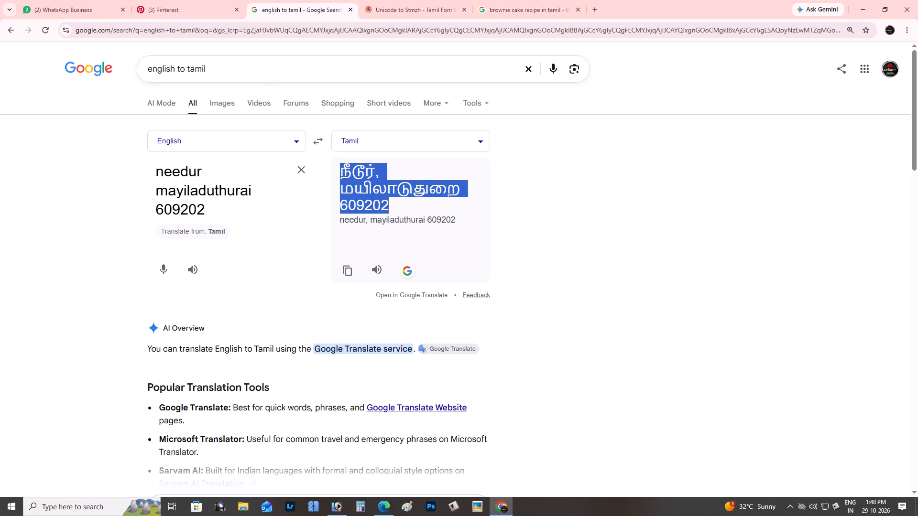
{"action": "left_click", "coordinate": [404, 0]}
{"action": "left_click", "coordinate": [525, 1]}
{"action": "left_click_drag", "start_coordinate": [283, 68], "coordinate": [0, 76]}
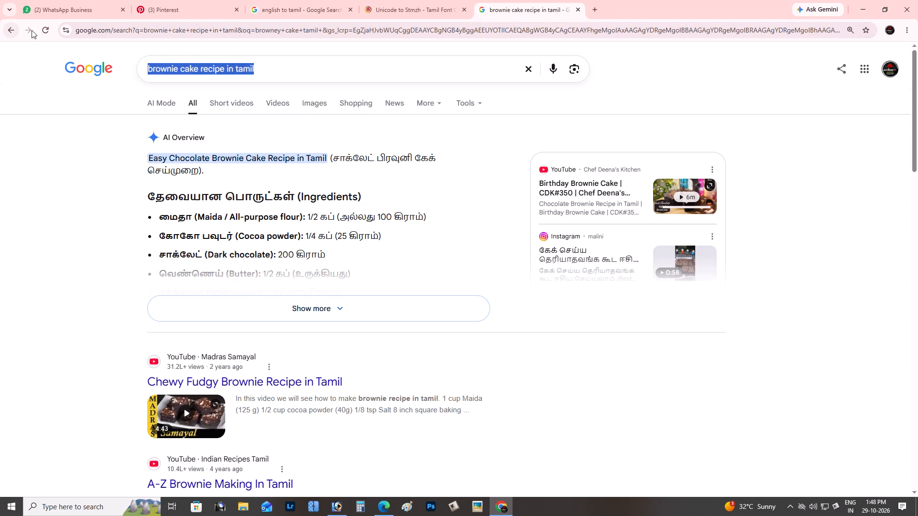
{"action": "key", "text": "ctrl+v"}
{"action": "key", "text": "Return"}
{"action": "left_click", "coordinate": [224, 100]}
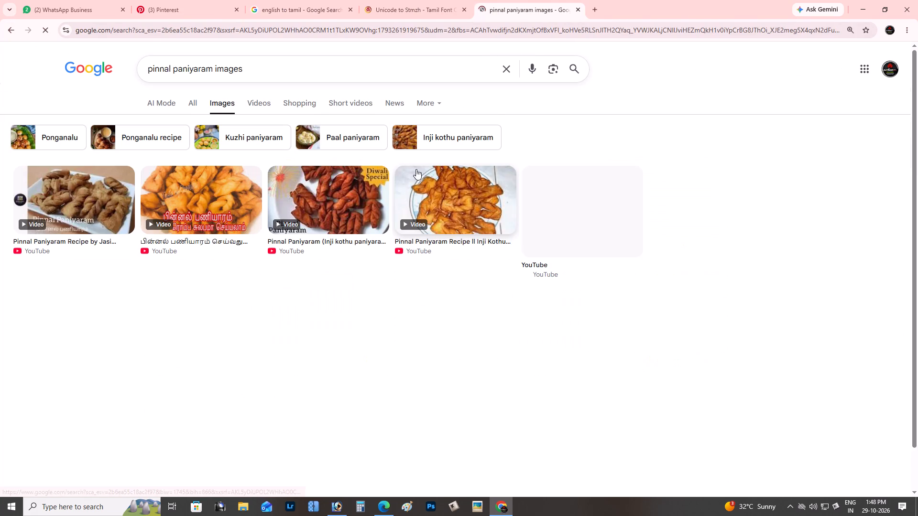
Look through the Google image results and preview the YouTube photo titled "Pinnal Paniyaram Recipe II Inji Kothu Paniyaram".
{"action": "left_click_drag", "start_coordinate": [917, 127], "coordinate": [917, 152]}
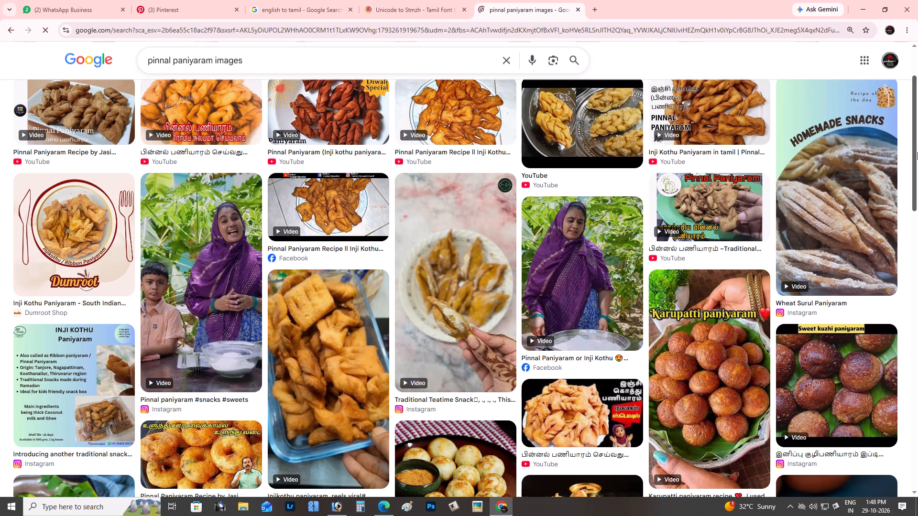
{"action": "left_click_drag", "start_coordinate": [917, 152], "coordinate": [917, 189]}
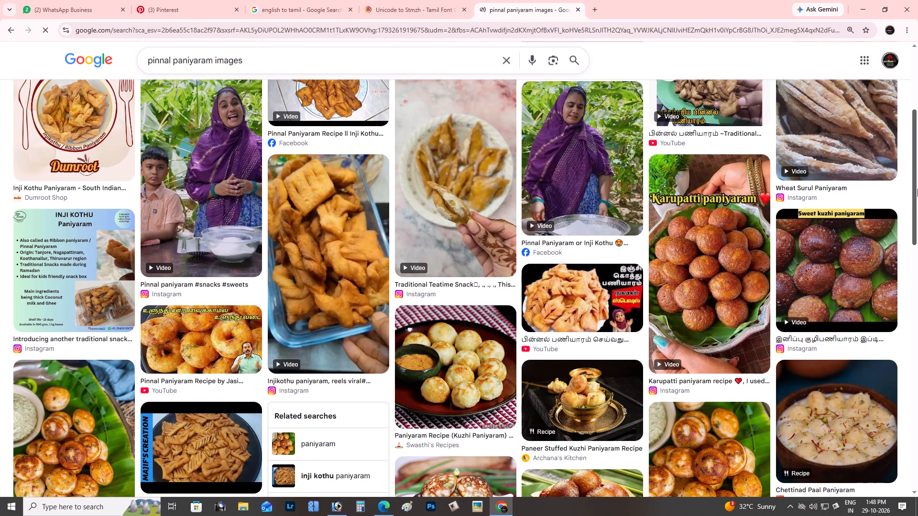
{"action": "left_click_drag", "start_coordinate": [917, 189], "coordinate": [917, 216]}
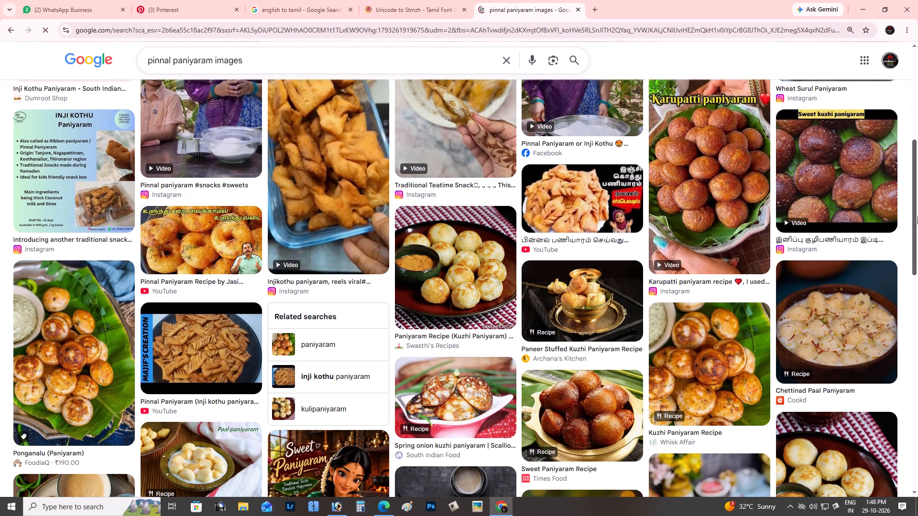
{"action": "left_click_drag", "start_coordinate": [917, 216], "coordinate": [917, 296]}
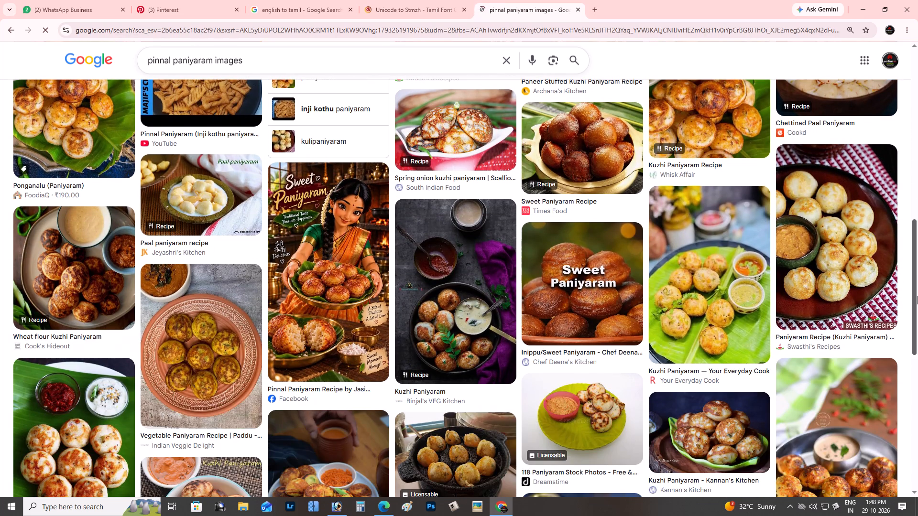
{"action": "left_click_drag", "start_coordinate": [917, 296], "coordinate": [912, 94]}
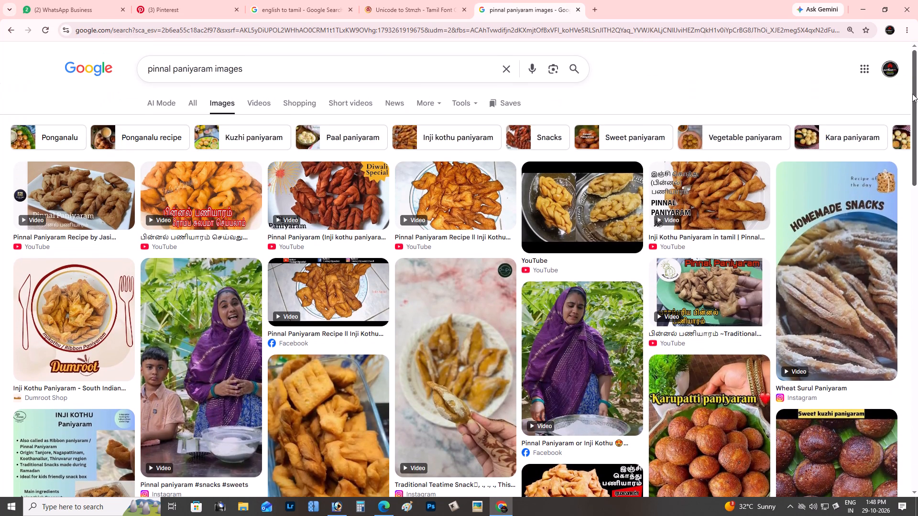
{"action": "left_click_drag", "start_coordinate": [912, 94], "coordinate": [915, 81]}
{"action": "left_click", "coordinate": [505, 187]}
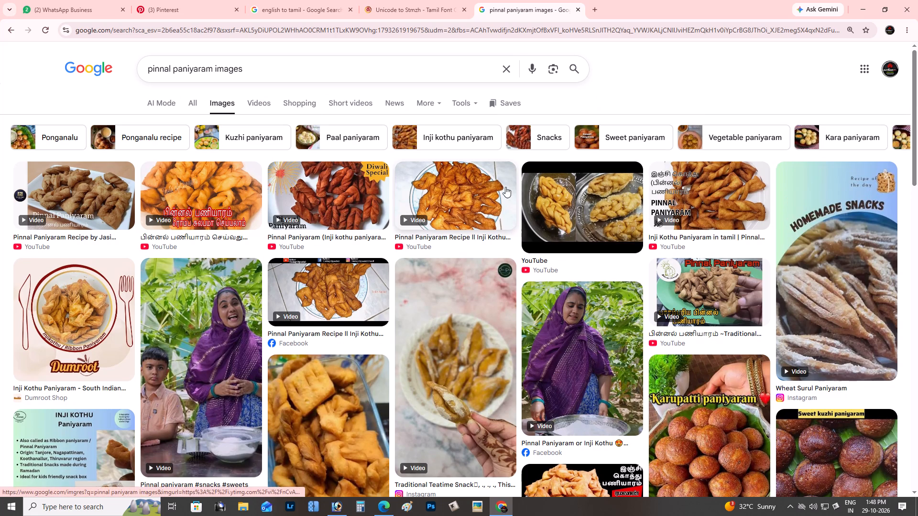
{"action": "scroll", "coordinate": [717, 249], "scroll_direction": "down", "scroll_amount": 1}
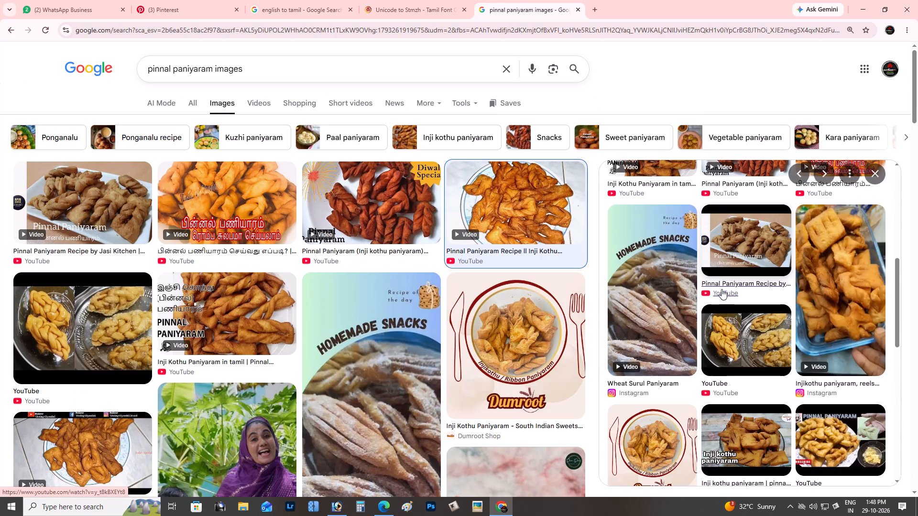
{"action": "scroll", "coordinate": [721, 289], "scroll_direction": "up", "scroll_amount": 2}
Copy the previewed photo of the twisted pinnal paniyaram on a plate as an image.
{"action": "right_click", "coordinate": [720, 232]}
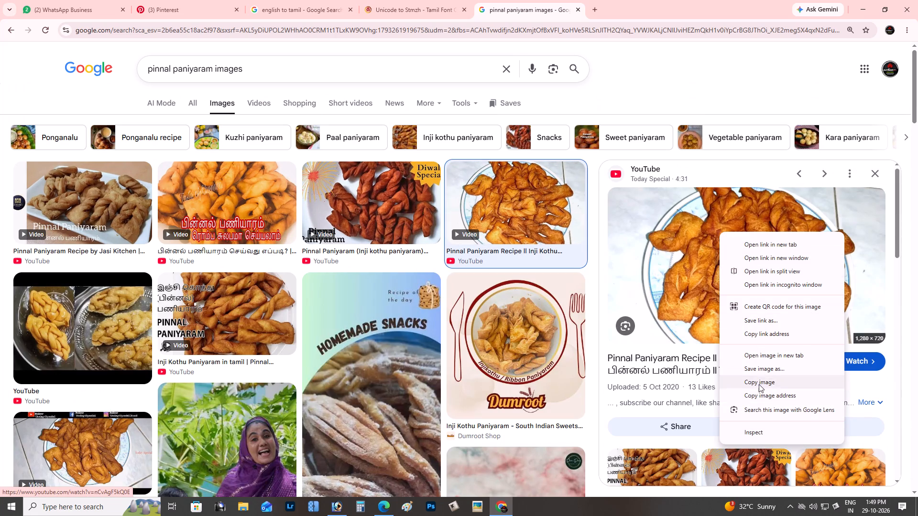
{"action": "left_click", "coordinate": [759, 384]}
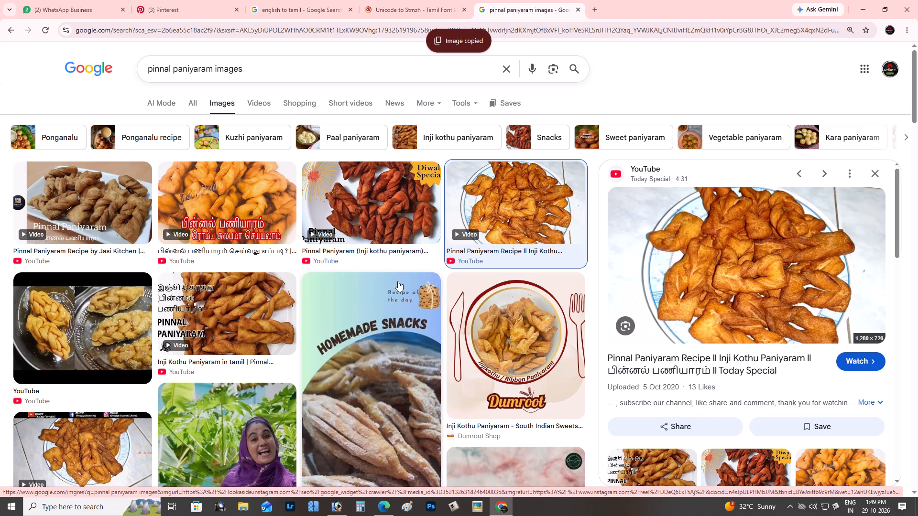
{"action": "right_click", "coordinate": [667, 259]}
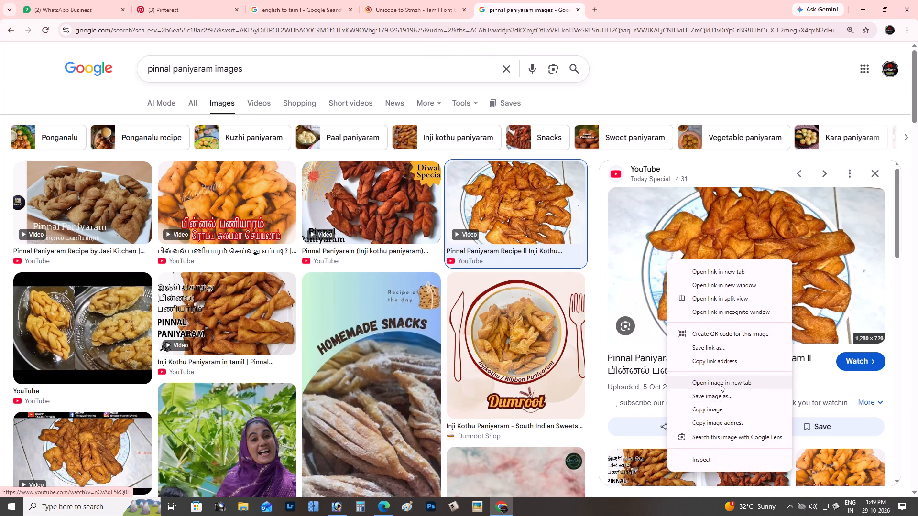
{"action": "left_click", "coordinate": [722, 407]}
{"action": "right_click", "coordinate": [740, 278]}
{"action": "left_click", "coordinate": [782, 425]}
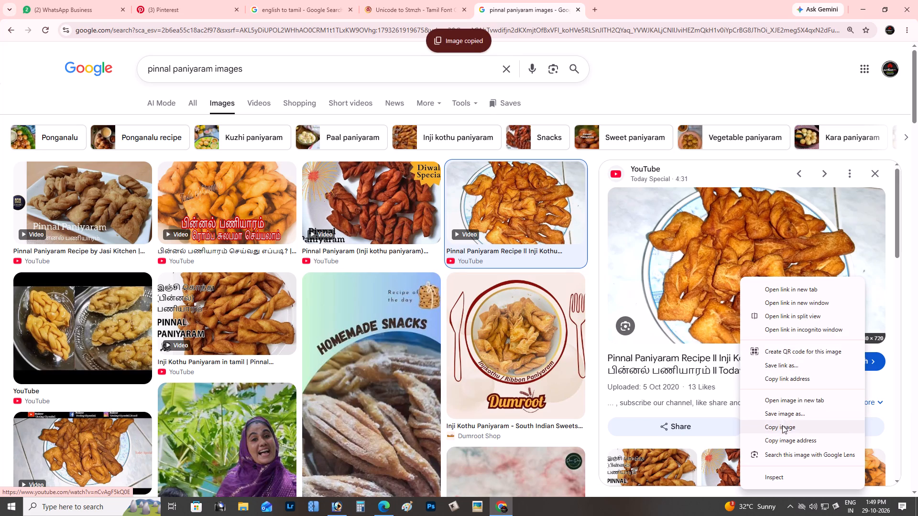
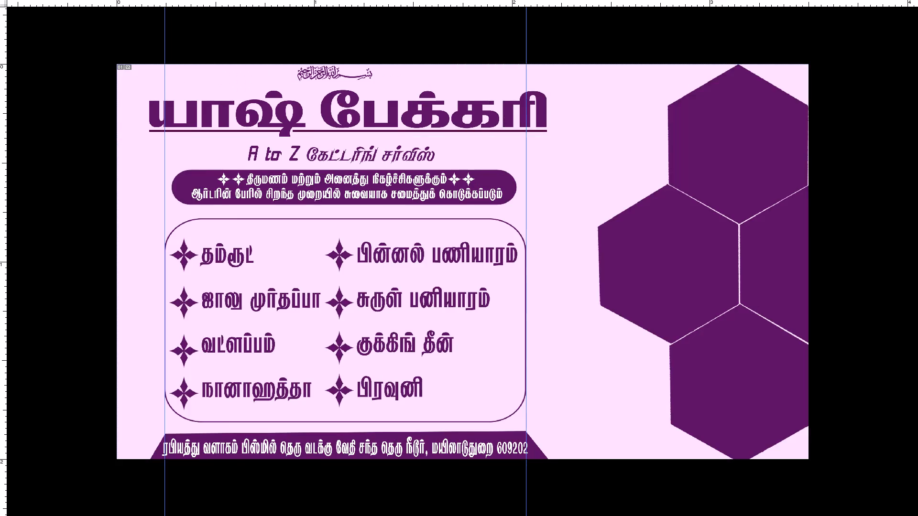
Paste the copied snack photo above the top hexagon's layer on the யாஷ் பேக்கரி card and clip it to that hexagon.
{"action": "scroll", "coordinate": [462, 204], "scroll_direction": "up", "scroll_amount": 2}
{"action": "scroll", "coordinate": [462, 204], "scroll_direction": "down", "scroll_amount": 3}
{"action": "key", "text": "ctrl+plus"}
{"action": "key", "text": "ctrl+plus"}
{"action": "key", "text": "space"}
{"action": "key", "text": "space"}
{"action": "key", "text": "space"}
{"action": "key", "text": "space"}
{"action": "key", "text": "space"}
{"action": "key", "text": "space"}
{"action": "key", "text": "space"}
{"action": "key", "text": "space"}
{"action": "key", "text": "space"}
{"action": "key", "text": "space"}
{"action": "key", "text": "space"}
{"action": "left_click_drag", "start_coordinate": [491, 201], "coordinate": [246, 251]}
{"action": "left_click_drag", "start_coordinate": [407, 231], "coordinate": [328, 391]}
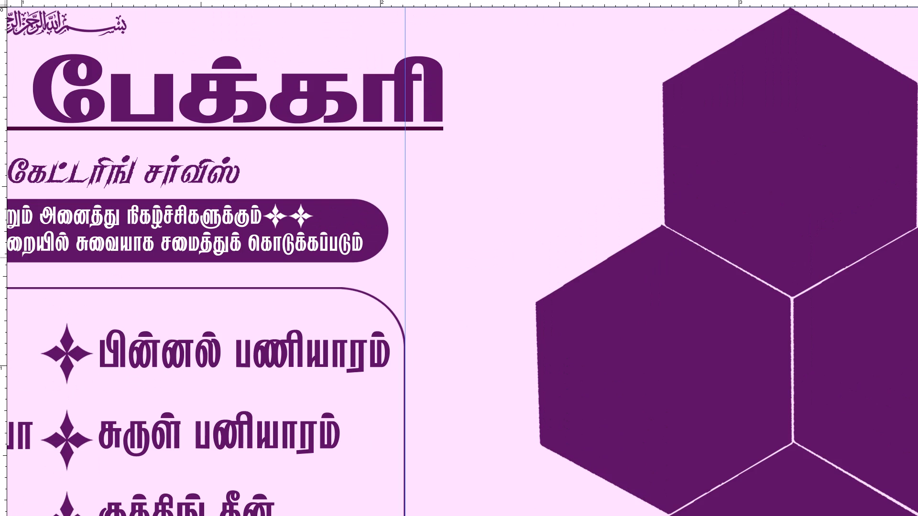
{"action": "right_click", "coordinate": [791, 194]}
{"action": "left_click", "coordinate": [799, 198]}
{"action": "key", "text": "ctrl+v"}
{"action": "left_click_drag", "start_coordinate": [474, 202], "coordinate": [802, 98]}
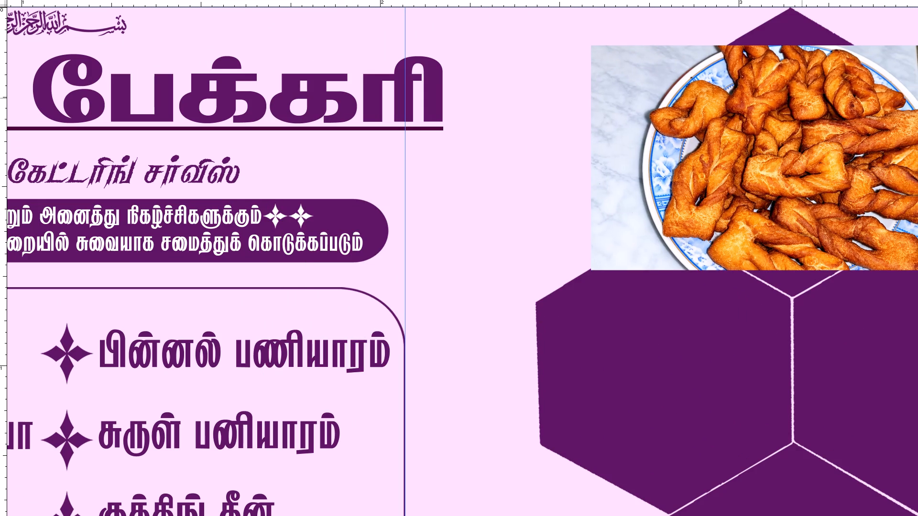
{"action": "key", "text": "ctrl+g"}
Enlarge the clipped snack photo and reposition it so it fills the whole top hexagon.
{"action": "key", "text": "ctrl+t"}
{"action": "left_click_drag", "start_coordinate": [589, 45], "coordinate": [586, 44], "text": "alt+shift"}
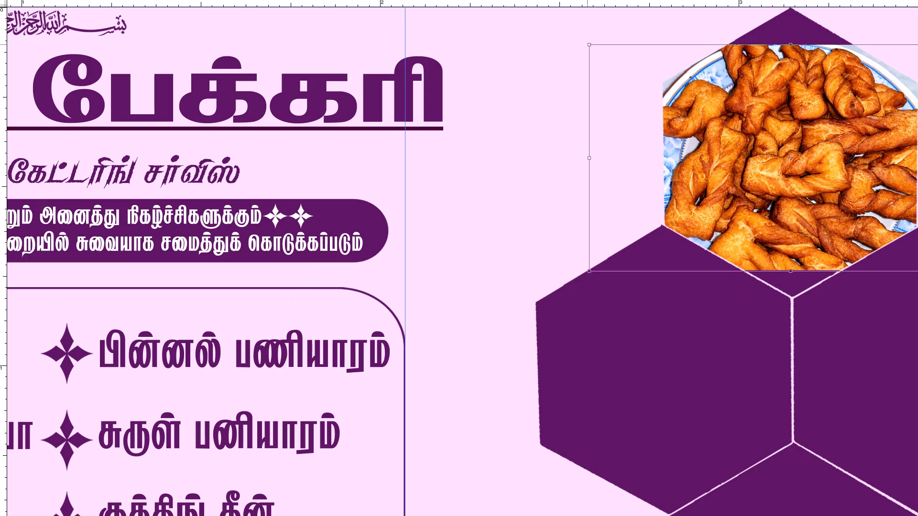
{"action": "left_click_drag", "start_coordinate": [586, 44], "coordinate": [522, 22], "text": "alt+shift"}
{"action": "key", "text": "Return"}
{"action": "left_click_drag", "start_coordinate": [708, 124], "coordinate": [713, 127]}
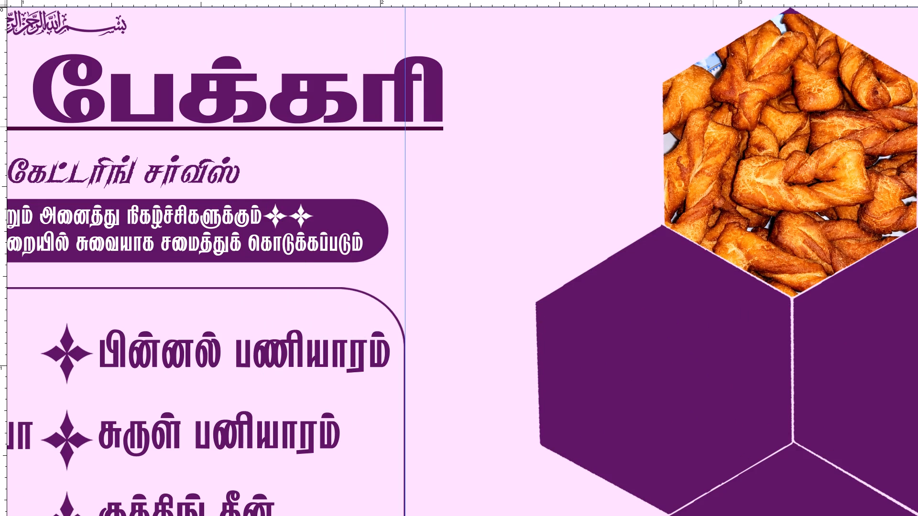
{"action": "left_click_drag", "start_coordinate": [713, 127], "coordinate": [704, 120]}
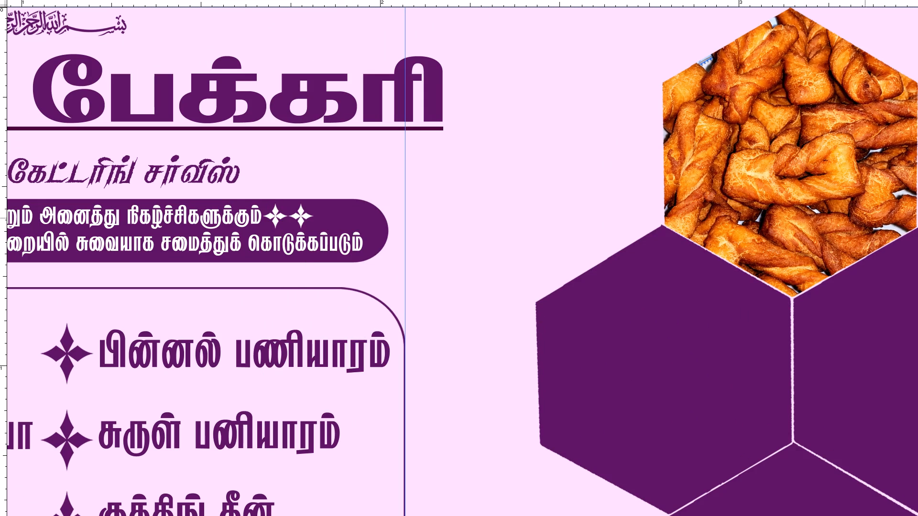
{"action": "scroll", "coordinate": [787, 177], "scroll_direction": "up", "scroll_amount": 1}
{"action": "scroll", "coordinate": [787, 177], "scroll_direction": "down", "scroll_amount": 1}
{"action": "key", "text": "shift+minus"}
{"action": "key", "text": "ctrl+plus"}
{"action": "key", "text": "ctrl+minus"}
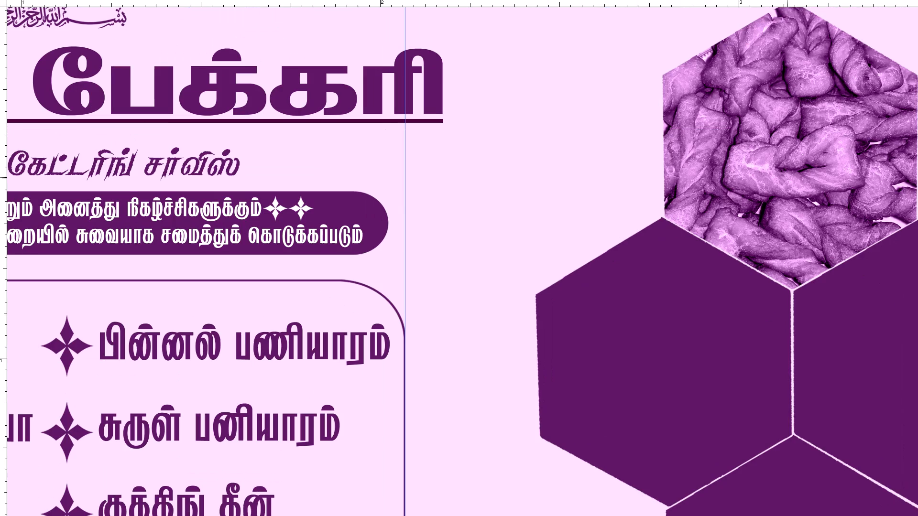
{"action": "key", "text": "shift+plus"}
Add a white Stroke layer style to the top hexagon's own layer, positioned Inside with a size of 24 px.
{"action": "right_click", "coordinate": [789, 177]}
{"action": "left_click", "coordinate": [799, 192]}
{"action": "left_click_drag", "start_coordinate": [795, 190], "coordinate": [802, 192]}
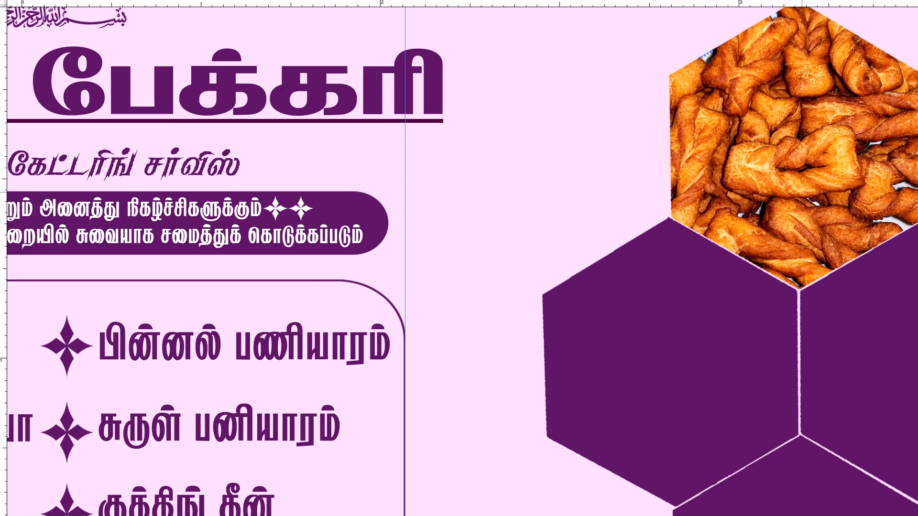
{"action": "key", "text": "ctrl+z"}
{"action": "key", "text": "alt+l"}
{"action": "key", "text": "alt+y"}
{"action": "key", "text": "alt+k"}
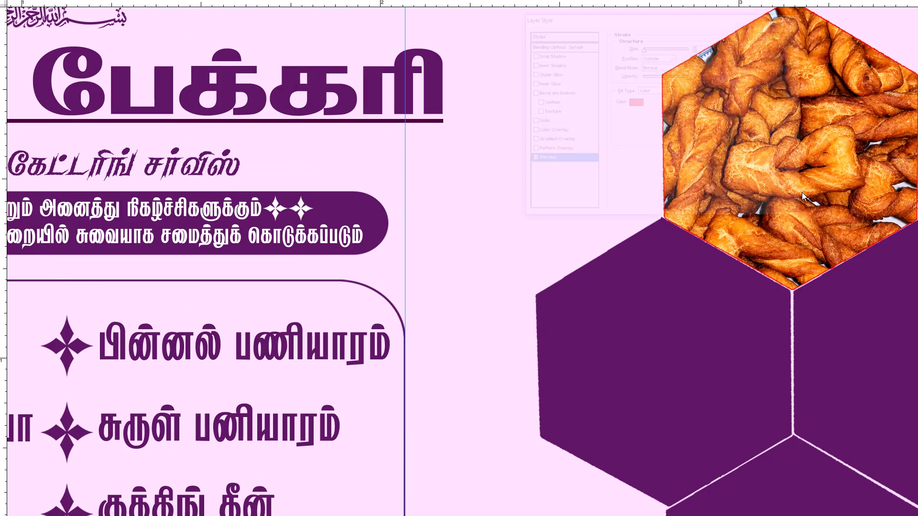
{"action": "left_click_drag", "start_coordinate": [687, 17], "coordinate": [438, 66]}
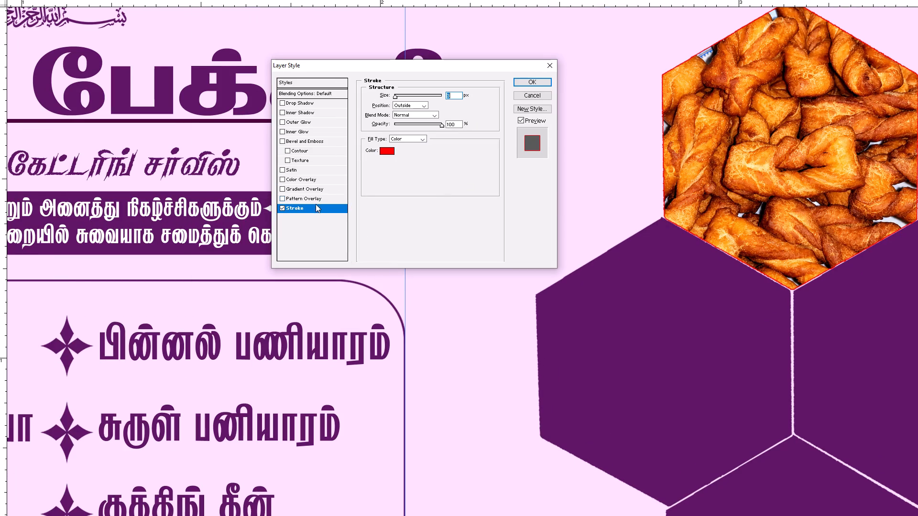
{"action": "left_click", "coordinate": [410, 106]}
{"action": "left_click", "coordinate": [405, 118]}
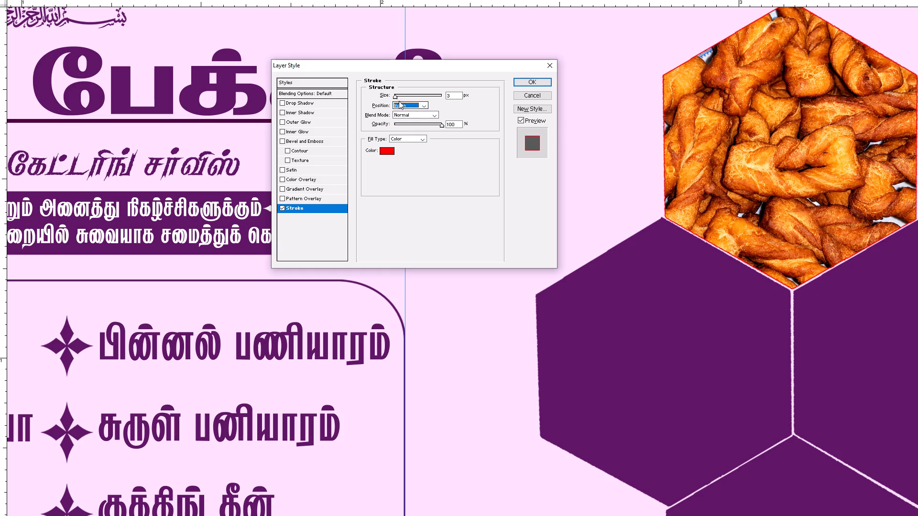
{"action": "left_click_drag", "start_coordinate": [396, 98], "coordinate": [401, 98]}
{"action": "left_click", "coordinate": [383, 149]}
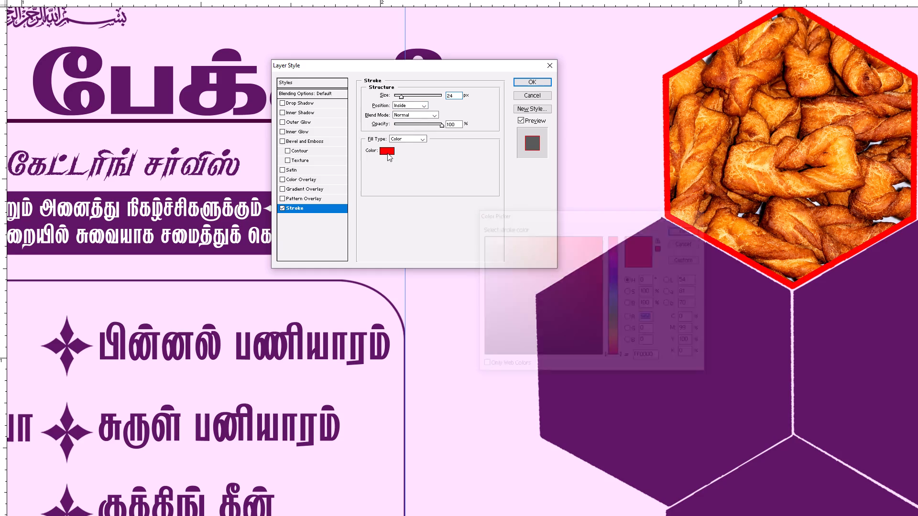
{"action": "left_click_drag", "start_coordinate": [545, 271], "coordinate": [336, 146]}
{"action": "key", "text": "Return"}
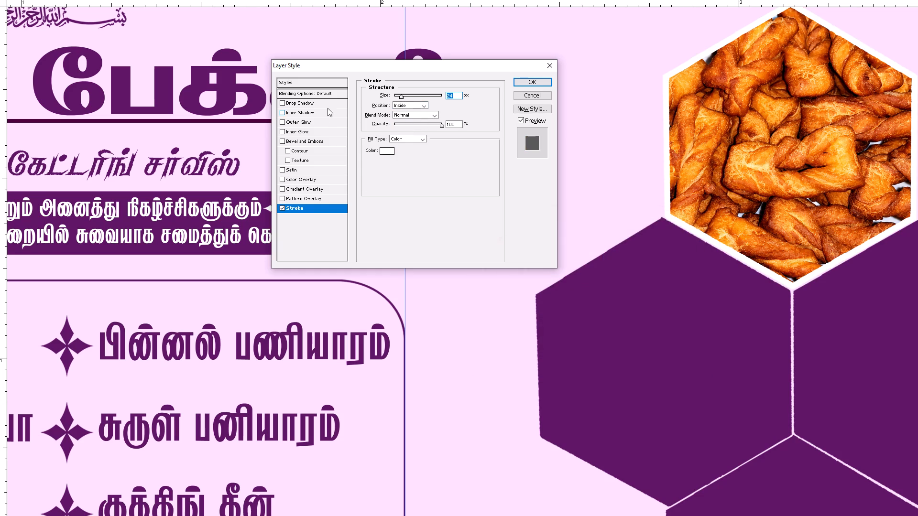
Add a Drop Shadow to the top hexagon with a slightly larger shadow size and apply the layer style.
{"action": "left_click", "coordinate": [325, 102]}
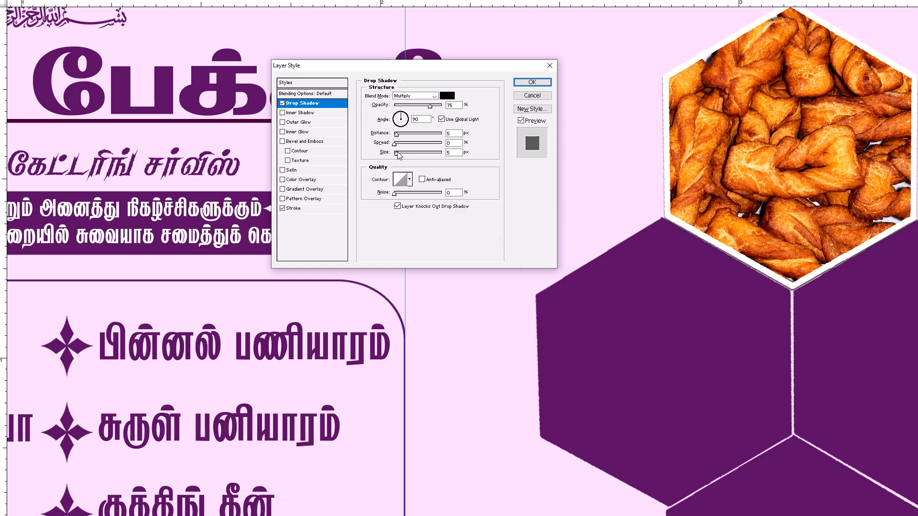
{"action": "left_click_drag", "start_coordinate": [399, 152], "coordinate": [404, 153]}
{"action": "key", "text": "Return"}
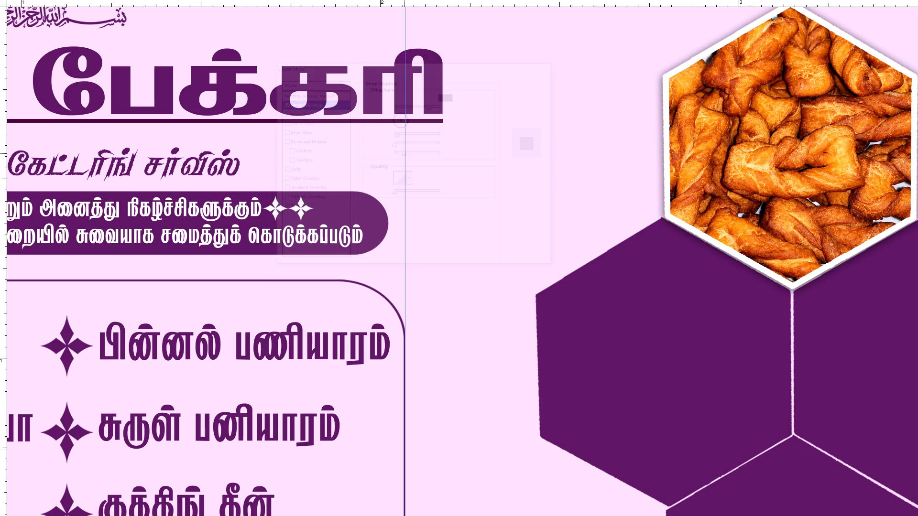
Copy the top hexagon's layer style and paste it onto the empty hexagon to its lower left.
{"action": "key", "text": "alt+l"}
{"action": "key", "text": "alt+y"}
{"action": "key", "text": "alt+c"}
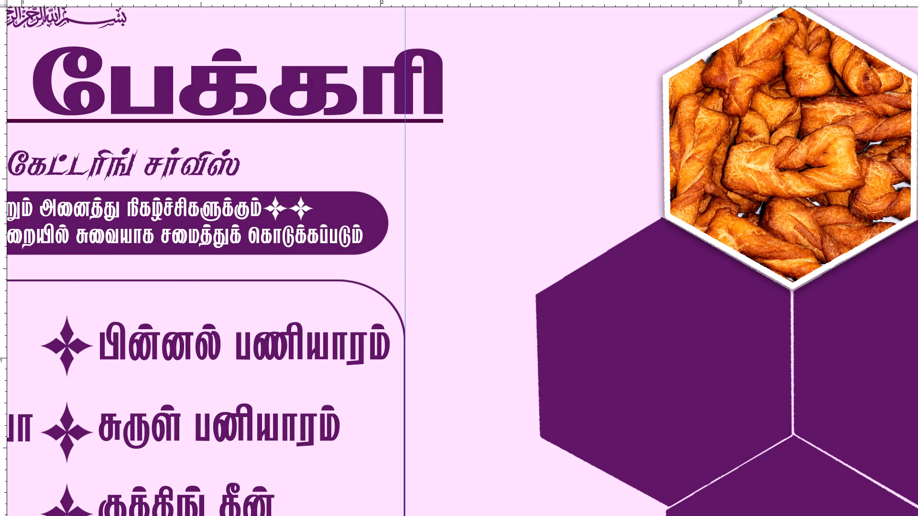
{"action": "right_click", "coordinate": [623, 331]}
{"action": "left_click", "coordinate": [634, 333]}
{"action": "key", "text": "alt+l"}
{"action": "key", "text": "alt+y"}
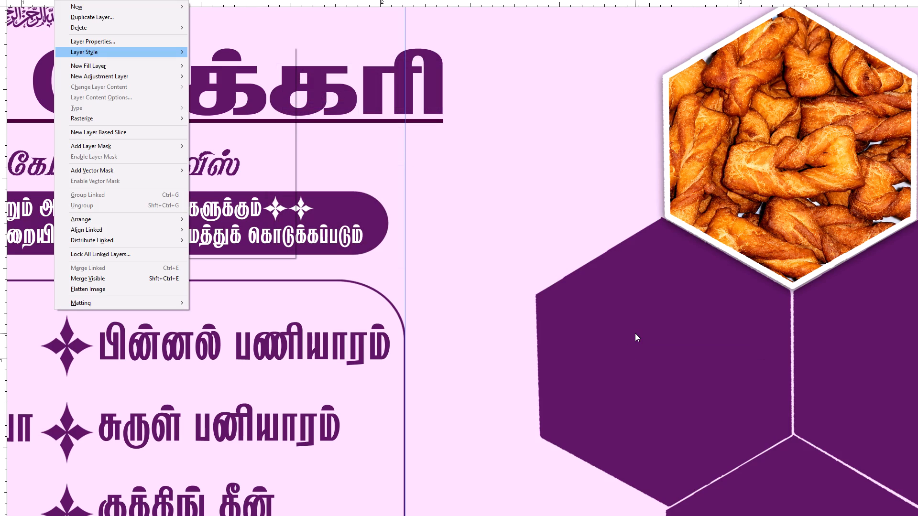
{"action": "key", "text": "alt+p"}
Paste the copied stroke and shadow layer style onto the partly cropped hexagon at the card's right edge and the bottom hexagon.
{"action": "key", "text": "ctrl+minus"}
{"action": "key", "text": "ctrl+minus"}
{"action": "scroll", "coordinate": [672, 323], "scroll_direction": "up", "scroll_amount": 2}
{"action": "scroll", "coordinate": [680, 321], "scroll_direction": "down", "scroll_amount": 3}
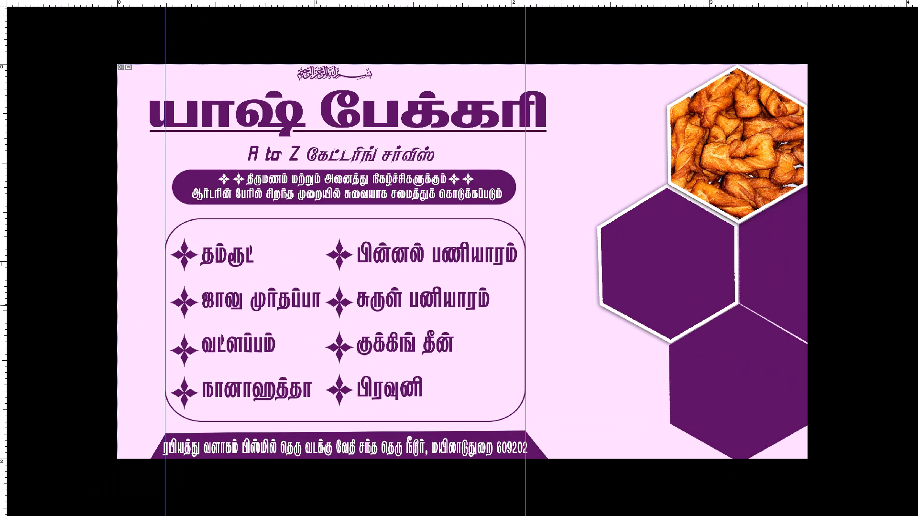
{"action": "right_click", "coordinate": [810, 255]}
{"action": "right_click", "coordinate": [769, 240]}
{"action": "left_click", "coordinate": [778, 244]}
{"action": "key", "text": "alt+l"}
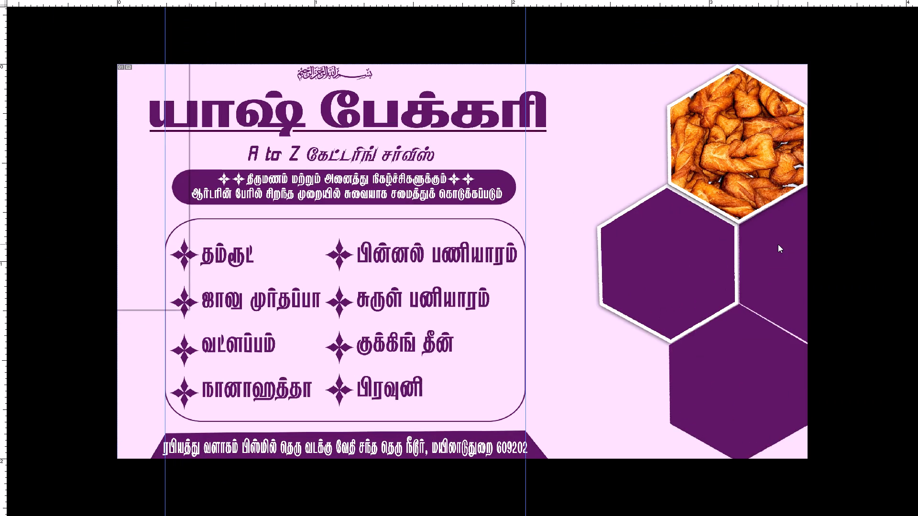
{"action": "key", "text": "alt+y"}
{"action": "key", "text": "alt+p"}
{"action": "right_click", "coordinate": [746, 377]}
{"action": "left_click", "coordinate": [753, 381]}
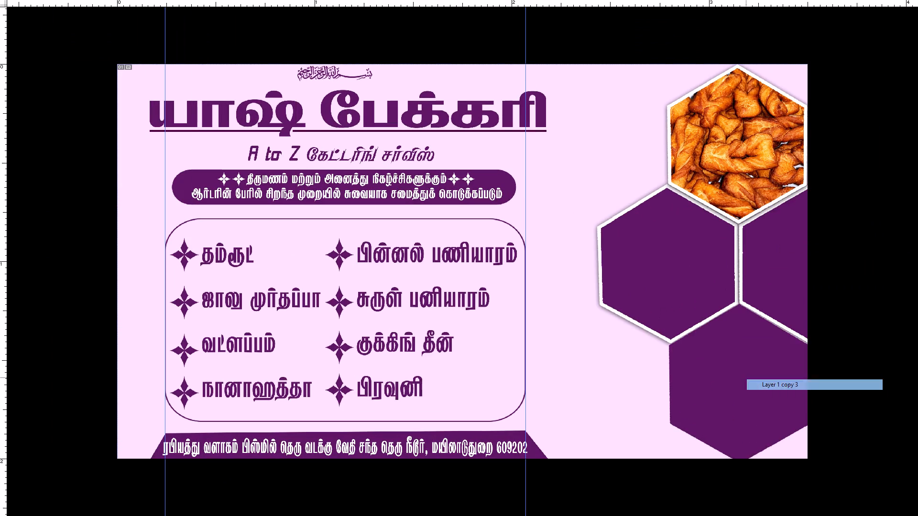
{"action": "key", "text": "alt+l"}
{"action": "key", "text": "alt+y"}
{"action": "key", "text": "alt+p"}
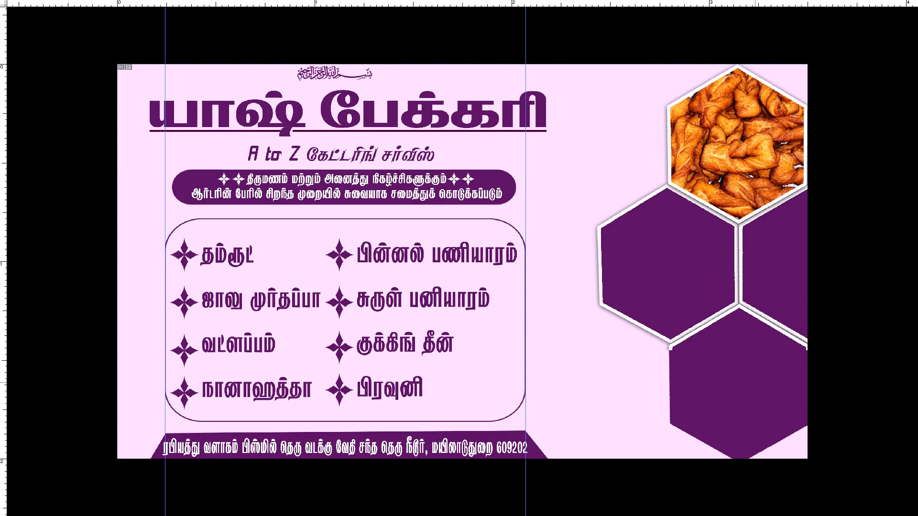
Save the யாஷ் பேக்கரி card document.
{"action": "scroll", "coordinate": [755, 382], "scroll_direction": "up", "scroll_amount": 1}
{"action": "scroll", "coordinate": [755, 382], "scroll_direction": "down", "scroll_amount": 2}
{"action": "key", "text": "ctrl+s"}
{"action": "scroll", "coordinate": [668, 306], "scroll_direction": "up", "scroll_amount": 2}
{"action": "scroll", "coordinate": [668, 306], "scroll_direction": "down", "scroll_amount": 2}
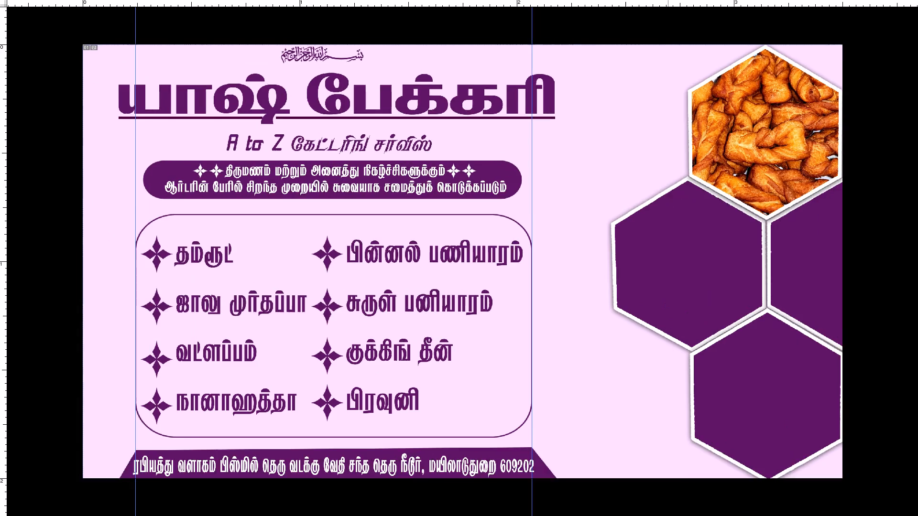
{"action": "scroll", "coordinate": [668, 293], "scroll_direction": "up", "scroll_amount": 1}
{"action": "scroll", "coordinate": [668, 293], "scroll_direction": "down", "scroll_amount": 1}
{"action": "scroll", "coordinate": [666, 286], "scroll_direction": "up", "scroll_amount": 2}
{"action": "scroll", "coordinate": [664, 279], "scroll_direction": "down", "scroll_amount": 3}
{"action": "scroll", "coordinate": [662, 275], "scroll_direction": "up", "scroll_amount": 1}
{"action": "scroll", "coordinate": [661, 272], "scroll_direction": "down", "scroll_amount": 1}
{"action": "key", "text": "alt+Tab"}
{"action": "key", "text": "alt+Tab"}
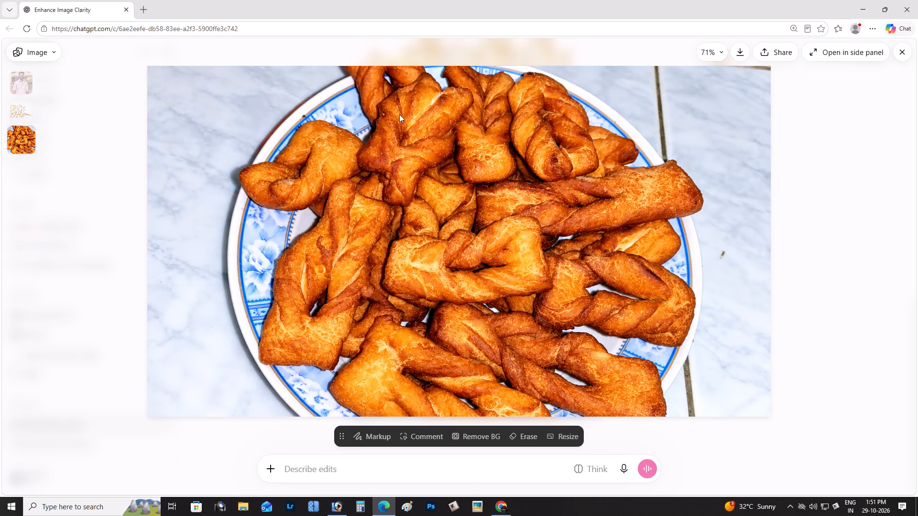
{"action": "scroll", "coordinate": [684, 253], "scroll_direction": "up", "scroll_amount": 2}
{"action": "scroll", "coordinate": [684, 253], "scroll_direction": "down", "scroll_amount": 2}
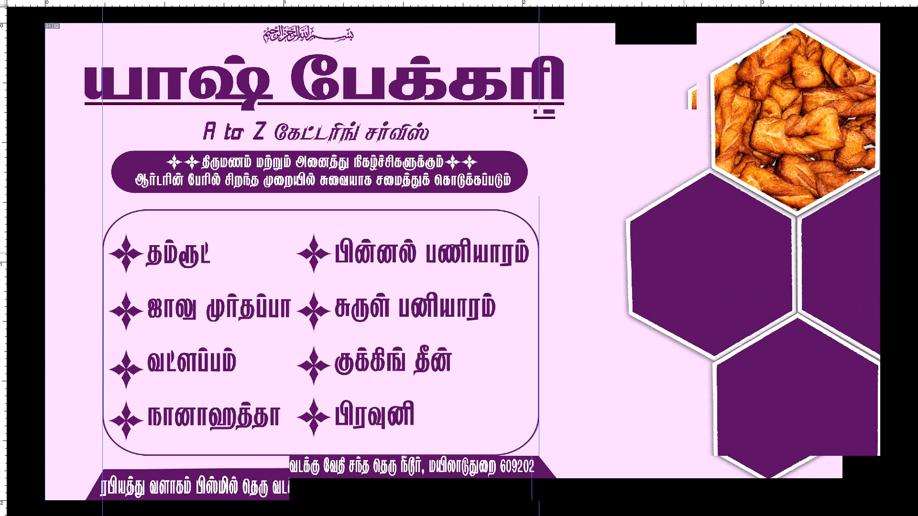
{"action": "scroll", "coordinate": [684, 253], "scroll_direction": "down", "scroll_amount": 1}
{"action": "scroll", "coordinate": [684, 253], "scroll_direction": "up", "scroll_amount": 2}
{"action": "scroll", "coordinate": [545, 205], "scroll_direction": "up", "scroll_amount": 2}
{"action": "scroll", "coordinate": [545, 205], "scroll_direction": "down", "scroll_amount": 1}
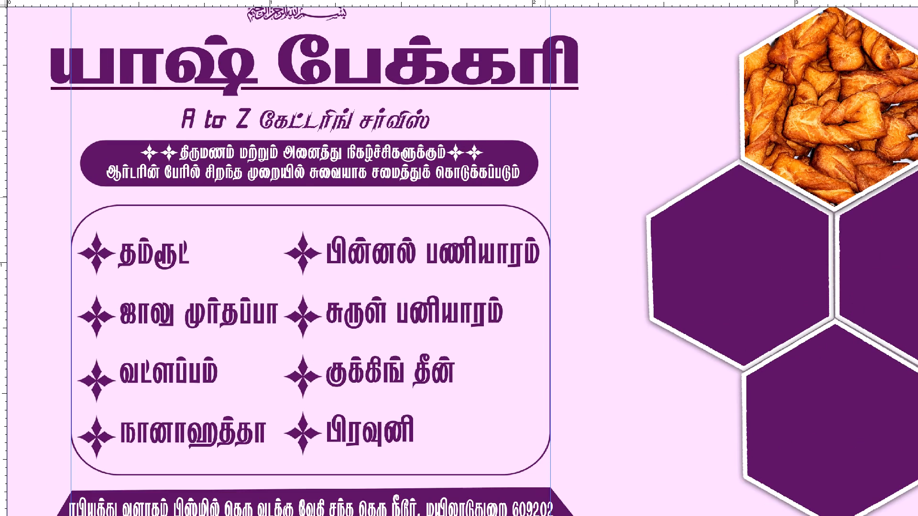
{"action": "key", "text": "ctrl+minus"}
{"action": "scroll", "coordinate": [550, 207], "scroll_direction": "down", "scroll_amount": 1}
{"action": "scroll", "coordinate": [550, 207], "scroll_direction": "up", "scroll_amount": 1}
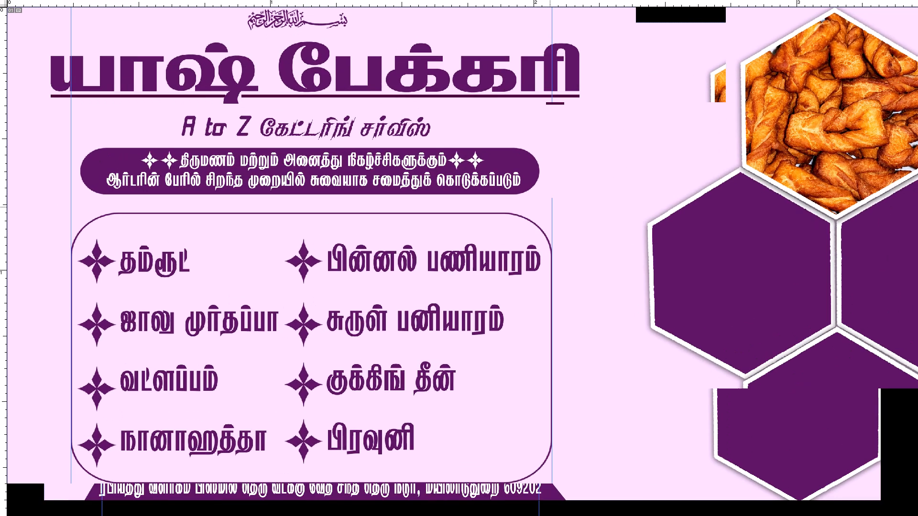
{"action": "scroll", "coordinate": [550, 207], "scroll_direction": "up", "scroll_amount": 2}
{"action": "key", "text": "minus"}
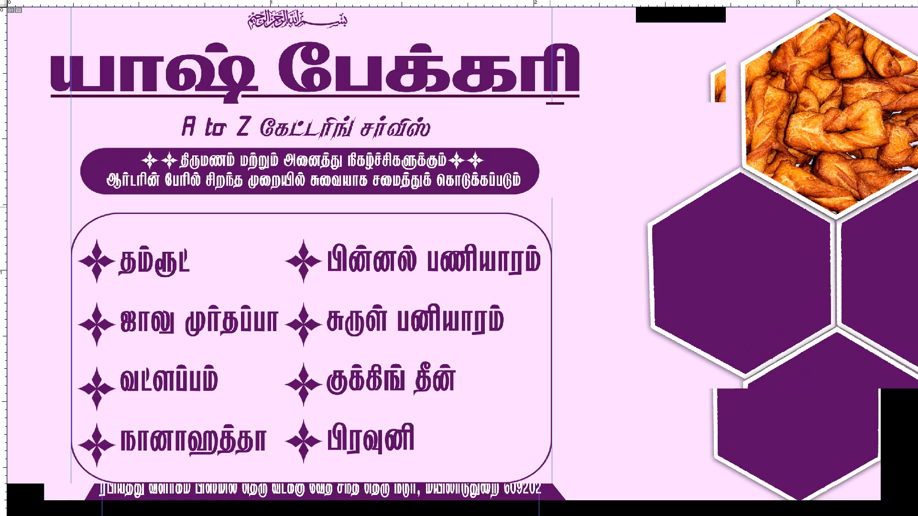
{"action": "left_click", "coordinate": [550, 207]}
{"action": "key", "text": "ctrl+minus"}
Switch to Pinterest in Chrome and search for "browney cake".
{"action": "key", "text": "alt+Tab"}
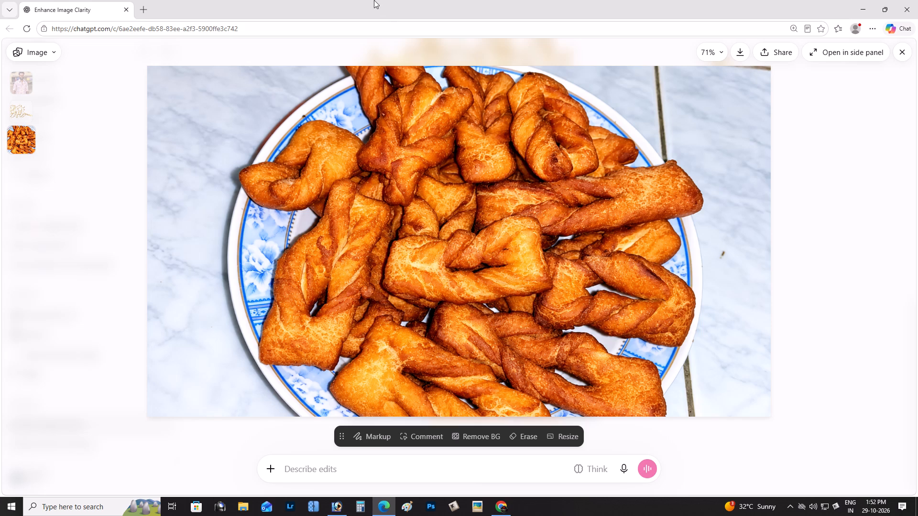
{"action": "key", "text": "alt+Tab"}
{"action": "left_click", "coordinate": [612, 226], "text": "alt"}
{"action": "left_click", "coordinate": [184, 0]}
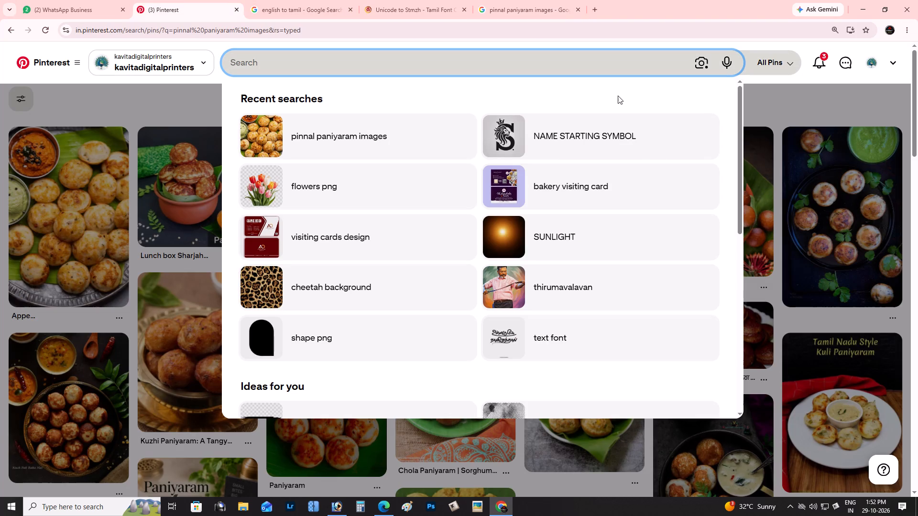
{"action": "type", "text": "bro"}
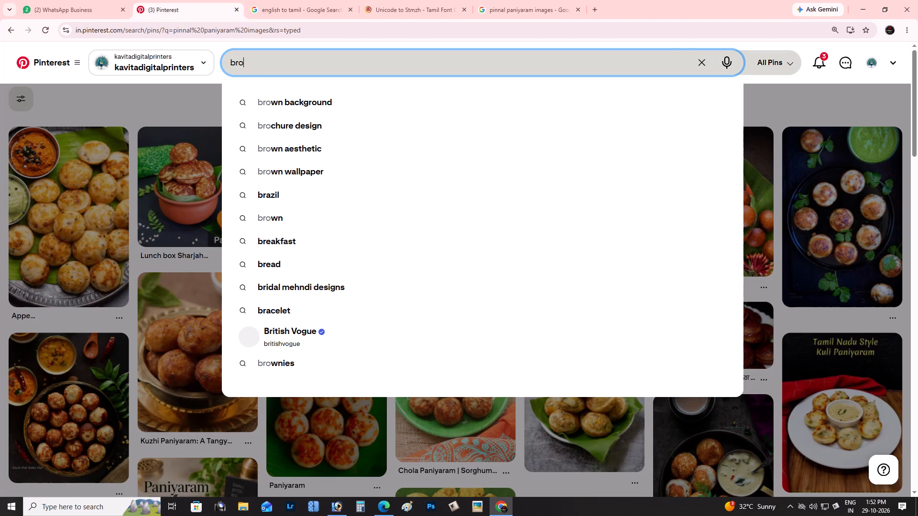
{"action": "key", "text": "w"}
{"action": "type", "text": "ney"}
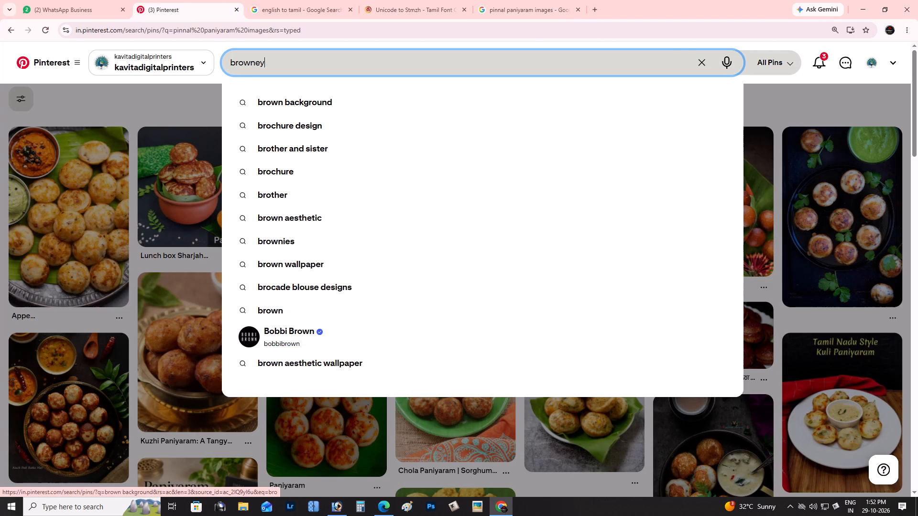
{"action": "key", "text": "space"}
{"action": "type", "text": "cake"}
{"action": "key", "text": "Return"}
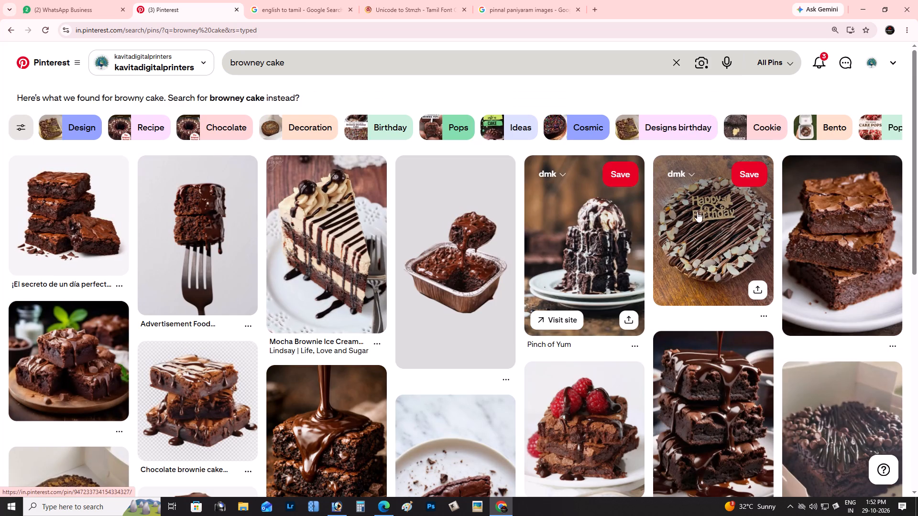
Browse the brownie results and open the pin of stacked brownies on a white background to view its related pins.
{"action": "scroll", "coordinate": [728, 211], "scroll_direction": "down", "scroll_amount": 1}
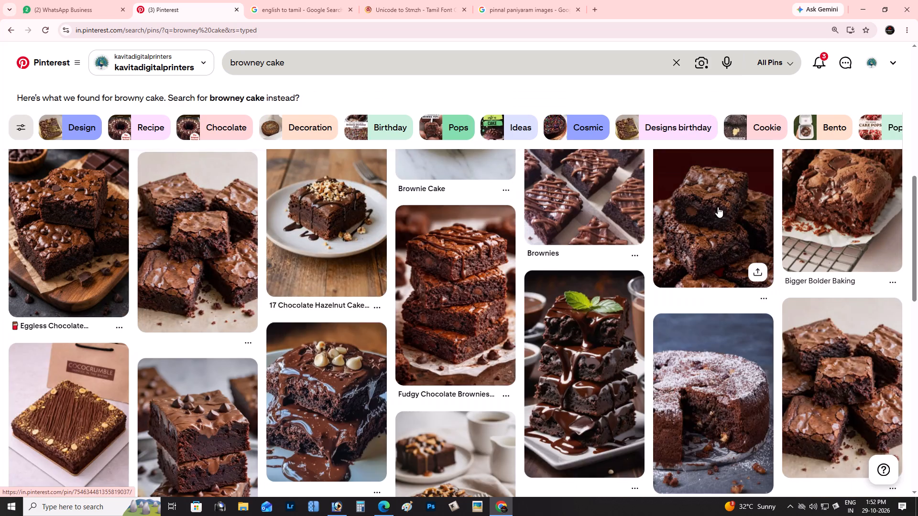
{"action": "scroll", "coordinate": [714, 206], "scroll_direction": "up", "scroll_amount": 1}
{"action": "left_click", "coordinate": [65, 219]}
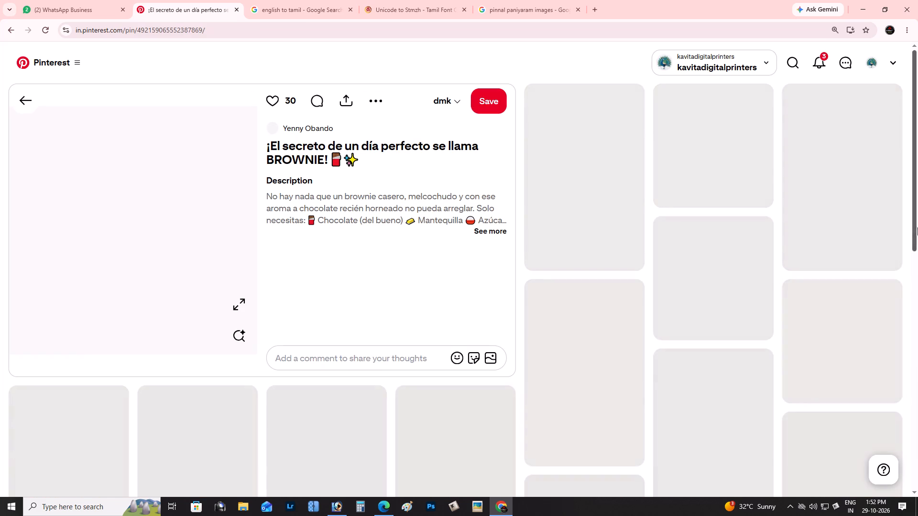
{"action": "left_click_drag", "start_coordinate": [917, 170], "coordinate": [917, 162]}
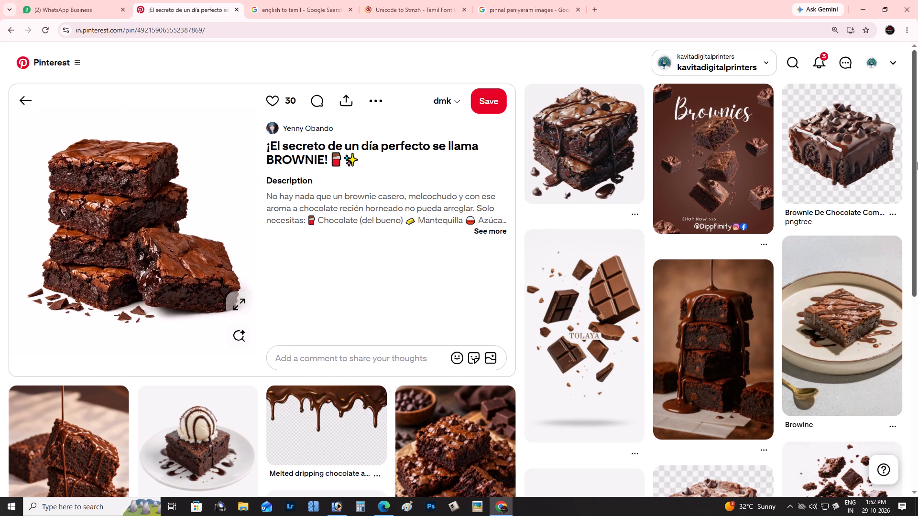
{"action": "left_click_drag", "start_coordinate": [917, 162], "coordinate": [917, 160]}
{"action": "left_click", "coordinate": [115, 194]}
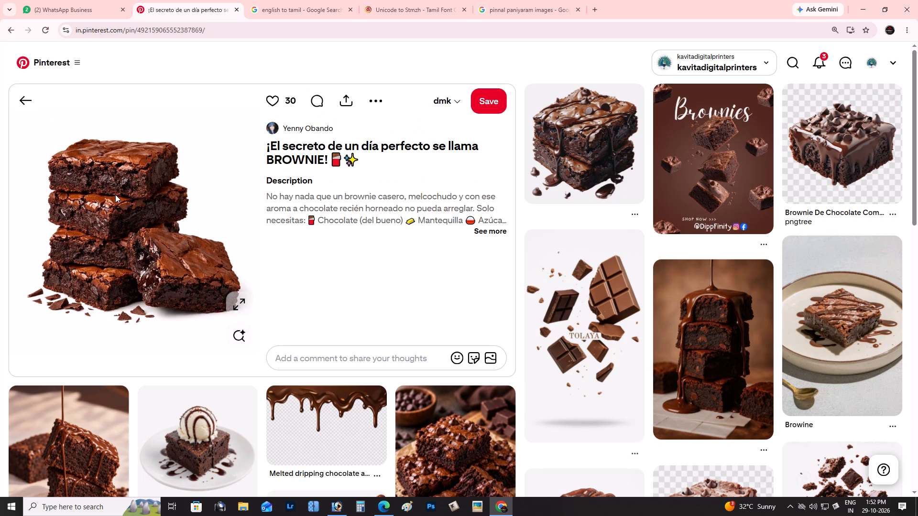
{"action": "left_click_drag", "start_coordinate": [917, 157], "coordinate": [909, 147]}
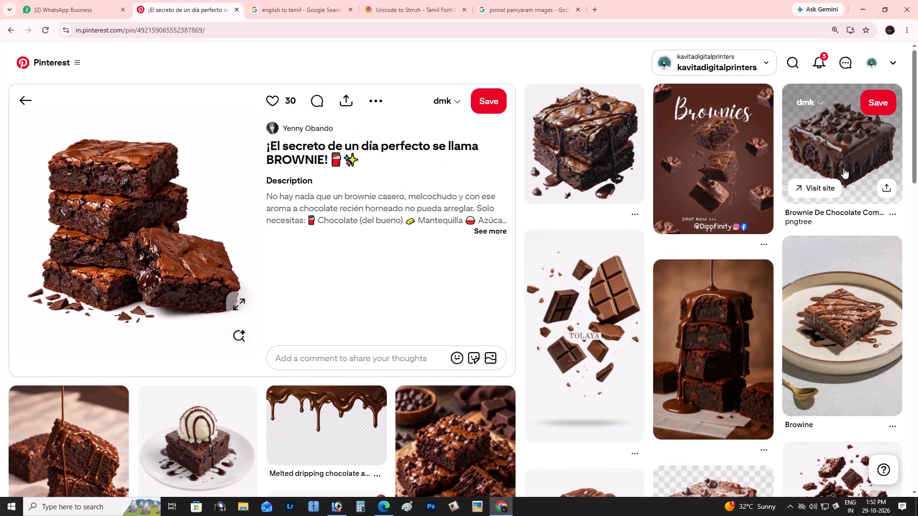
{"action": "left_click", "coordinate": [841, 168]}
{"action": "right_click", "coordinate": [125, 198]}
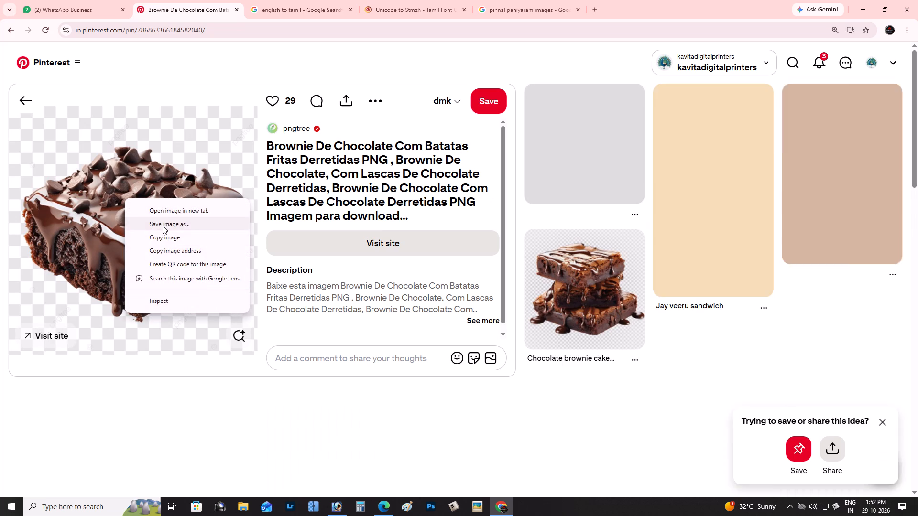
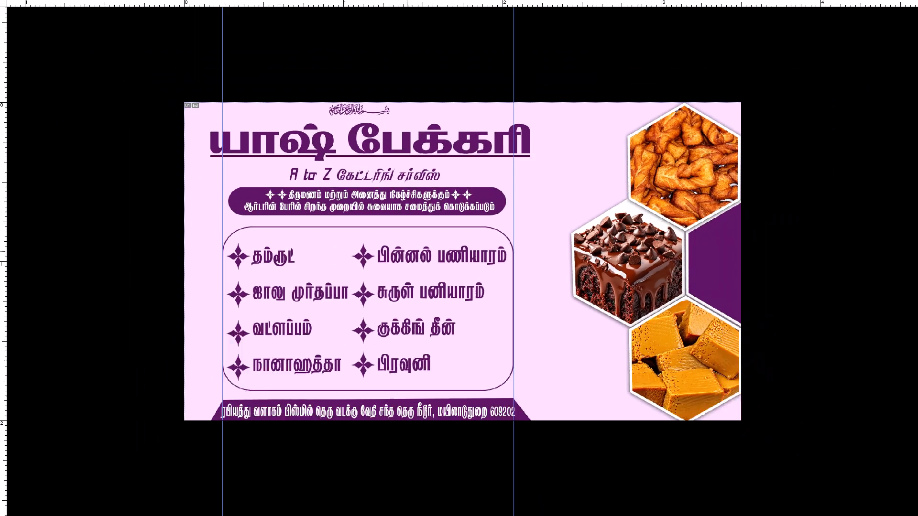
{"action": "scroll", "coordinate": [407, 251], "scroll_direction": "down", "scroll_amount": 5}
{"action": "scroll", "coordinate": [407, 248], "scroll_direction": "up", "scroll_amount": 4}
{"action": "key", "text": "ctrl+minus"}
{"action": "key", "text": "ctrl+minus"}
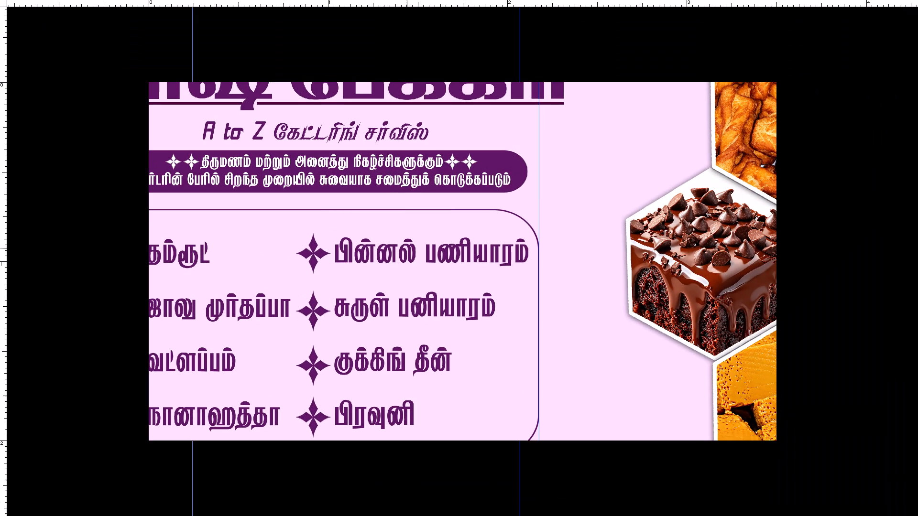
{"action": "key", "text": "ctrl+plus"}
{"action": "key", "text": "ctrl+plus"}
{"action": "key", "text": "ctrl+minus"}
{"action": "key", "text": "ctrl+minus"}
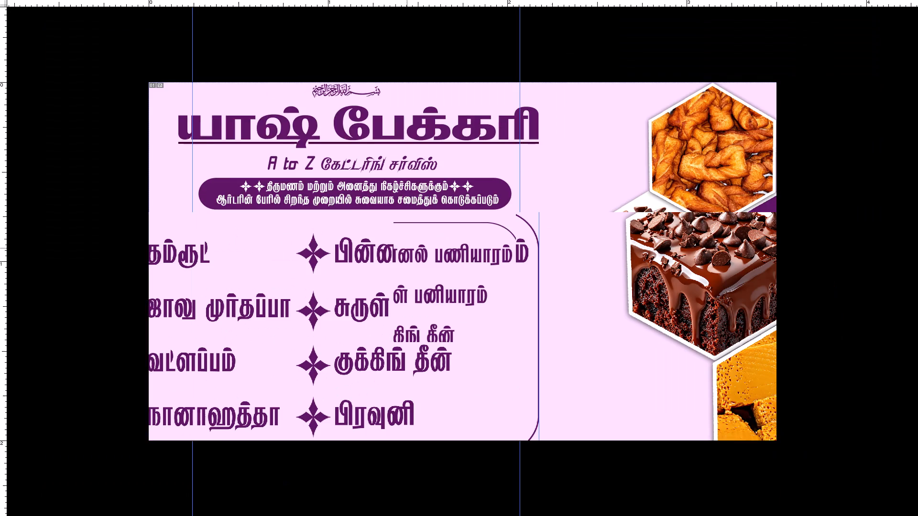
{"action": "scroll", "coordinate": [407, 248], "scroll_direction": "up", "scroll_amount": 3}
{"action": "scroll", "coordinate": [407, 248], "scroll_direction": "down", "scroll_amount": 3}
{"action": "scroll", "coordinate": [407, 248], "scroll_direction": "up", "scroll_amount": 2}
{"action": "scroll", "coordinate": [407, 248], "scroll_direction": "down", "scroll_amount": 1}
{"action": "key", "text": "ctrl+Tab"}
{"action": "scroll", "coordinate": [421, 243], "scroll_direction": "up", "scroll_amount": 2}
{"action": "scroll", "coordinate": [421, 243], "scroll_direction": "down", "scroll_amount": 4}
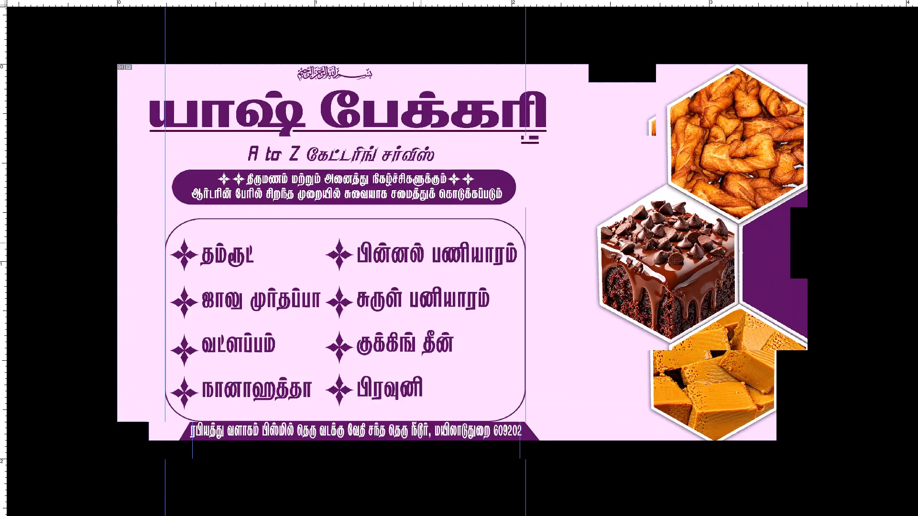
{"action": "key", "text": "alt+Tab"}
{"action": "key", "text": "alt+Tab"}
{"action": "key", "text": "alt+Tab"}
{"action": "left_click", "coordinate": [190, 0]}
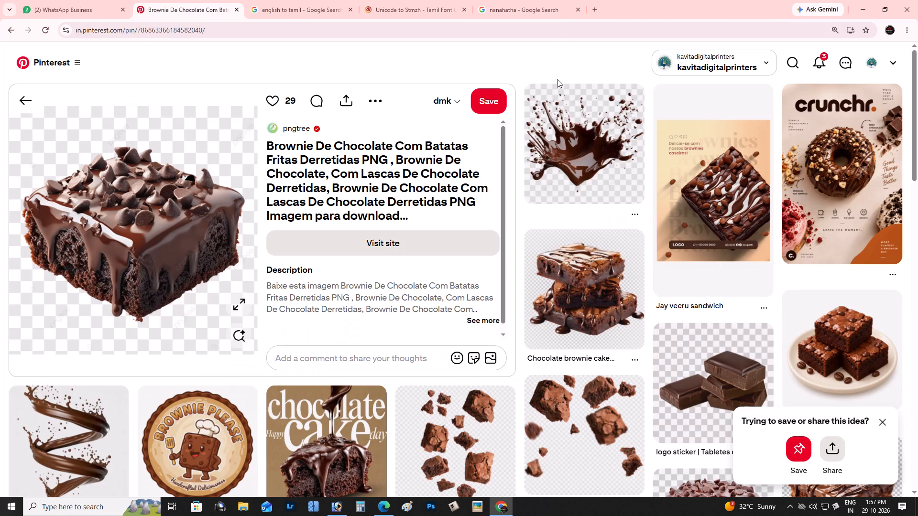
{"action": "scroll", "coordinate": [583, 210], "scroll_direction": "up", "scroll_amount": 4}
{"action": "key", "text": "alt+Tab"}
Open the 15x4 SHOPPING_BACKLIGHT banner file from the Quality Super Market folder inside Branding on drive D.
{"action": "key", "text": "ctrl+o"}
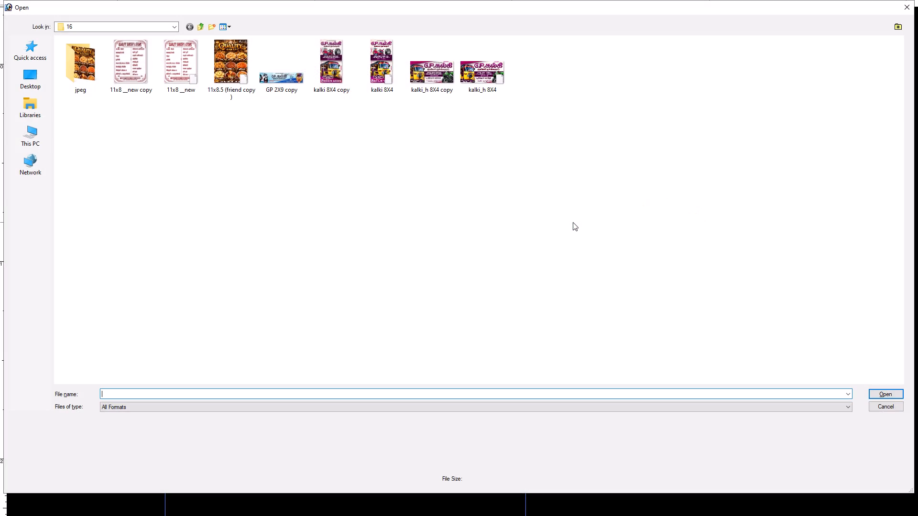
{"action": "left_click", "coordinate": [44, 135]}
{"action": "double_click", "coordinate": [245, 91]}
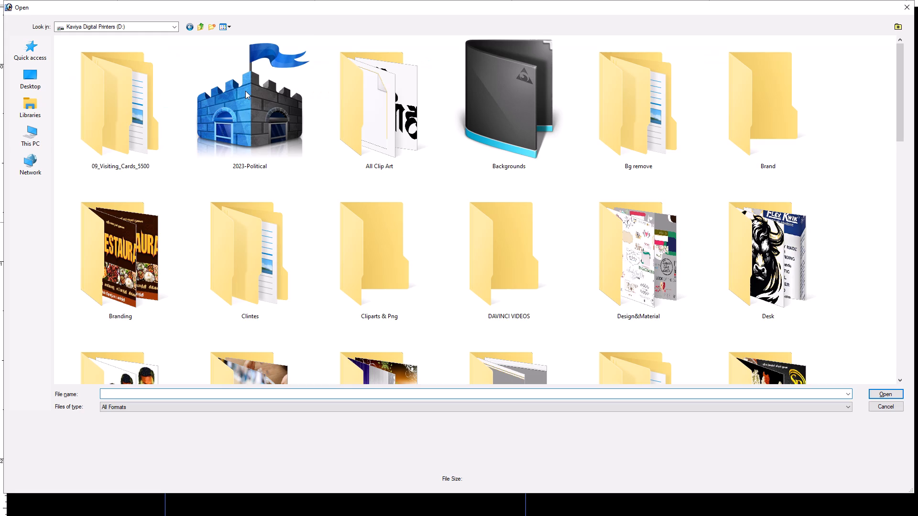
{"action": "double_click", "coordinate": [138, 230]}
{"action": "scroll", "coordinate": [755, 119], "scroll_direction": "down", "scroll_amount": 11}
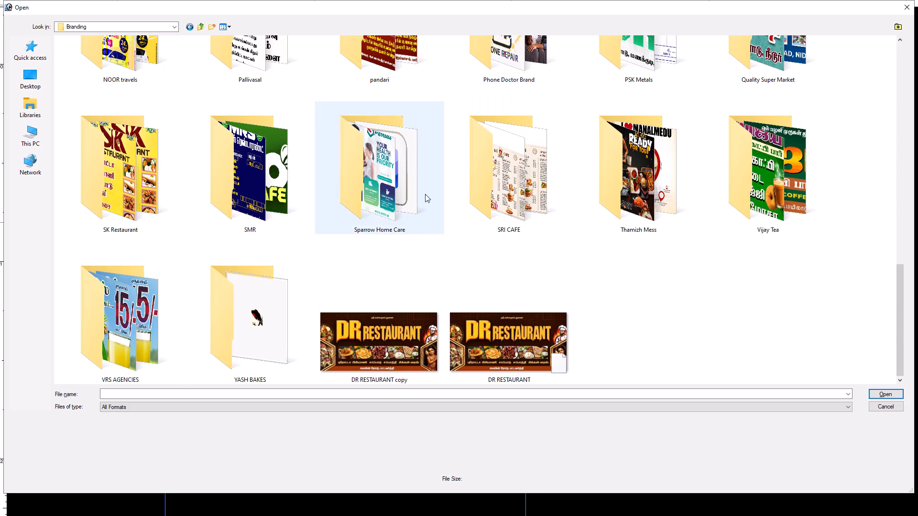
{"action": "scroll", "coordinate": [484, 194], "scroll_direction": "up", "scroll_amount": 1}
{"action": "double_click", "coordinate": [787, 246]}
{"action": "left_click", "coordinate": [381, 84]}
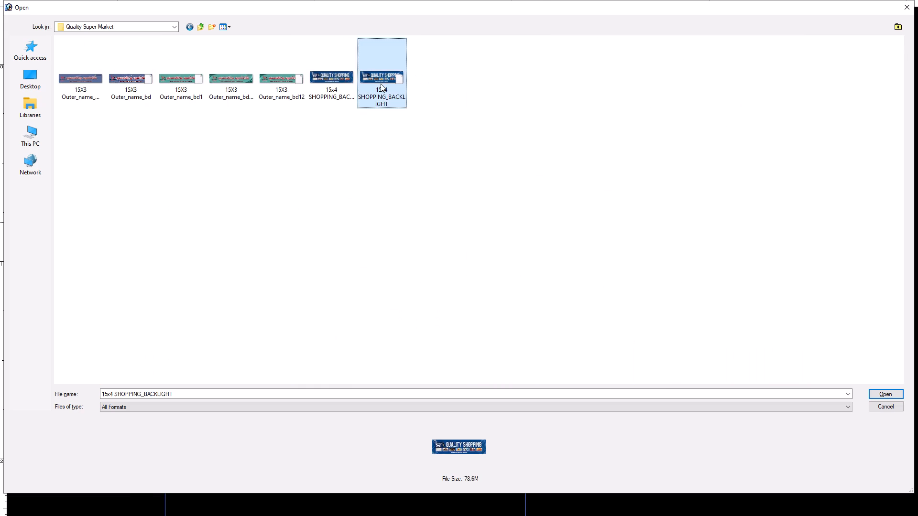
{"action": "key", "text": "Return"}
{"action": "scroll", "coordinate": [501, 169], "scroll_direction": "up", "scroll_amount": 2}
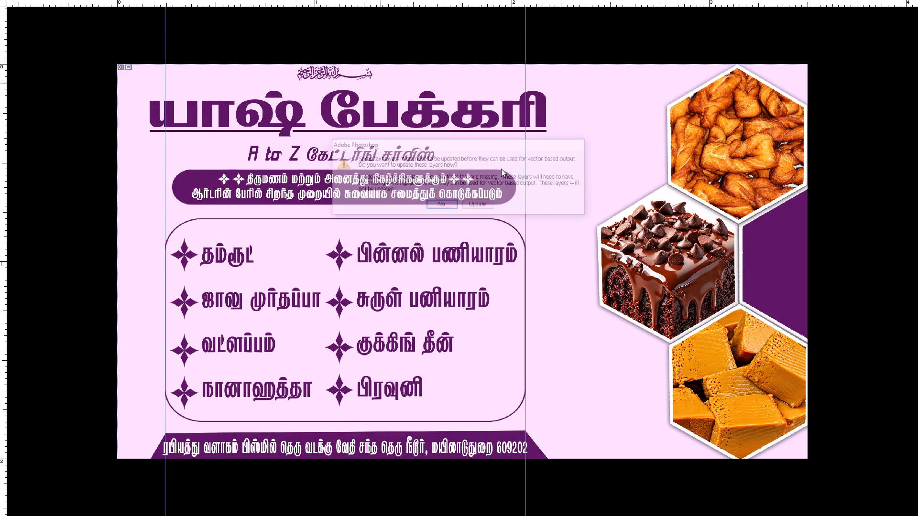
{"action": "key", "text": "Return"}
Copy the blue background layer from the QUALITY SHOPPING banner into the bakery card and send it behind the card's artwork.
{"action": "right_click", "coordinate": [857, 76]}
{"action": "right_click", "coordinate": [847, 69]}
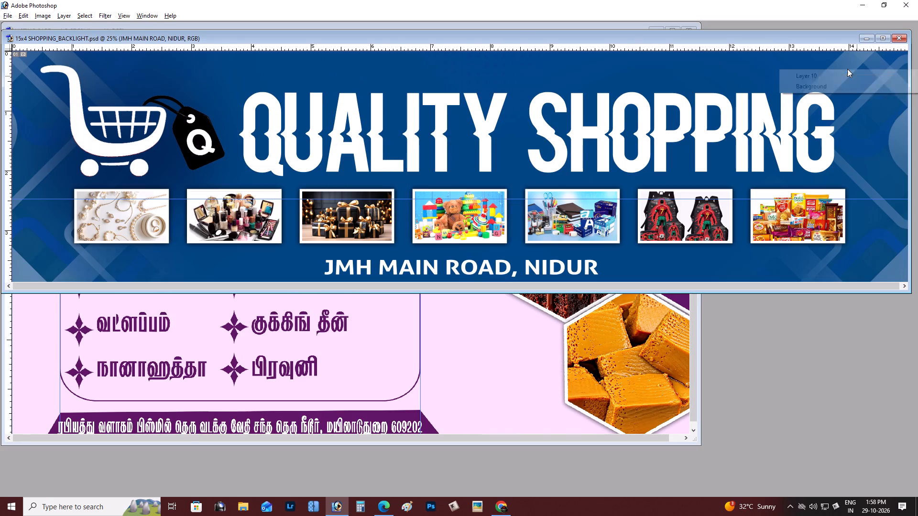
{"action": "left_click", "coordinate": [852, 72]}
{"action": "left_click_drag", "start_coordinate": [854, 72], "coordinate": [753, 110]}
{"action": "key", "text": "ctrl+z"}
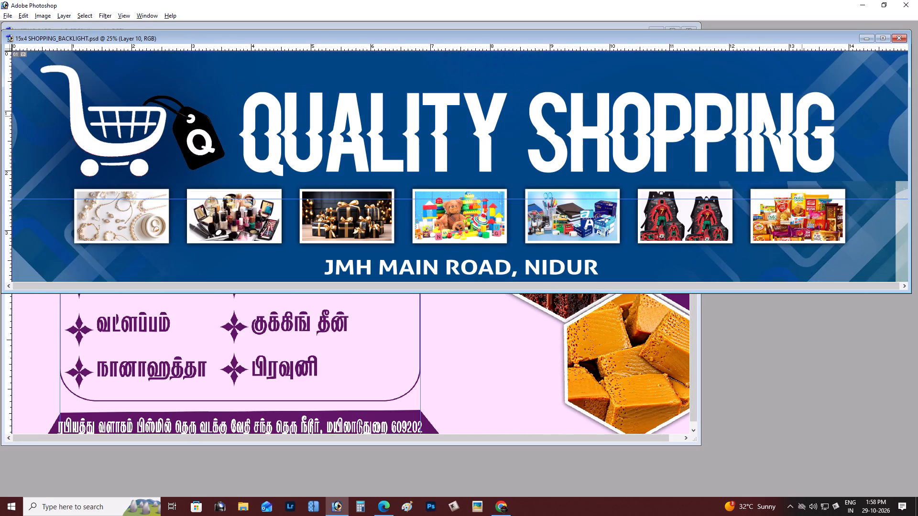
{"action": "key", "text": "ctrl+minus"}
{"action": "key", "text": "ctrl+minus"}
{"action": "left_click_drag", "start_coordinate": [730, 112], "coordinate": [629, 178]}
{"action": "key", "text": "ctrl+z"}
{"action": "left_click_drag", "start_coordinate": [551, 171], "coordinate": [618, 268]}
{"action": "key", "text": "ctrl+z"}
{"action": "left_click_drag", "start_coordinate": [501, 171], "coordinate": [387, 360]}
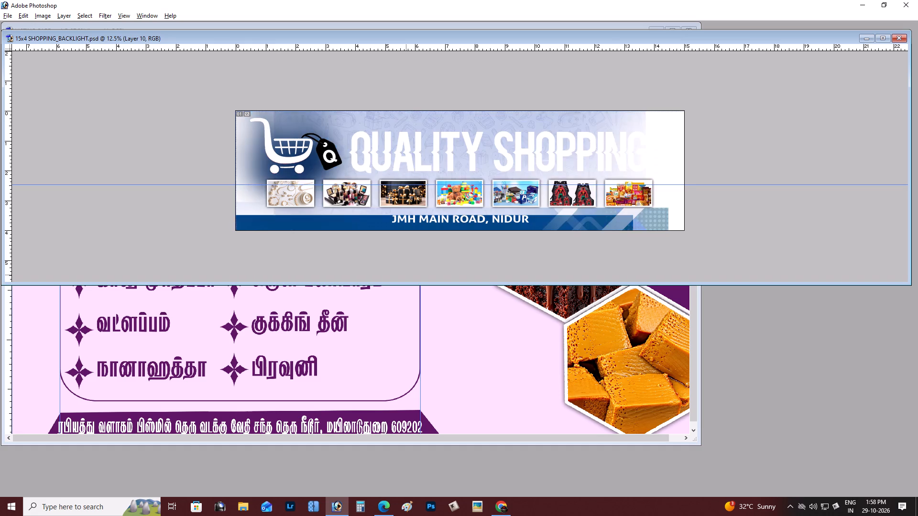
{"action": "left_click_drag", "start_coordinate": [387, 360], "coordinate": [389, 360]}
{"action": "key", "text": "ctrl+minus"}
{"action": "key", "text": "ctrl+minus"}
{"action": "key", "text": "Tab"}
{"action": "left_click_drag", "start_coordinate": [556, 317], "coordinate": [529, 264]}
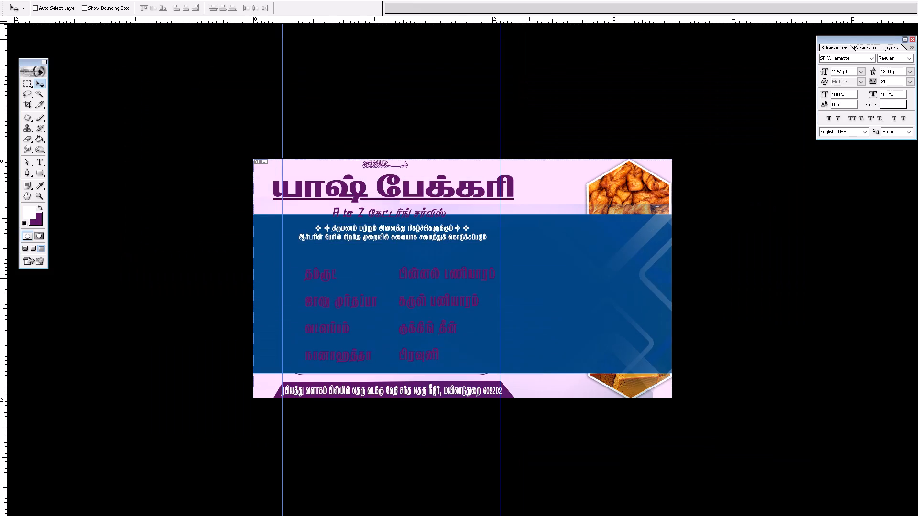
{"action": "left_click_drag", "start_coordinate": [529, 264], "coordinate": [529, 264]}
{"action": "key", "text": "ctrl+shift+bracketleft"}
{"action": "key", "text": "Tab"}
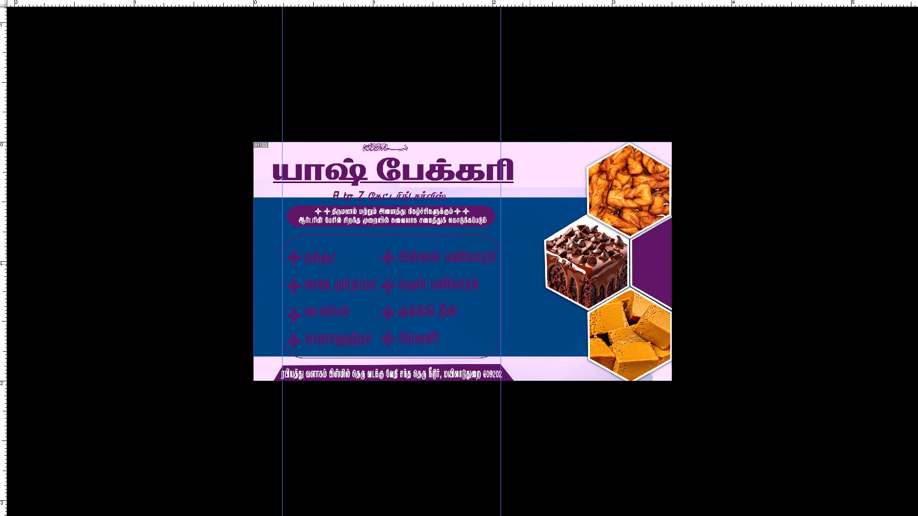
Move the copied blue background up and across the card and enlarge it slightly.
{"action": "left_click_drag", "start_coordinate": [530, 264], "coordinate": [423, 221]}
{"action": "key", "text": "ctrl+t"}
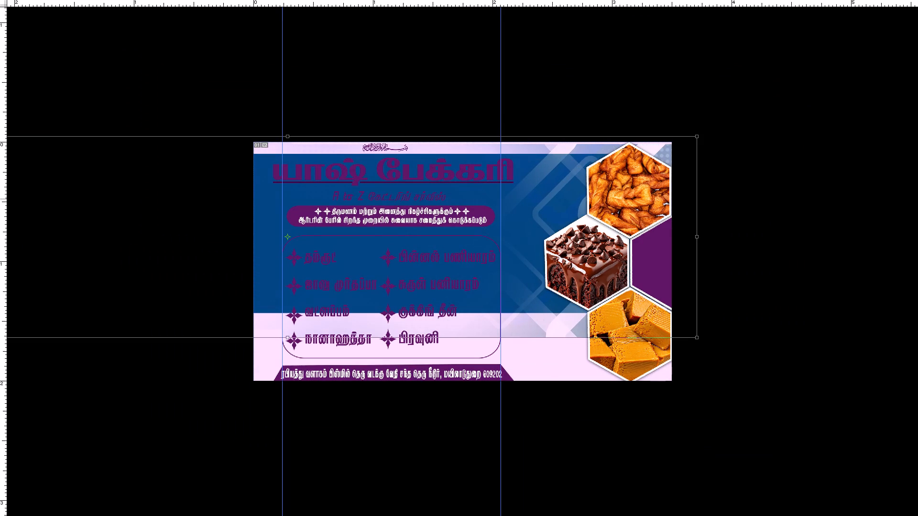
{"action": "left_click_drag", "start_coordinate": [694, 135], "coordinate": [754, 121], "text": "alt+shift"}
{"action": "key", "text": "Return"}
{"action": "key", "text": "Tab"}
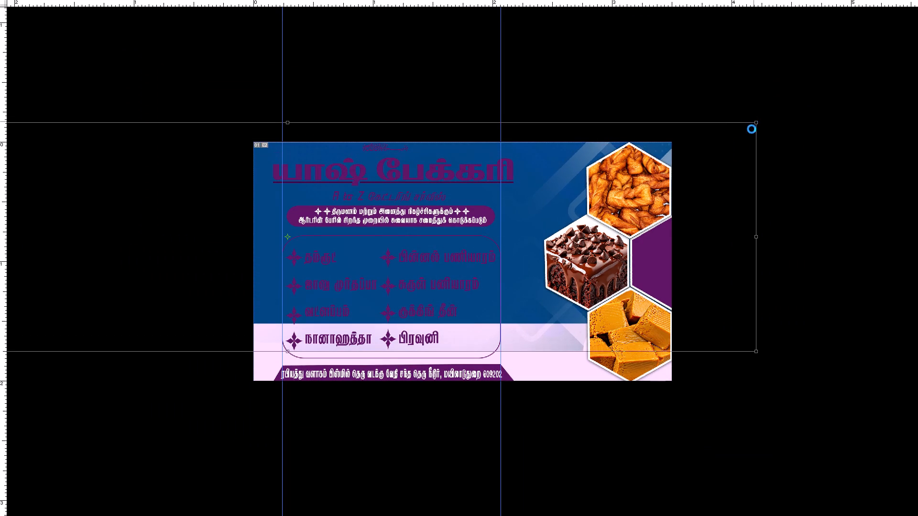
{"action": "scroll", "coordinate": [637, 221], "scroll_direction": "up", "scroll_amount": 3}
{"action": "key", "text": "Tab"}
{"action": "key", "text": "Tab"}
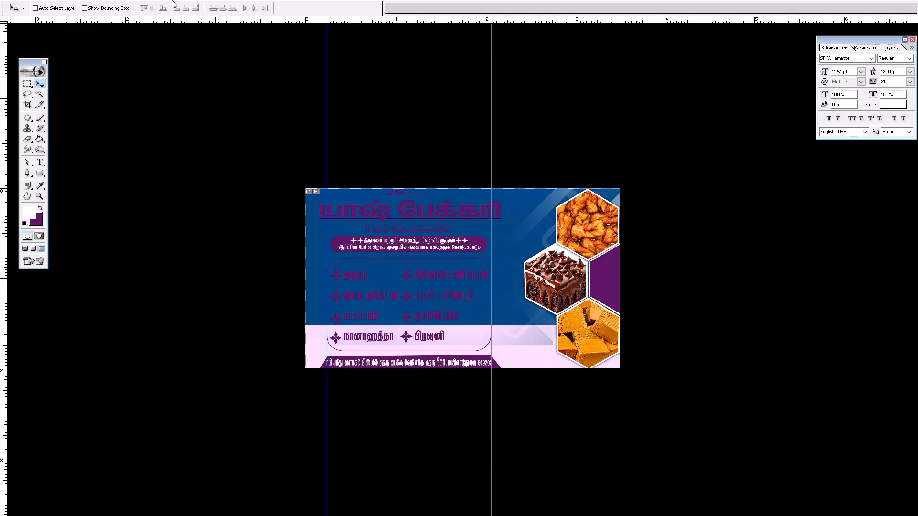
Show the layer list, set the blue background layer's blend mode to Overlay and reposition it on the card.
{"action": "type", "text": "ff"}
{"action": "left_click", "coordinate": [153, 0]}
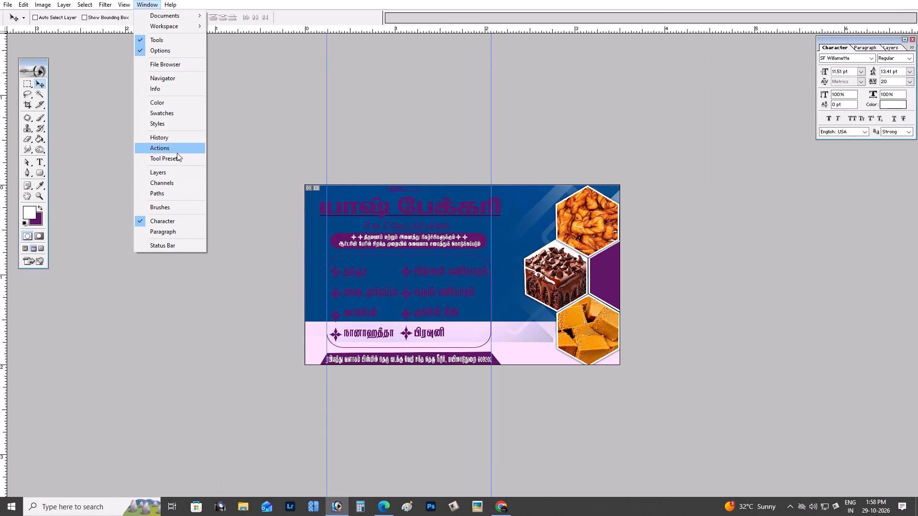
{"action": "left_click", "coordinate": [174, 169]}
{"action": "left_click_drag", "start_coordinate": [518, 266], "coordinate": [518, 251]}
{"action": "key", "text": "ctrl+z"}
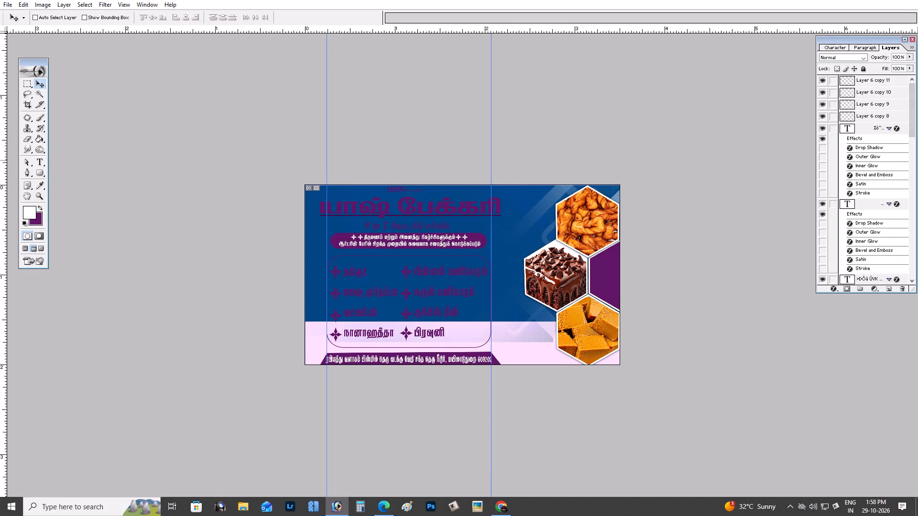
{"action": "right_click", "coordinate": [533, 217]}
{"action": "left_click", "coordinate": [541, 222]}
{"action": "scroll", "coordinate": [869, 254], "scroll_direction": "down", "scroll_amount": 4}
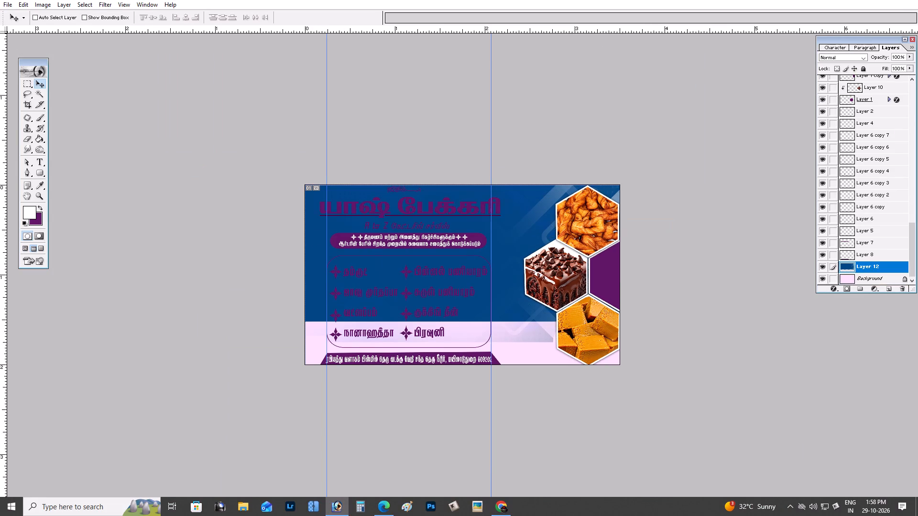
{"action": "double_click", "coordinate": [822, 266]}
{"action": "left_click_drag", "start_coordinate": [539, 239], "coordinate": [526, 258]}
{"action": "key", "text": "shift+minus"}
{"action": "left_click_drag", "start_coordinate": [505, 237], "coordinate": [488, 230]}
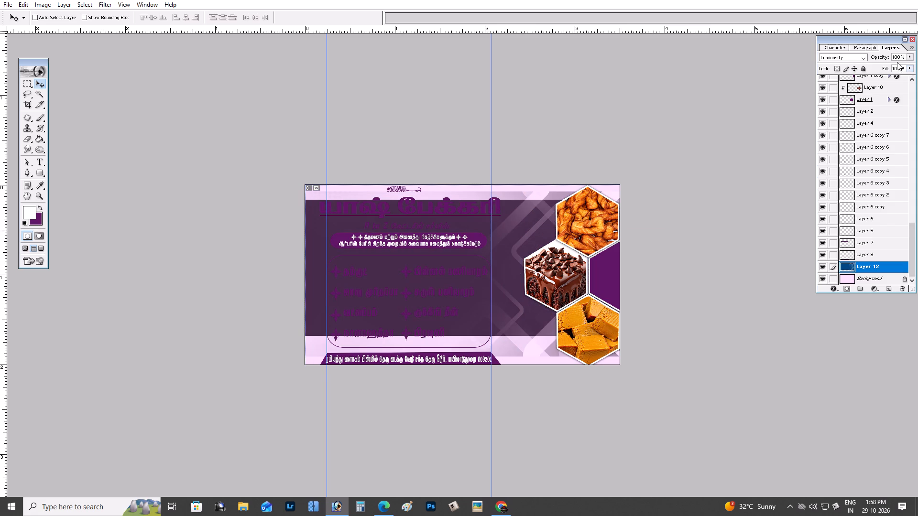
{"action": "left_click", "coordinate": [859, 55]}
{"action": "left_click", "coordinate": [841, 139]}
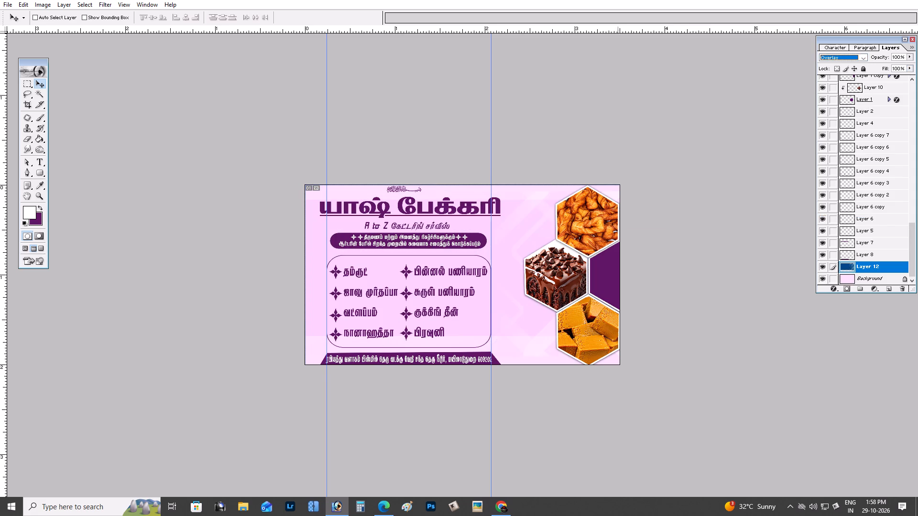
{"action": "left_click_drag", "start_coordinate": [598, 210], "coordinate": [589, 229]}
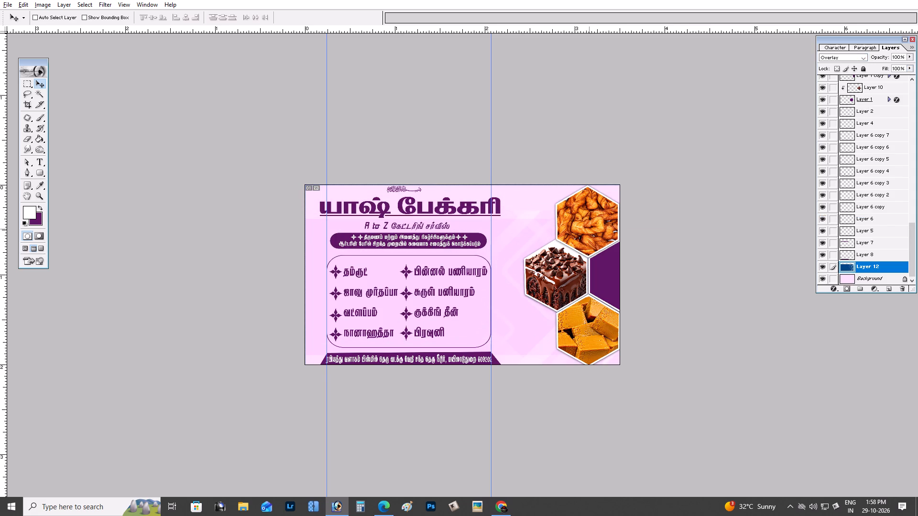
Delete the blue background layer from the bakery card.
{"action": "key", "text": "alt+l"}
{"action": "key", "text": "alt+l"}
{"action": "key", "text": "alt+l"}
Copy the light-blue doodle-pattern layer from the QUALITY SHOPPING banner into the bakery card and position it behind the heading and item list.
{"action": "key", "text": "ctrl+Tab"}
{"action": "key", "text": "ctrl+Tab"}
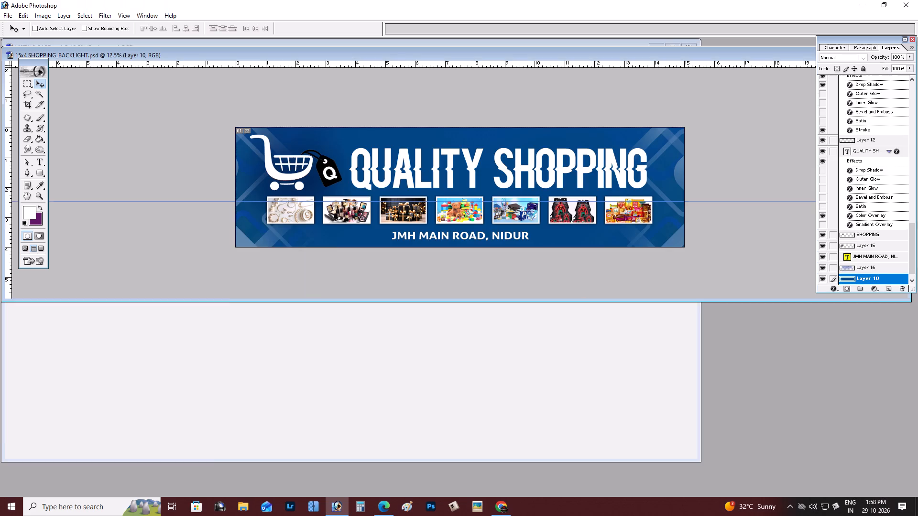
{"action": "scroll", "coordinate": [577, 217], "scroll_direction": "up", "scroll_amount": 1}
{"action": "scroll", "coordinate": [577, 217], "scroll_direction": "down", "scroll_amount": 2}
{"action": "scroll", "coordinate": [576, 216], "scroll_direction": "up", "scroll_amount": 1}
{"action": "scroll", "coordinate": [574, 214], "scroll_direction": "down", "scroll_amount": 2}
{"action": "left_click_drag", "start_coordinate": [580, 172], "coordinate": [546, 245]}
{"action": "right_click", "coordinate": [485, 141]}
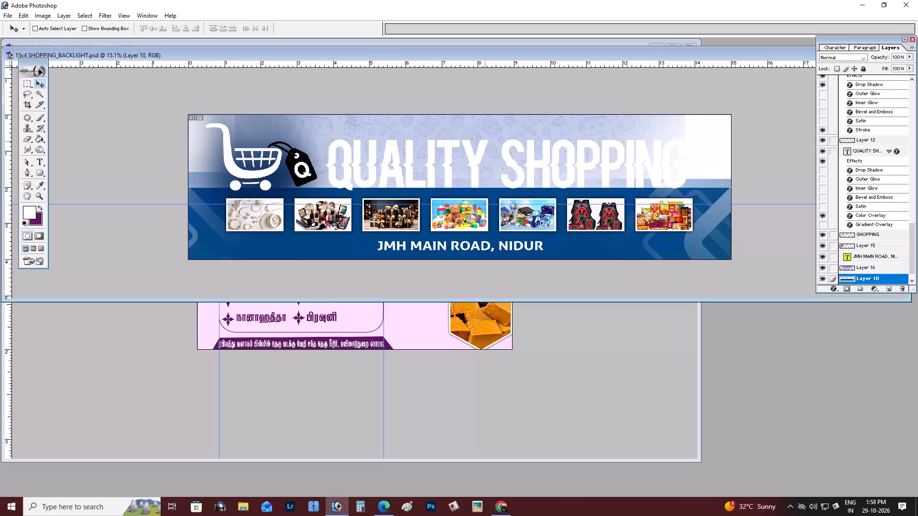
{"action": "right_click", "coordinate": [480, 122]}
{"action": "left_click", "coordinate": [492, 127]}
{"action": "left_click_drag", "start_coordinate": [492, 127], "coordinate": [420, 317]}
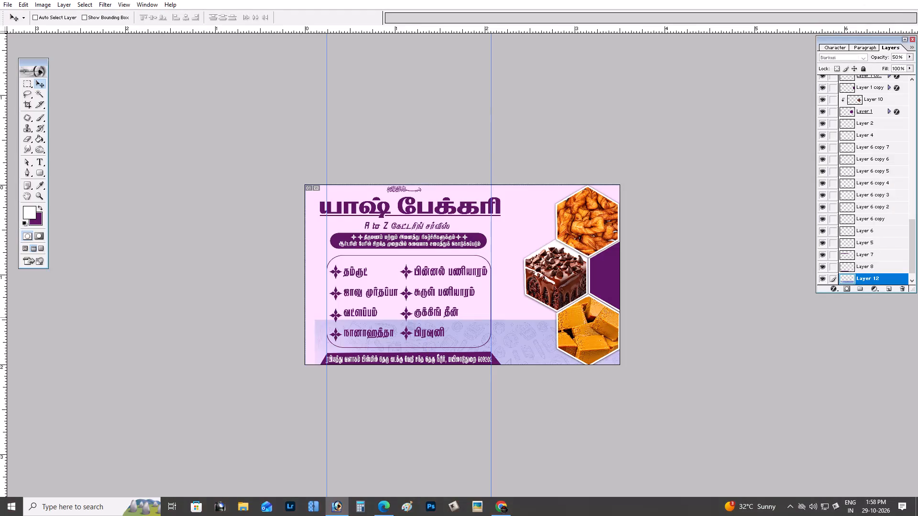
{"action": "left_click_drag", "start_coordinate": [502, 319], "coordinate": [490, 204]}
Close the QUALITY SHOPPING banner without saving its changes.
{"action": "key", "text": "ctrl+Tab"}
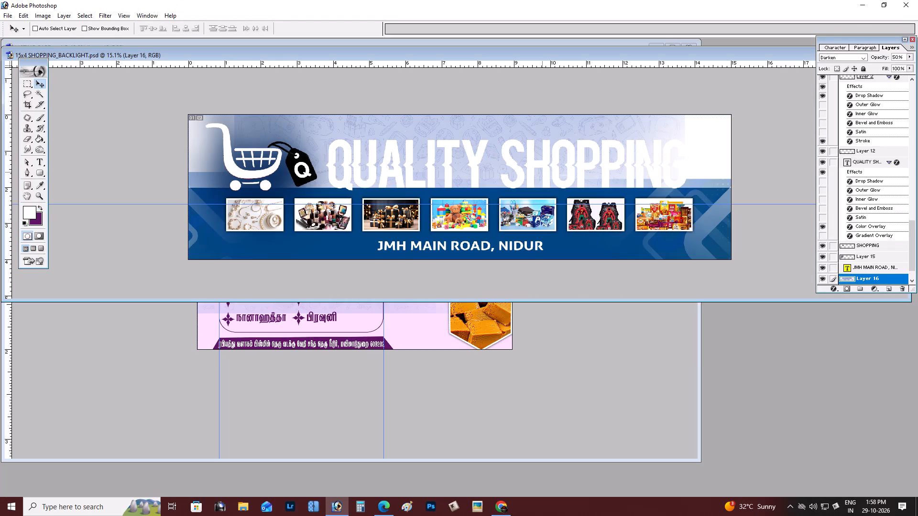
{"action": "key", "text": "ctrl+w"}
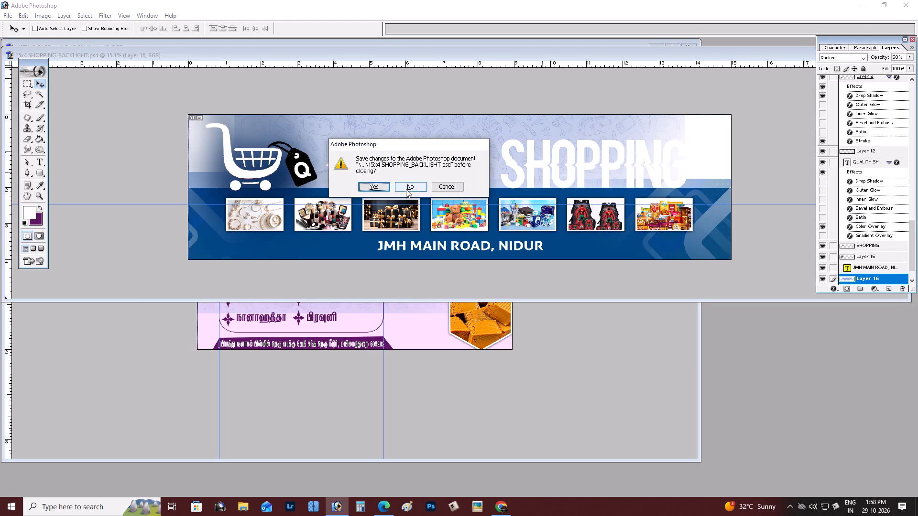
{"action": "left_click", "coordinate": [406, 189]}
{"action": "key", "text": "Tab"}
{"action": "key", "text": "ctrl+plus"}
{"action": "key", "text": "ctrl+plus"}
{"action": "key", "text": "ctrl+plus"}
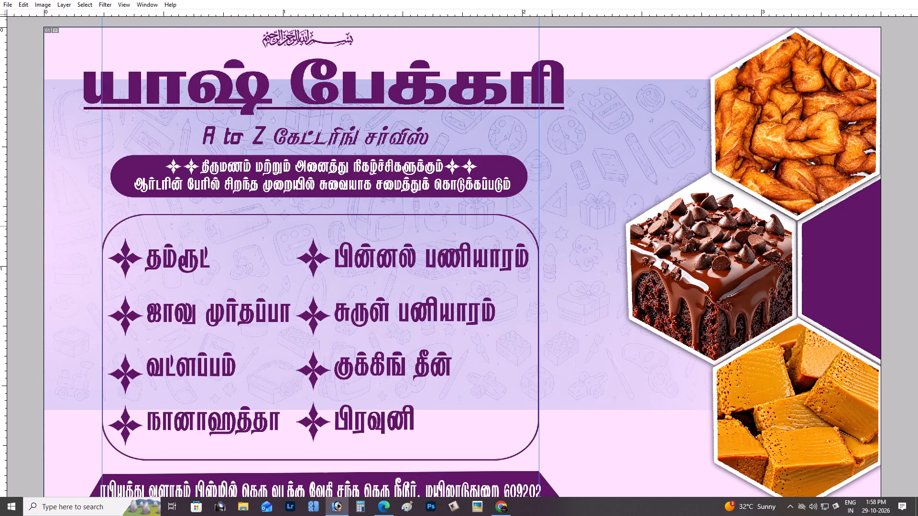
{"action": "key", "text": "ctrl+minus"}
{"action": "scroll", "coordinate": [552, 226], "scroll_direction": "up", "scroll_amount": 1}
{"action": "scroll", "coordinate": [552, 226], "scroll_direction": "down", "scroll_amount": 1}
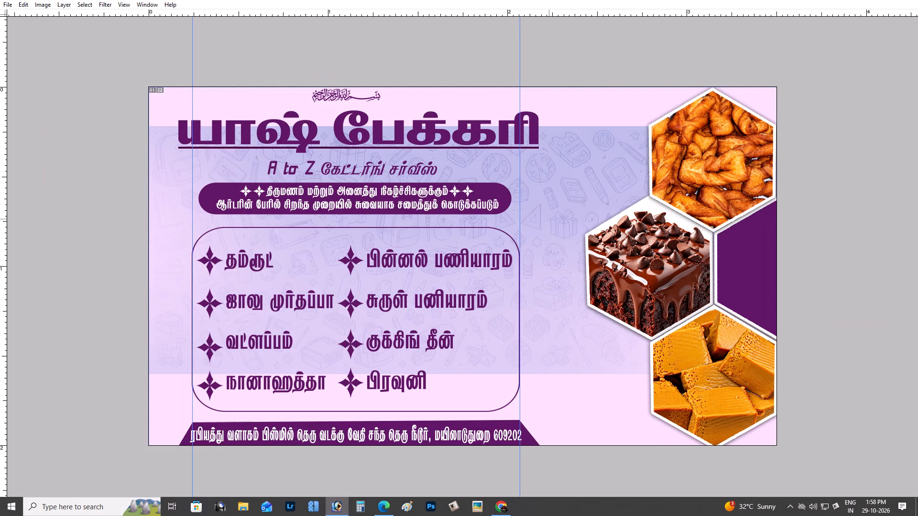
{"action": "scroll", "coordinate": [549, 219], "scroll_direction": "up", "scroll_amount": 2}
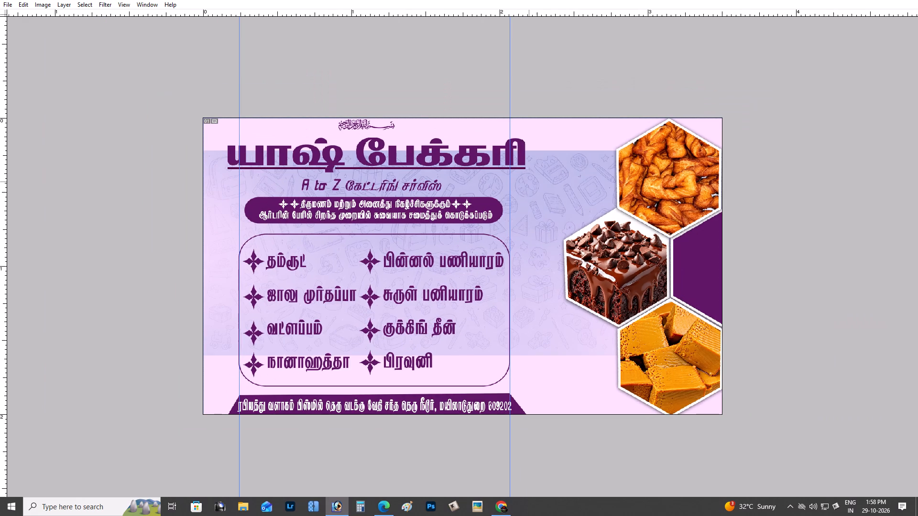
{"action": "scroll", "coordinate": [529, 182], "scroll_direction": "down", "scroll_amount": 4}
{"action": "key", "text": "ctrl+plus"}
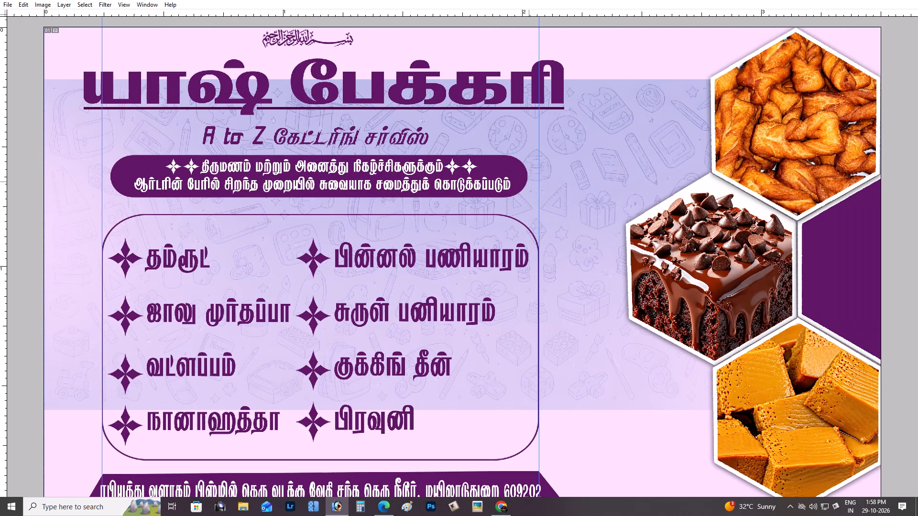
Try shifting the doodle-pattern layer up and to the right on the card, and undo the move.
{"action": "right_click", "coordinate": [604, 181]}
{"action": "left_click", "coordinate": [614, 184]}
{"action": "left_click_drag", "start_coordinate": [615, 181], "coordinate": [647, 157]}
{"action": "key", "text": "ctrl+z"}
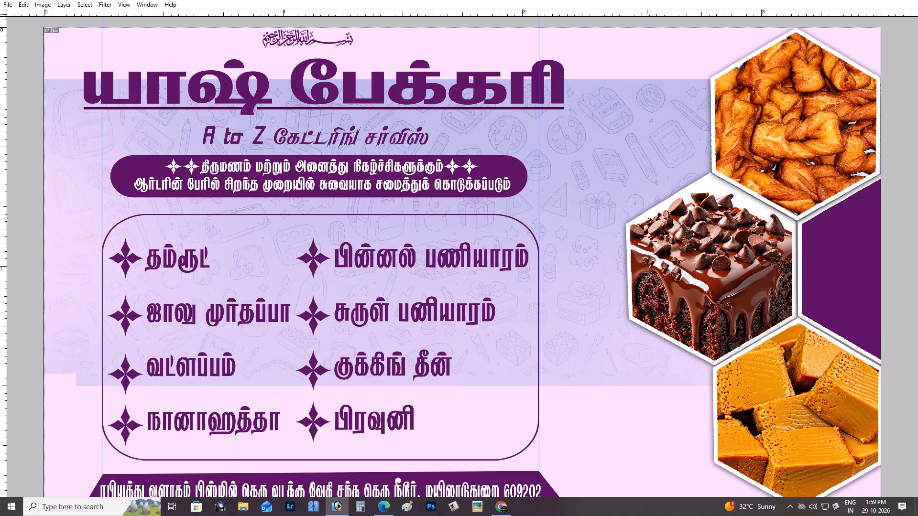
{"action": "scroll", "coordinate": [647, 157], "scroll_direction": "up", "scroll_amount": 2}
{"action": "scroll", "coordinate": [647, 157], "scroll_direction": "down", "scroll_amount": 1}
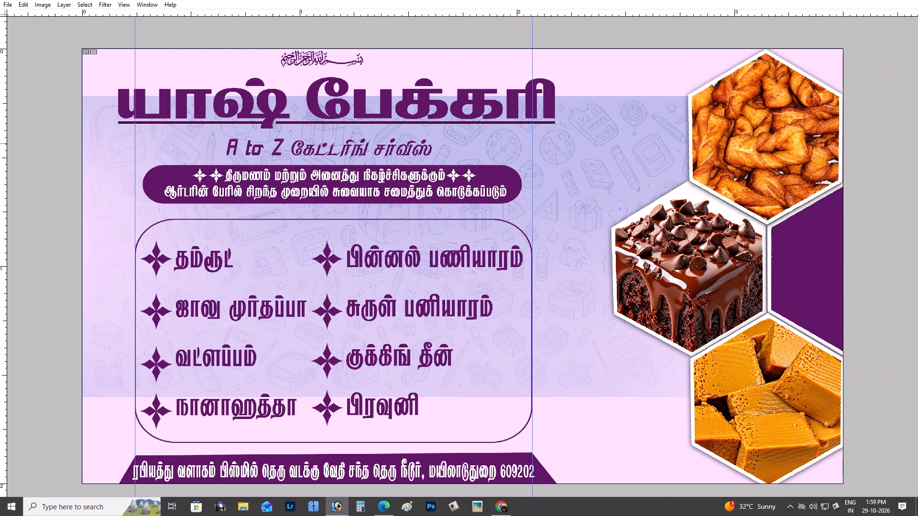
Recolour the large யாஷ் பேக்கரி heading text white.
{"action": "right_click", "coordinate": [581, 29]}
{"action": "left_click", "coordinate": [329, 146]}
{"action": "key", "text": "ctrl+plus"}
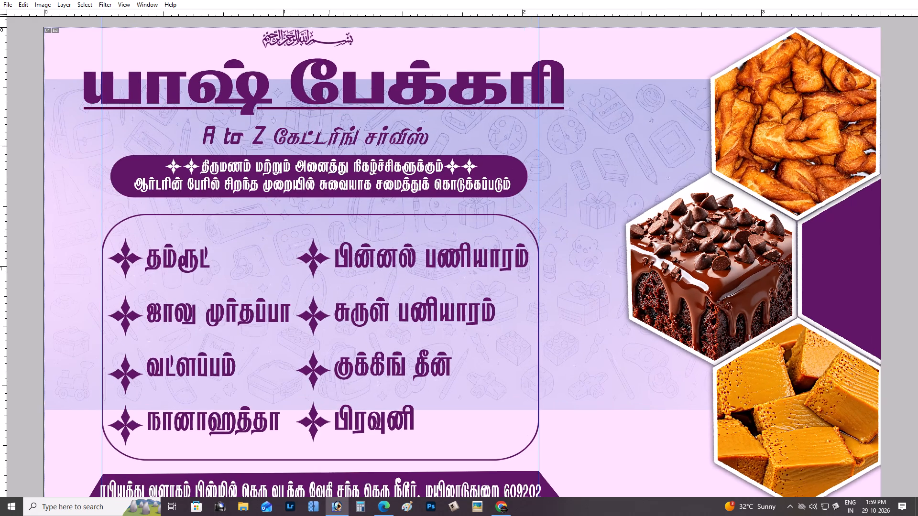
{"action": "key", "text": "ctrl+plus"}
{"action": "key", "text": "space"}
{"action": "key", "text": "space"}
{"action": "key", "text": "space"}
{"action": "key", "text": "space"}
{"action": "key", "text": "space"}
{"action": "key", "text": "space"}
{"action": "key", "text": "space"}
{"action": "key", "text": "space"}
{"action": "key", "text": "space"}
{"action": "key", "text": "space"}
{"action": "key", "text": "space"}
{"action": "left_click_drag", "start_coordinate": [329, 146], "coordinate": [441, 249]}
{"action": "left_click_drag", "start_coordinate": [364, 121], "coordinate": [459, 251]}
{"action": "key", "text": "Tab"}
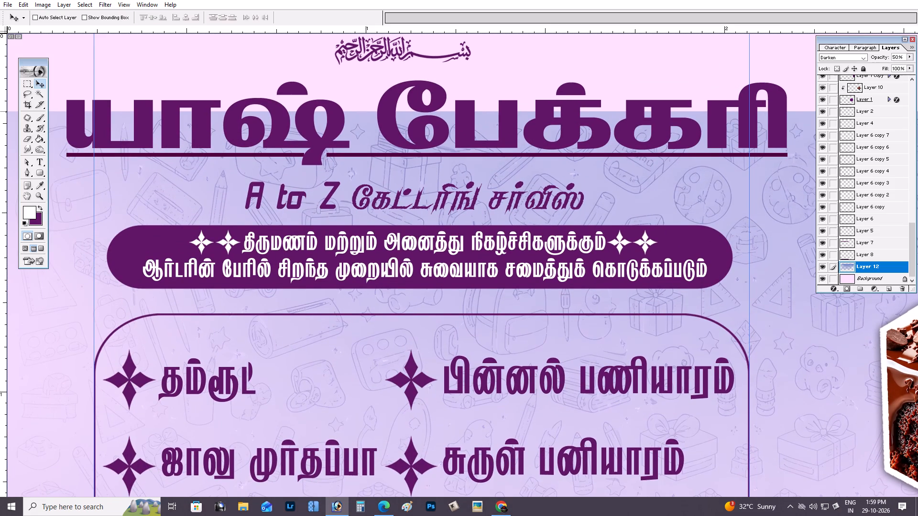
{"action": "right_click", "coordinate": [201, 116]}
{"action": "left_click", "coordinate": [210, 119]}
{"action": "key", "text": "alt+shift+BackSpace"}
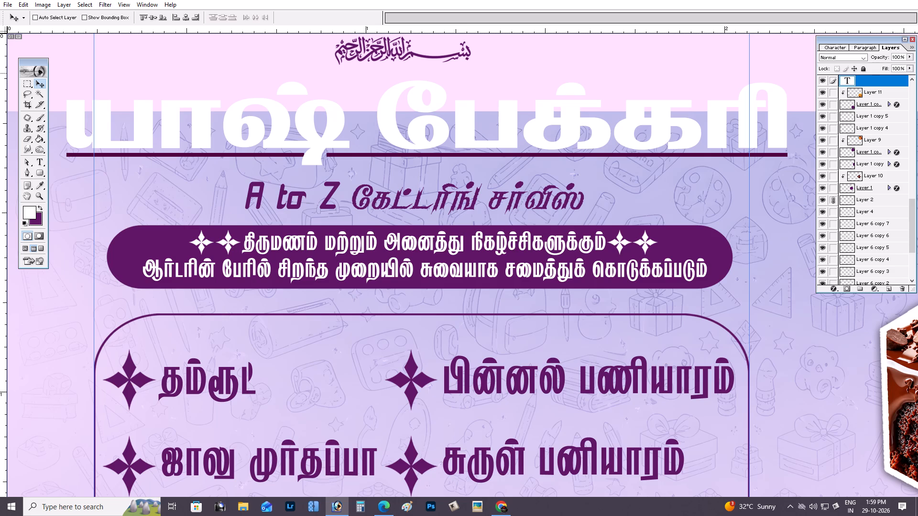
Recolour the calligraphy above the heading, the heading's underline and the A to Z கேட்டரிங் சர்விஸ் line white.
{"action": "right_click", "coordinate": [347, 43]}
{"action": "left_click", "coordinate": [355, 48]}
{"action": "key", "text": "alt+shift+BackSpace"}
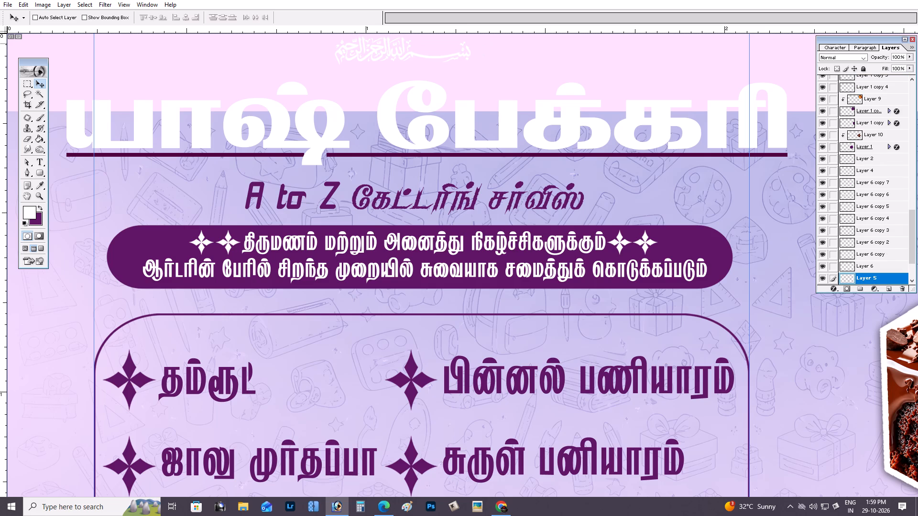
{"action": "right_click", "coordinate": [273, 154]}
{"action": "left_click", "coordinate": [283, 159]}
{"action": "key", "text": "alt+shift+BackSpace"}
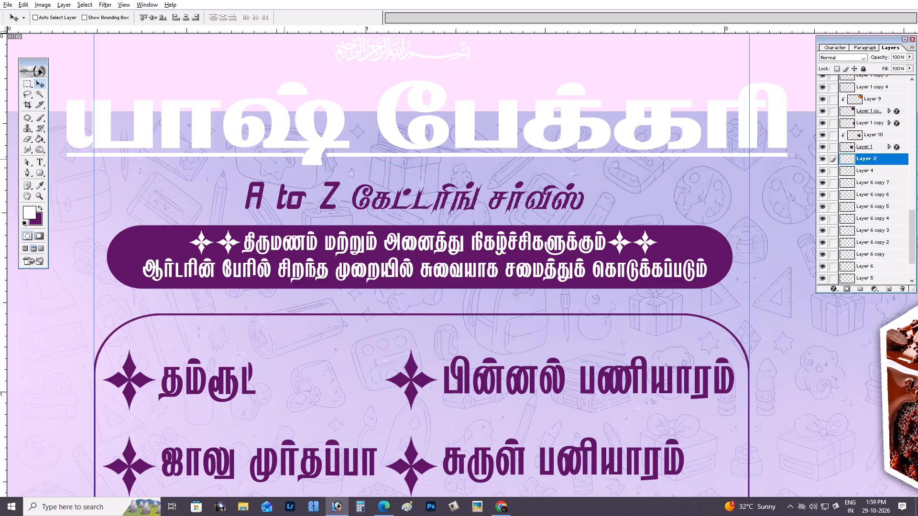
{"action": "right_click", "coordinate": [282, 197]}
{"action": "left_click_drag", "start_coordinate": [286, 198], "coordinate": [291, 200]}
{"action": "key", "text": "alt+shift+BackSpace"}
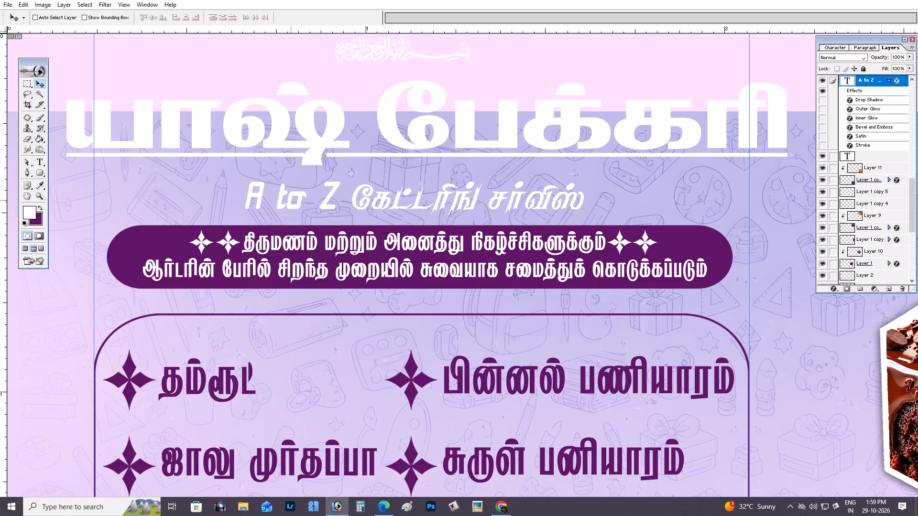
Recolour the two small stars before the text in the rounded pill dark purple.
{"action": "right_click", "coordinate": [157, 241]}
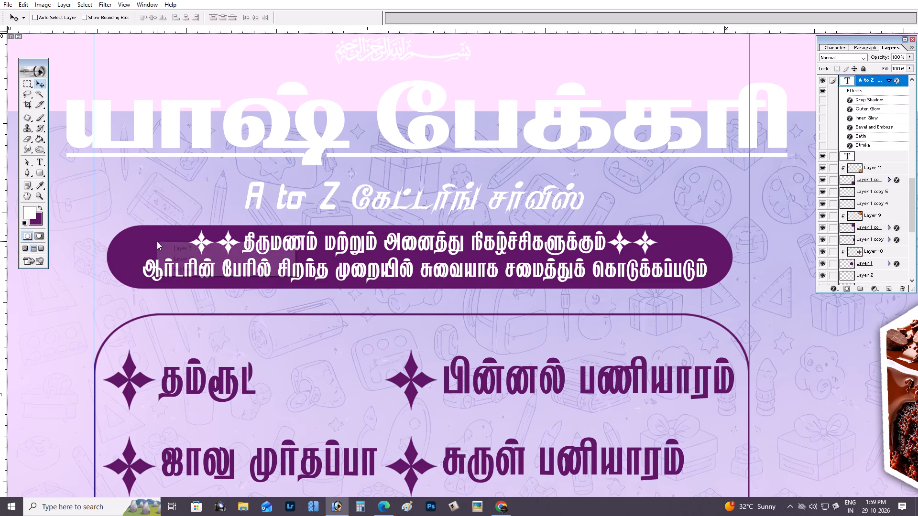
{"action": "left_click", "coordinate": [169, 246]}
{"action": "scroll", "coordinate": [169, 246], "scroll_direction": "down", "scroll_amount": 2}
{"action": "key", "text": "x"}
{"action": "right_click", "coordinate": [222, 225]}
{"action": "left_click", "coordinate": [230, 229]}
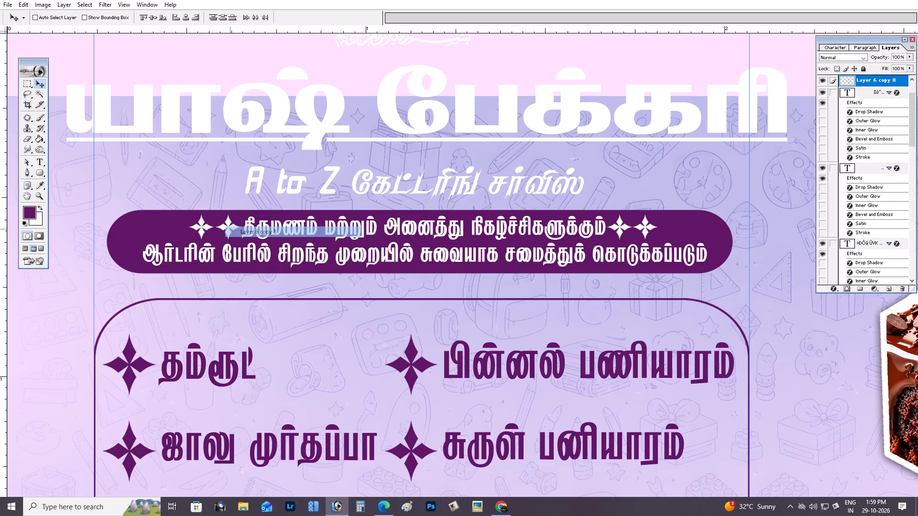
{"action": "key", "text": "alt+shift+BackSpace"}
{"action": "right_click", "coordinate": [202, 218]}
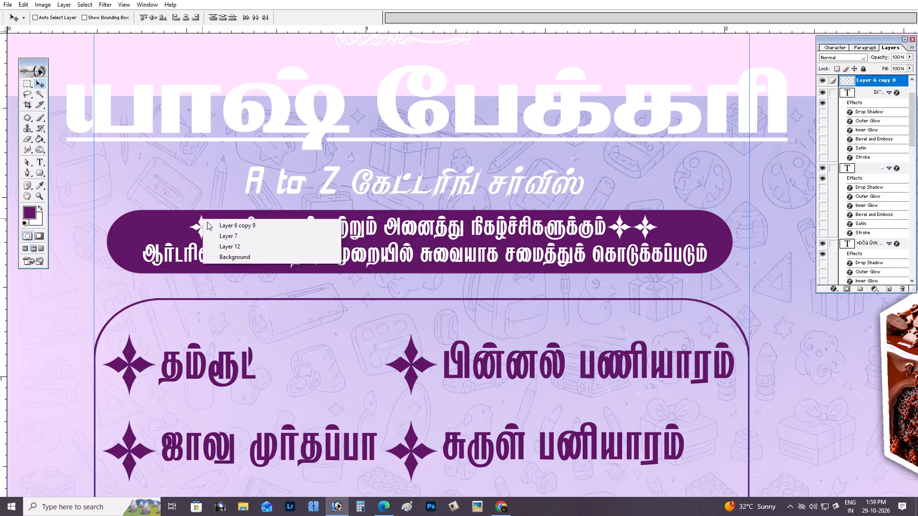
{"action": "left_click", "coordinate": [208, 223]}
{"action": "key", "text": "alt+shift+BackSpace"}
Recolour the pill's two lines of text and the two small stars after them dark purple.
{"action": "right_click", "coordinate": [251, 227]}
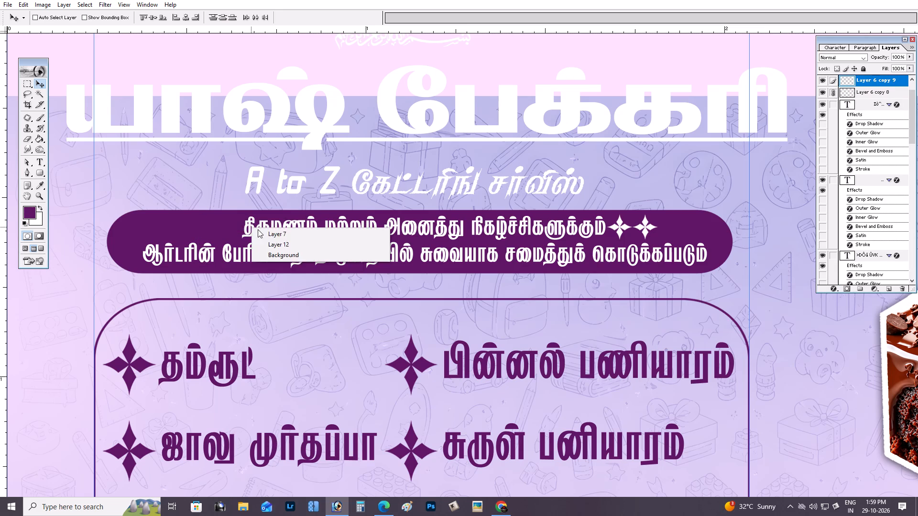
{"action": "left_click", "coordinate": [258, 229]}
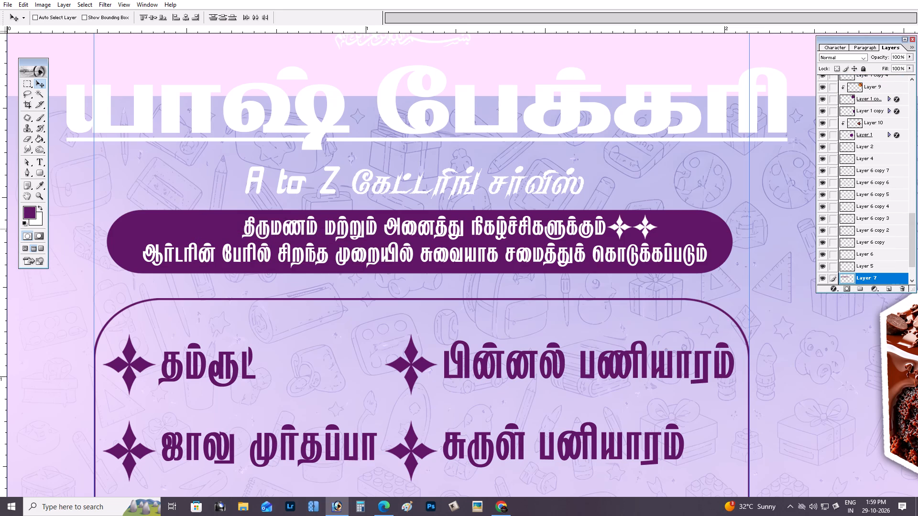
{"action": "right_click", "coordinate": [265, 229]}
{"action": "left_click", "coordinate": [275, 233]}
{"action": "key", "text": "alt+shift+BackSpace"}
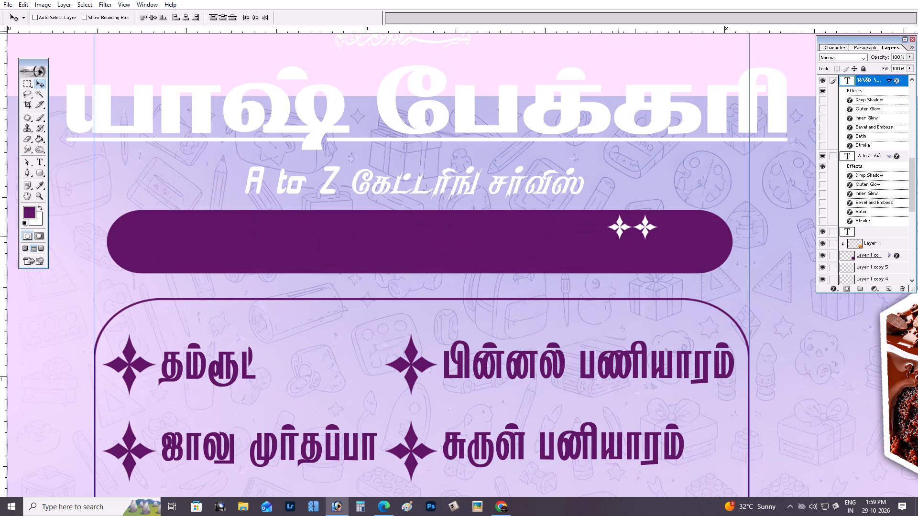
{"action": "right_click", "coordinate": [618, 234]}
{"action": "left_click", "coordinate": [630, 237]}
{"action": "key", "text": "alt+shift+BackSpace"}
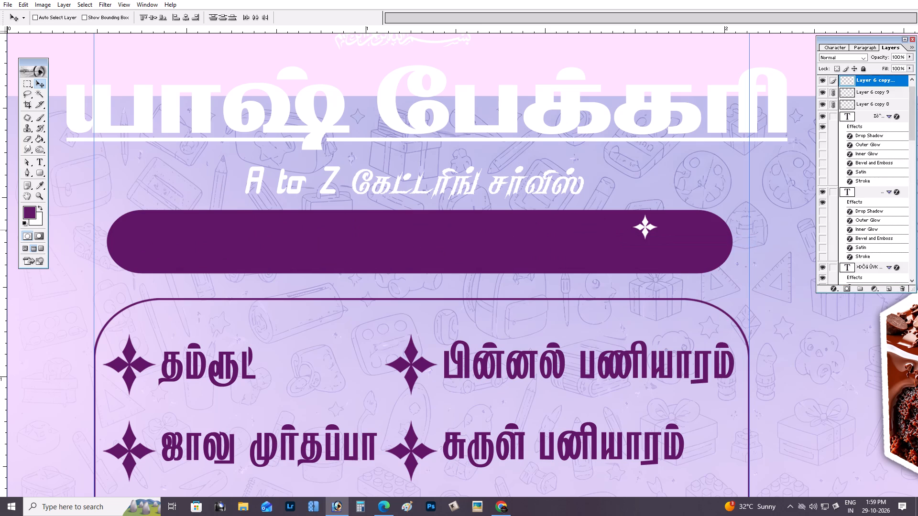
{"action": "right_click", "coordinate": [645, 230]}
{"action": "left_click", "coordinate": [649, 233]}
{"action": "key", "text": "alt+shift+BackSpace"}
Fill the rounded pill shape behind the திருமணம் text with white.
{"action": "key", "text": "x"}
{"action": "right_click", "coordinate": [699, 231]}
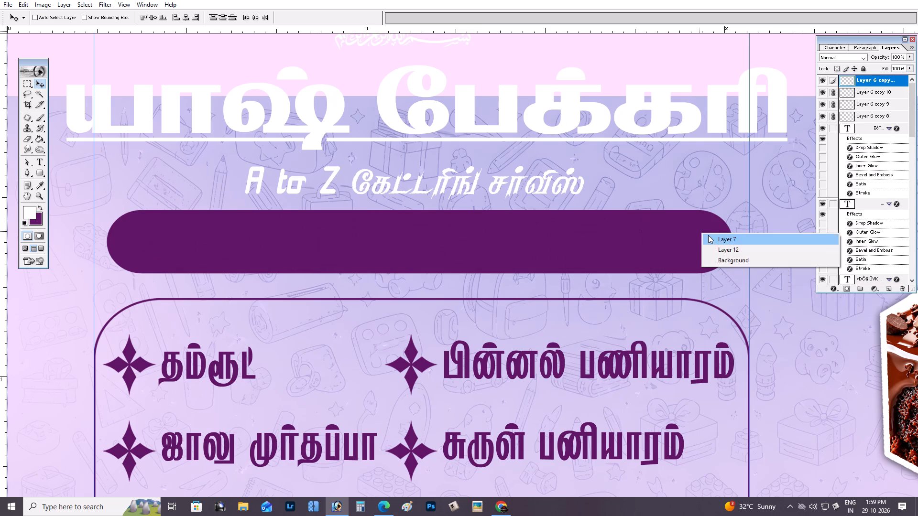
{"action": "left_click", "coordinate": [709, 235]}
{"action": "key", "text": "alt+shift+BackSpace"}
Recolour the second column's first star bullet and all four of its item names white, starting with பின்னல் பணியாரம்.
{"action": "key", "text": "Tab"}
{"action": "key", "text": "space"}
{"action": "key", "text": "space"}
{"action": "key", "text": "space"}
{"action": "key", "text": "space"}
{"action": "left_click_drag", "start_coordinate": [665, 212], "coordinate": [652, 130]}
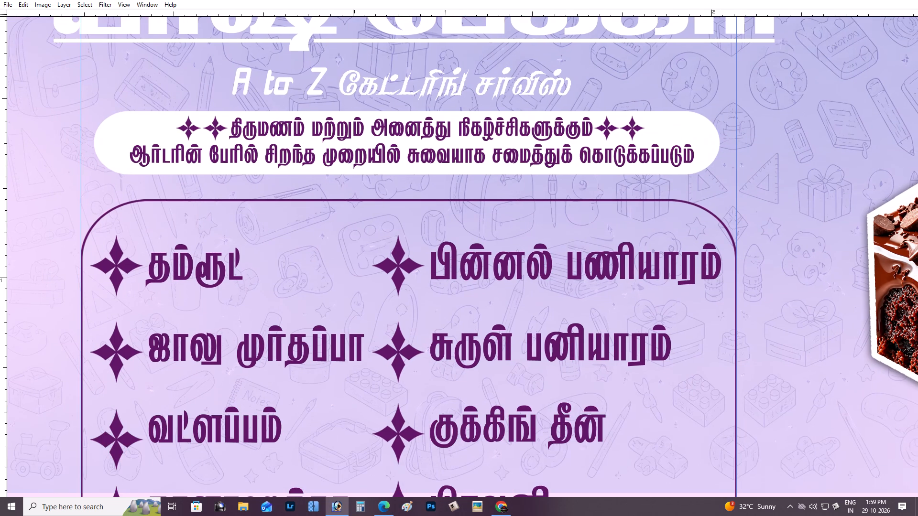
{"action": "right_click", "coordinate": [395, 249]}
{"action": "left_click", "coordinate": [403, 252]}
{"action": "key", "text": "alt+shift+BackSpace"}
{"action": "scroll", "coordinate": [414, 253], "scroll_direction": "down", "scroll_amount": 4}
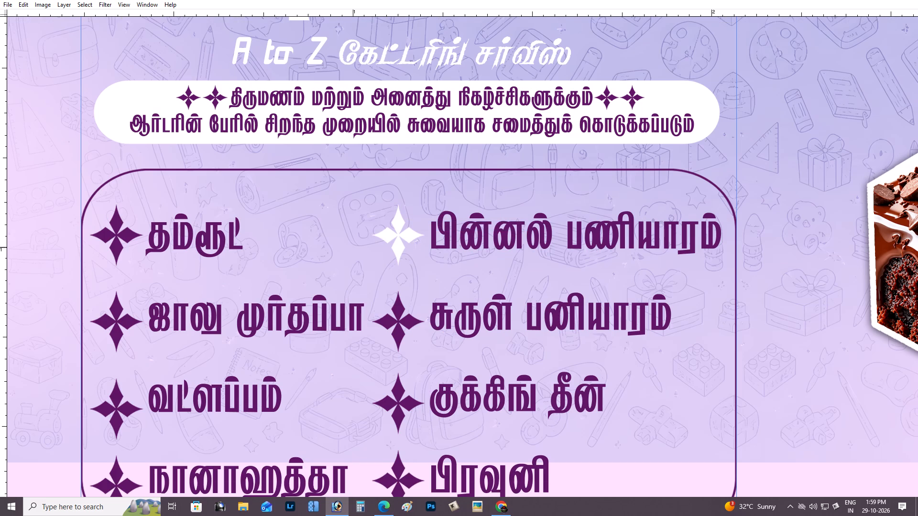
{"action": "right_click", "coordinate": [454, 241]}
{"action": "right_click", "coordinate": [449, 240]}
{"action": "left_click", "coordinate": [456, 244]}
{"action": "key", "text": "alt+shift+BackSpace"}
Recolour the remaining three star bullets of the second item column white.
{"action": "scroll", "coordinate": [457, 244], "scroll_direction": "down", "scroll_amount": 4}
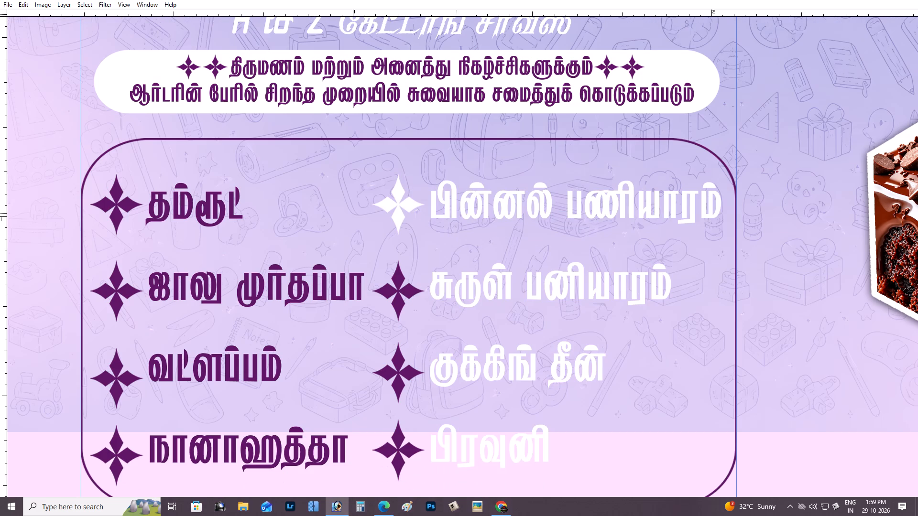
{"action": "right_click", "coordinate": [396, 274]}
{"action": "left_click", "coordinate": [405, 277]}
{"action": "key", "text": "alt+shift+BackSpace"}
{"action": "scroll", "coordinate": [405, 277], "scroll_direction": "down", "scroll_amount": 5}
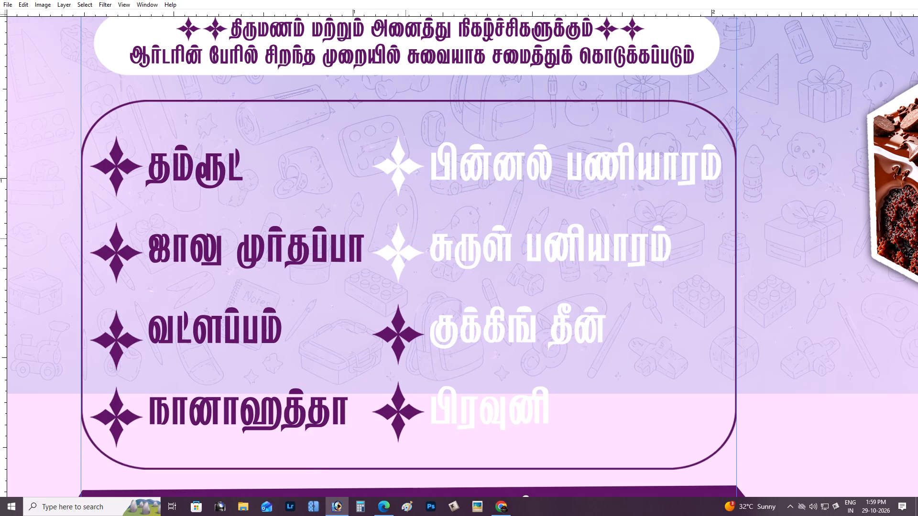
{"action": "right_click", "coordinate": [397, 325]}
{"action": "left_click", "coordinate": [408, 330]}
{"action": "key", "text": "alt+shift+BackSpace"}
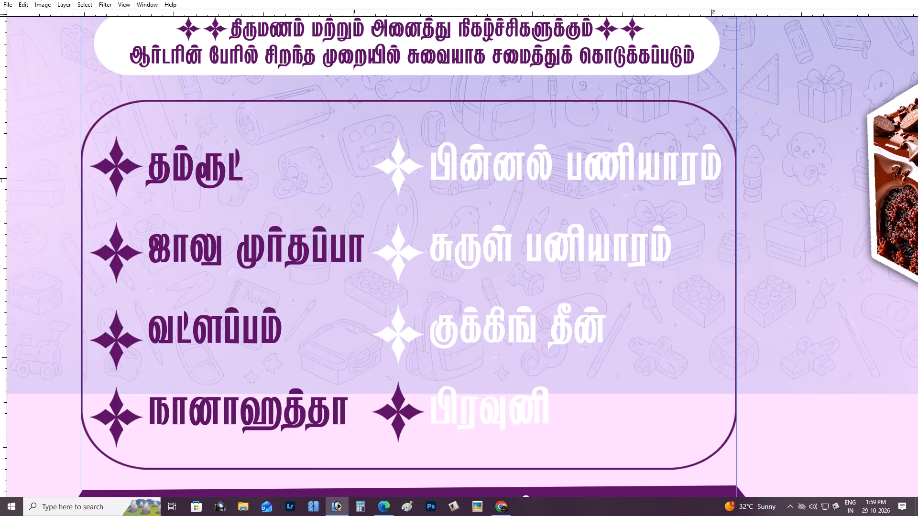
{"action": "right_click", "coordinate": [395, 395]}
{"action": "left_click", "coordinate": [408, 400]}
{"action": "key", "text": "alt+shift+BackSpace"}
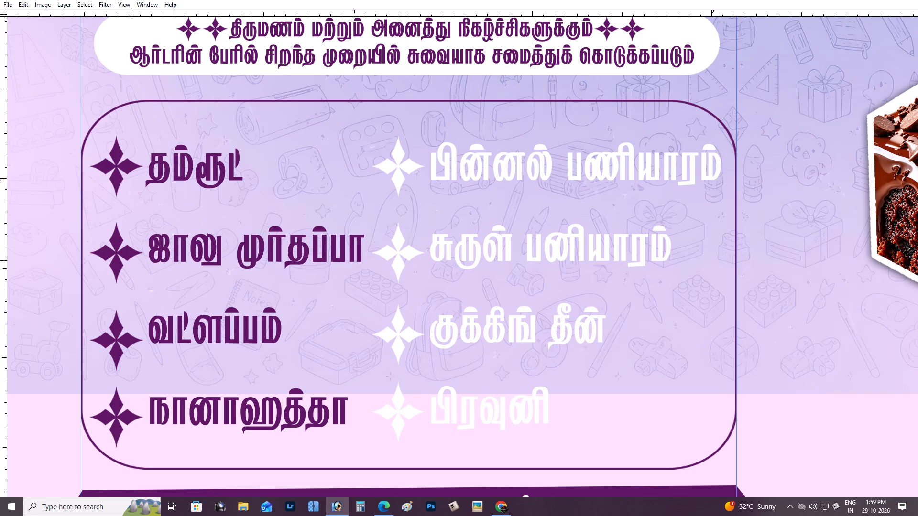
Recolour the first column's top star bullet and all four of its item names white.
{"action": "right_click", "coordinate": [114, 172]}
{"action": "left_click", "coordinate": [122, 176]}
{"action": "key", "text": "alt+shift+BackSpace"}
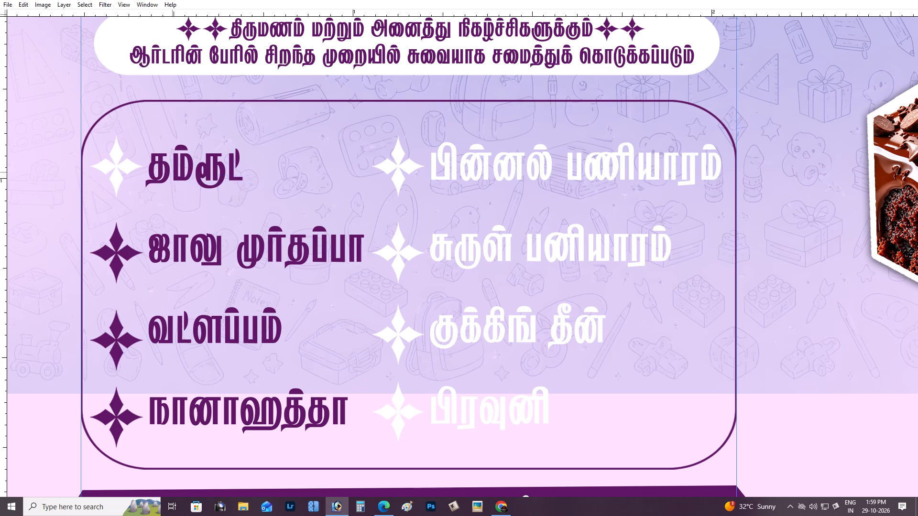
{"action": "right_click", "coordinate": [167, 170]}
{"action": "left_click", "coordinate": [177, 175]}
{"action": "key", "text": "alt+shift+BackSpace"}
Recolour the remaining three star bullets of the first item column white.
{"action": "scroll", "coordinate": [185, 175], "scroll_direction": "down", "scroll_amount": 4}
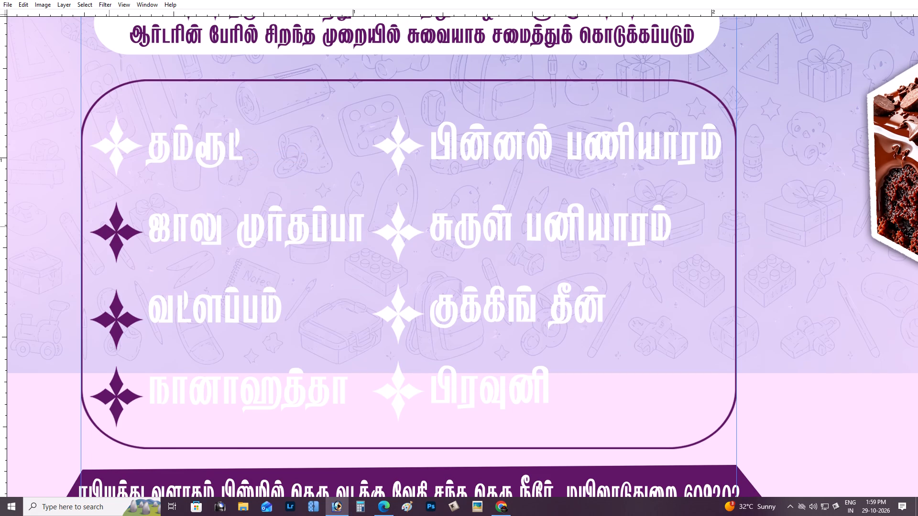
{"action": "right_click", "coordinate": [108, 226]}
{"action": "left_click", "coordinate": [123, 233]}
{"action": "key", "text": "alt+shift+BackSpace"}
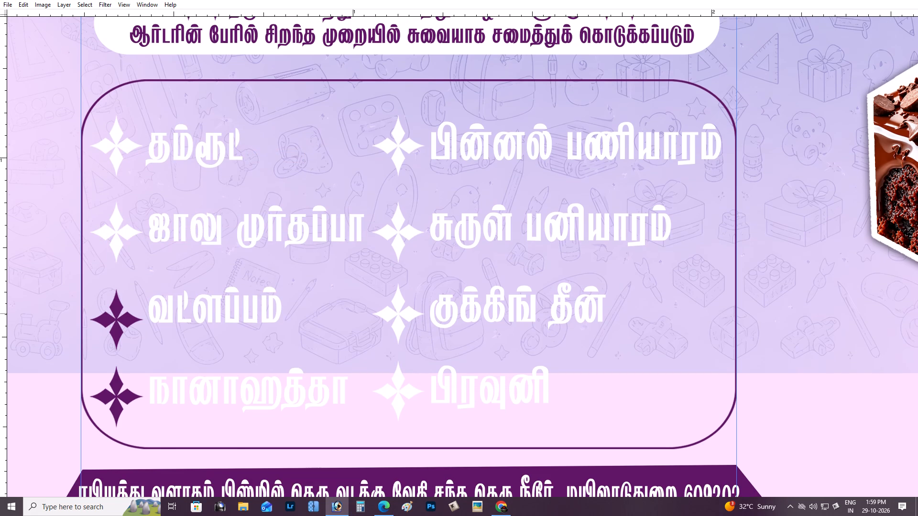
{"action": "right_click", "coordinate": [114, 313]}
{"action": "left_click", "coordinate": [122, 315]}
{"action": "key", "text": "alt+shift+BackSpace"}
{"action": "right_click", "coordinate": [113, 380]}
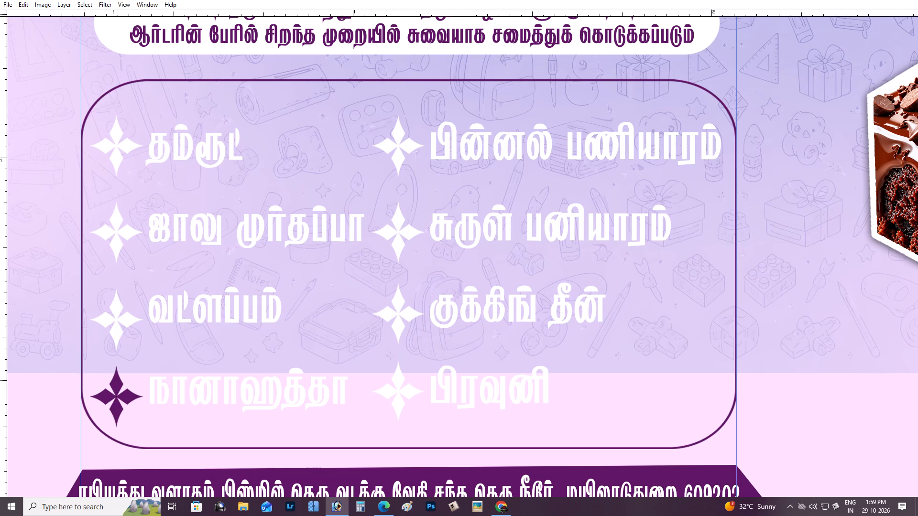
{"action": "left_click", "coordinate": [122, 384]}
{"action": "key", "text": "alt+shift+BackSpace"}
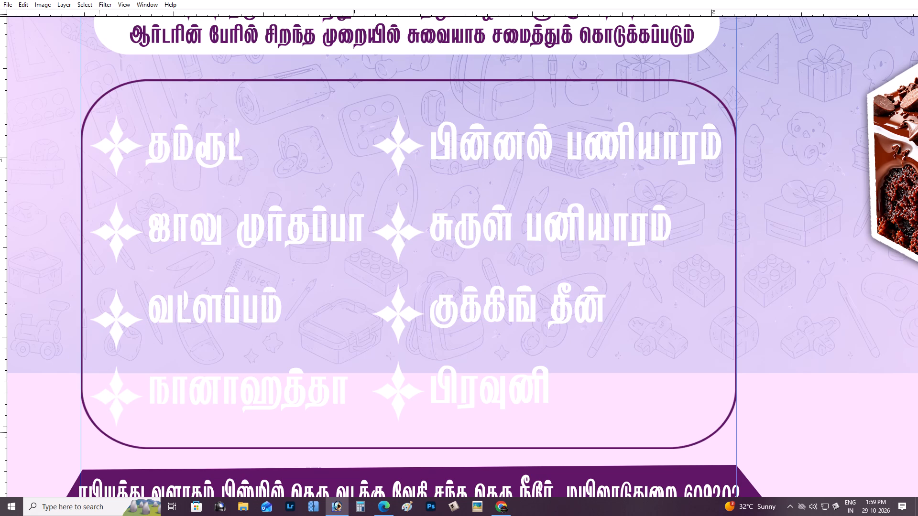
Recolour the rounded outline around the item list white.
{"action": "right_click", "coordinate": [98, 429]}
{"action": "left_click", "coordinate": [106, 431]}
{"action": "left_click_drag", "start_coordinate": [107, 431], "coordinate": [113, 434]}
{"action": "key", "text": "ctrl+z"}
{"action": "key", "text": "alt+shift+BackSpace"}
Recolour the address line at the bottom of the card dark purple.
{"action": "key", "text": "ctrl+minus"}
{"action": "key", "text": "ctrl+minus"}
{"action": "scroll", "coordinate": [131, 434], "scroll_direction": "down", "scroll_amount": 4}
{"action": "key", "text": "z"}
{"action": "left_click_drag", "start_coordinate": [143, 404], "coordinate": [211, 470]}
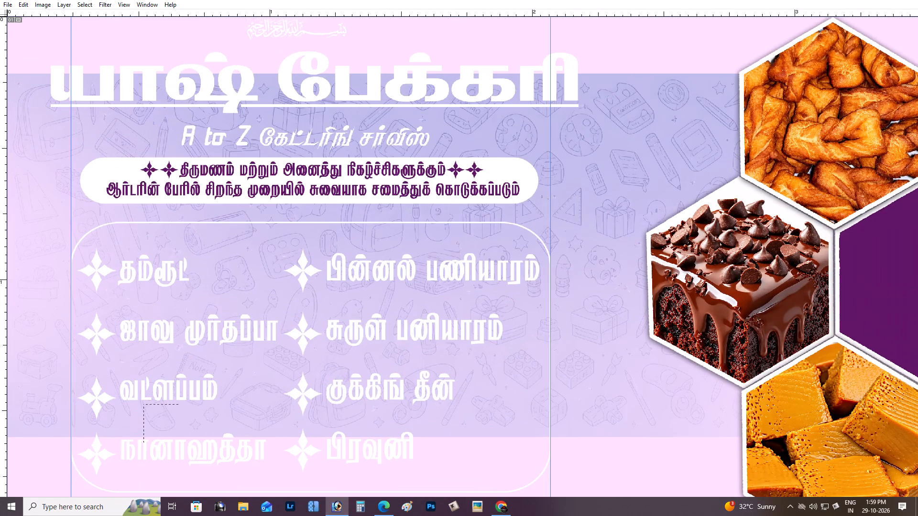
{"action": "left_click_drag", "start_coordinate": [211, 470], "coordinate": [304, 508]}
{"action": "key", "text": "space"}
{"action": "key", "text": "space"}
{"action": "key", "text": "space"}
{"action": "left_click_drag", "start_coordinate": [289, 462], "coordinate": [365, 193]}
{"action": "key", "text": "v"}
{"action": "right_click", "coordinate": [296, 363]}
{"action": "left_click", "coordinate": [311, 368]}
{"action": "key", "text": "Tab"}
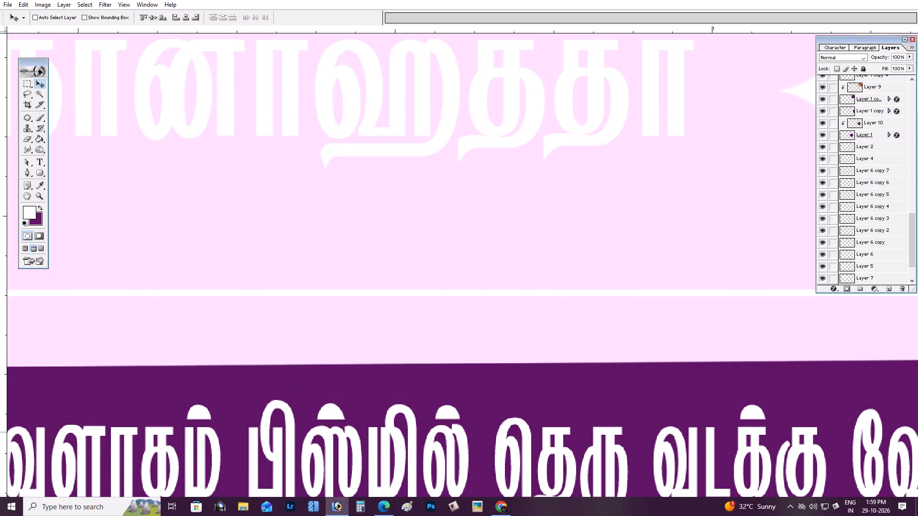
{"action": "key", "text": "x"}
{"action": "right_click", "coordinate": [268, 422]}
{"action": "left_click", "coordinate": [275, 426]}
{"action": "key", "text": "alt+shift+BackSpace"}
Fill the trapezoid band behind the address line with white.
{"action": "key", "text": "Tab"}
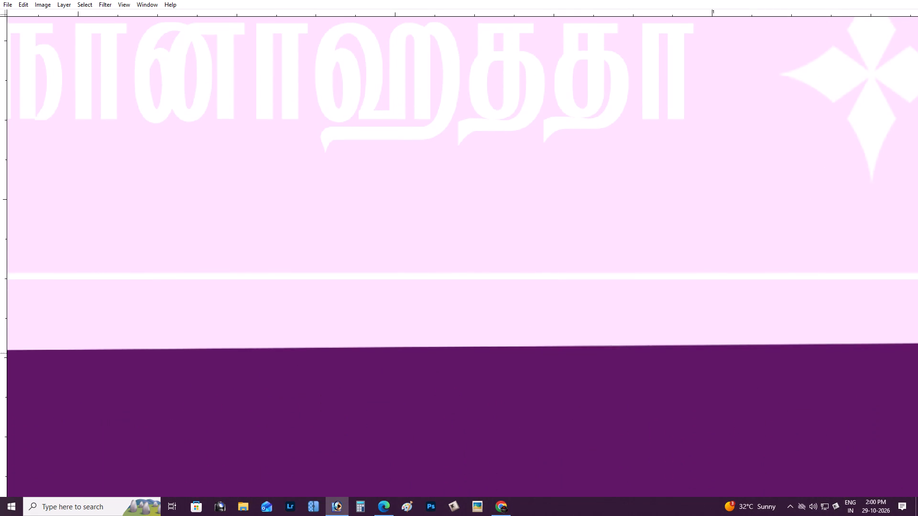
{"action": "key", "text": "x"}
{"action": "right_click", "coordinate": [545, 360]}
{"action": "left_click", "coordinate": [556, 365]}
{"action": "key", "text": "alt+shift+BackSpace"}
Fill the card's Background layer with dark purple.
{"action": "key", "text": "Tab"}
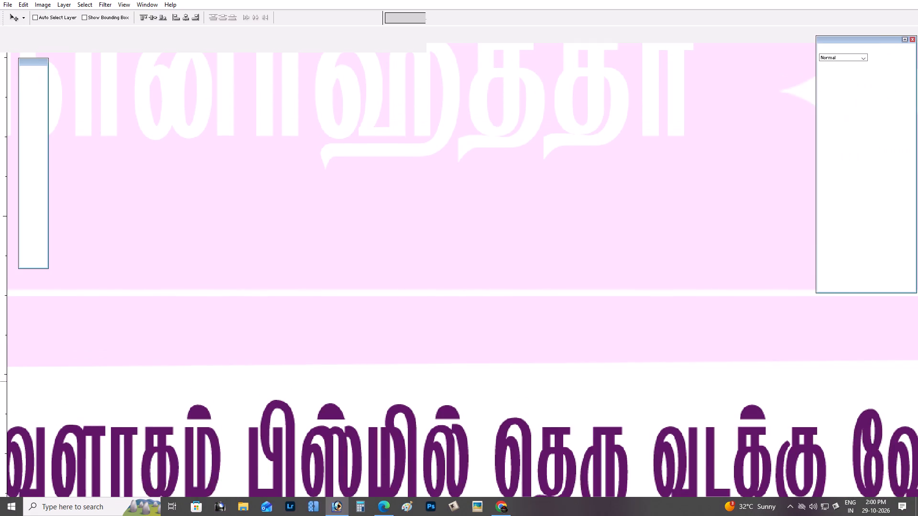
{"action": "key", "text": "ctrl+minus"}
{"action": "key", "text": "ctrl+minus"}
{"action": "key", "text": "ctrl+minus"}
{"action": "key", "text": "ctrl+minus"}
{"action": "key", "text": "ctrl+minus"}
{"action": "key", "text": "x"}
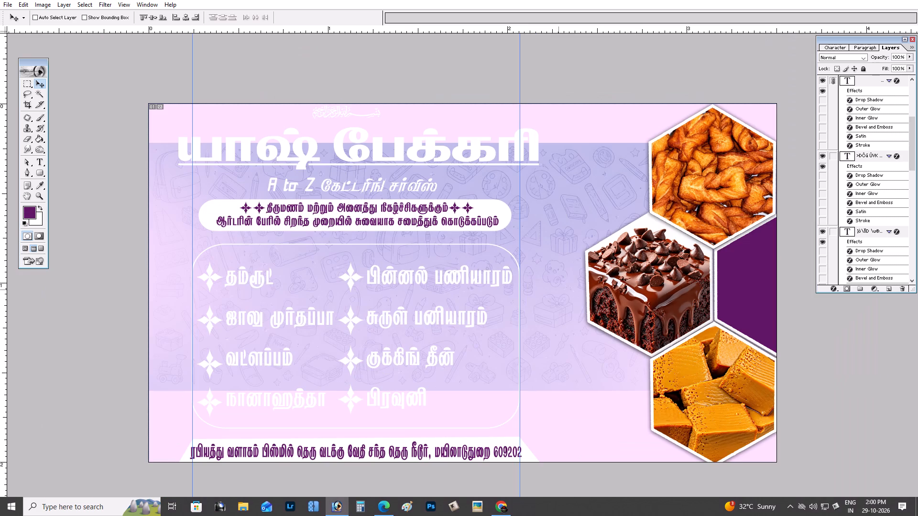
{"action": "right_click", "coordinate": [558, 289]}
{"action": "left_click", "coordinate": [576, 303]}
{"action": "key", "text": "alt+shift+BackSpace"}
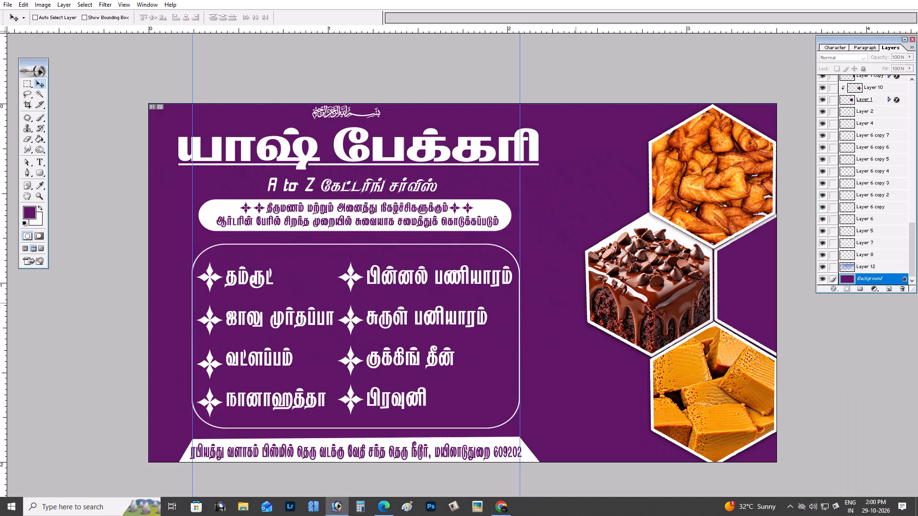
Change the doodle-pattern layer's blend mode so the pattern stands out lighter against the purple background.
{"action": "key", "text": "Tab"}
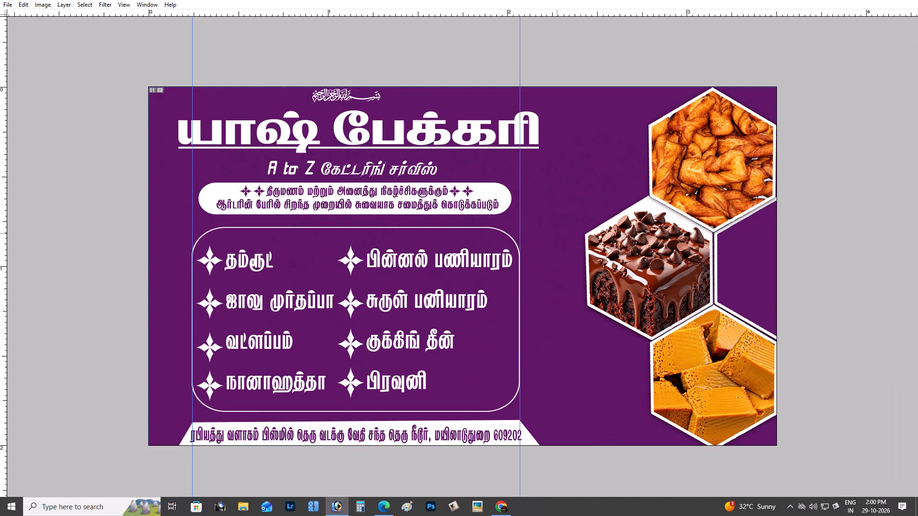
{"action": "right_click", "coordinate": [537, 210]}
{"action": "left_click", "coordinate": [552, 215]}
{"action": "left_click_drag", "start_coordinate": [553, 216], "coordinate": [547, 242]}
{"action": "key", "text": "ctrl+z"}
{"action": "key", "text": "Tab"}
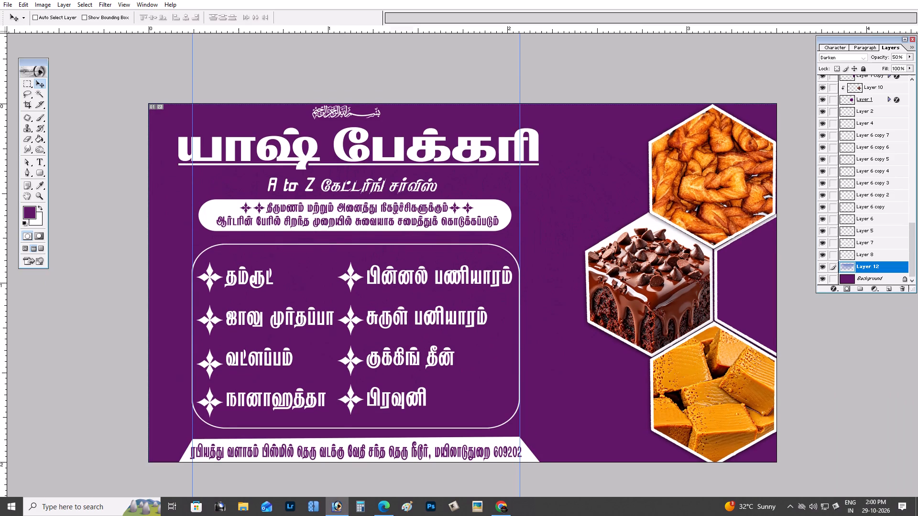
{"action": "left_click", "coordinate": [849, 56]}
{"action": "left_click", "coordinate": [846, 64]}
{"action": "key", "text": "Tab"}
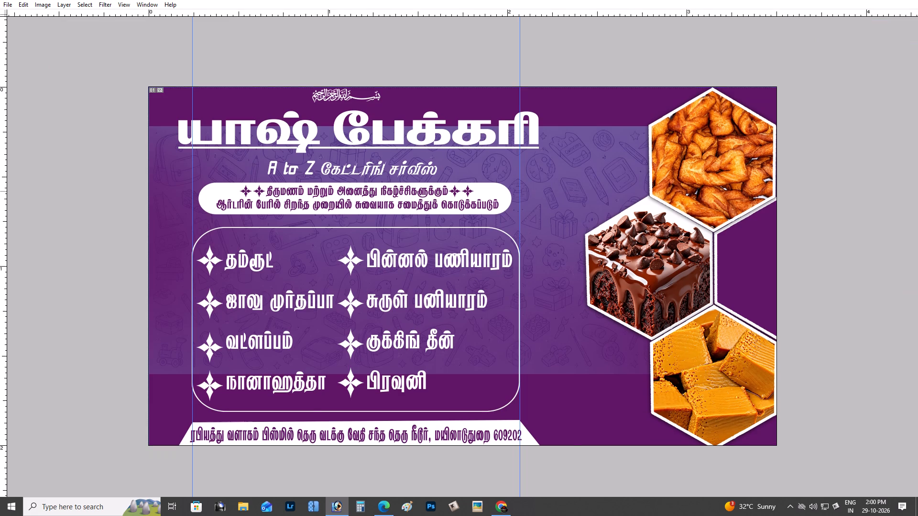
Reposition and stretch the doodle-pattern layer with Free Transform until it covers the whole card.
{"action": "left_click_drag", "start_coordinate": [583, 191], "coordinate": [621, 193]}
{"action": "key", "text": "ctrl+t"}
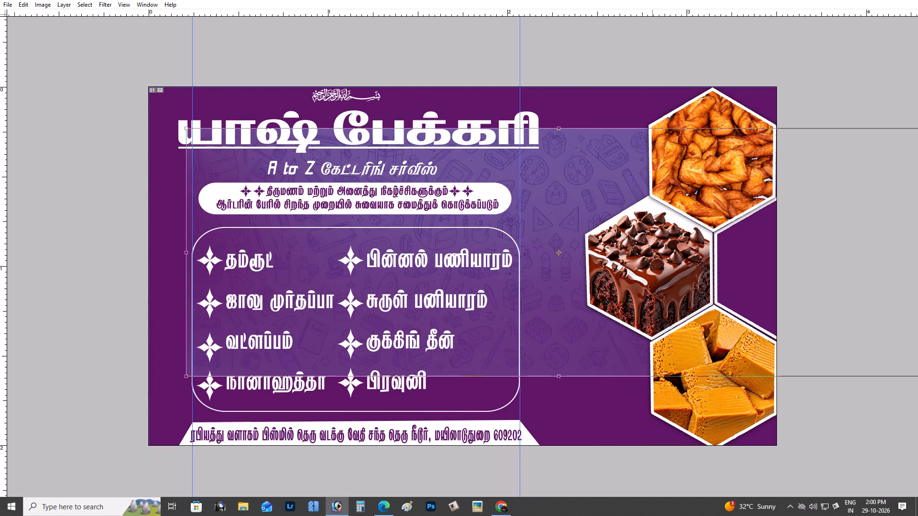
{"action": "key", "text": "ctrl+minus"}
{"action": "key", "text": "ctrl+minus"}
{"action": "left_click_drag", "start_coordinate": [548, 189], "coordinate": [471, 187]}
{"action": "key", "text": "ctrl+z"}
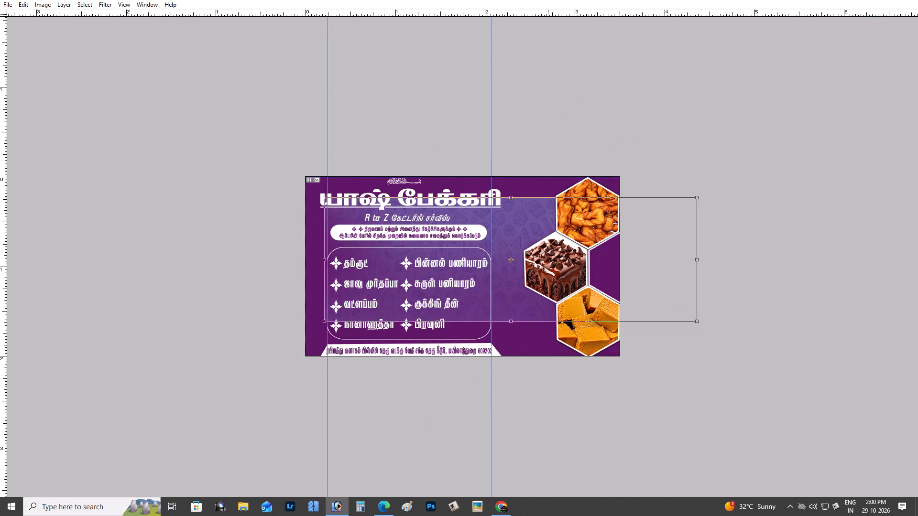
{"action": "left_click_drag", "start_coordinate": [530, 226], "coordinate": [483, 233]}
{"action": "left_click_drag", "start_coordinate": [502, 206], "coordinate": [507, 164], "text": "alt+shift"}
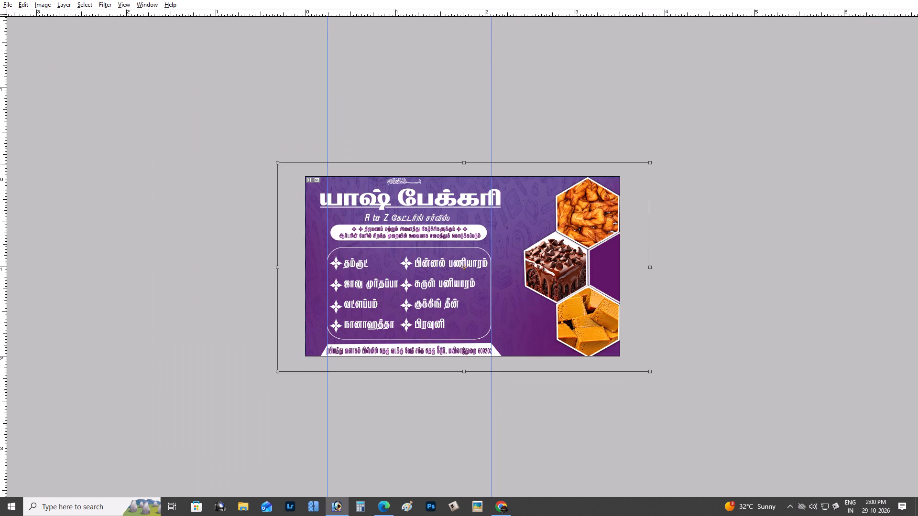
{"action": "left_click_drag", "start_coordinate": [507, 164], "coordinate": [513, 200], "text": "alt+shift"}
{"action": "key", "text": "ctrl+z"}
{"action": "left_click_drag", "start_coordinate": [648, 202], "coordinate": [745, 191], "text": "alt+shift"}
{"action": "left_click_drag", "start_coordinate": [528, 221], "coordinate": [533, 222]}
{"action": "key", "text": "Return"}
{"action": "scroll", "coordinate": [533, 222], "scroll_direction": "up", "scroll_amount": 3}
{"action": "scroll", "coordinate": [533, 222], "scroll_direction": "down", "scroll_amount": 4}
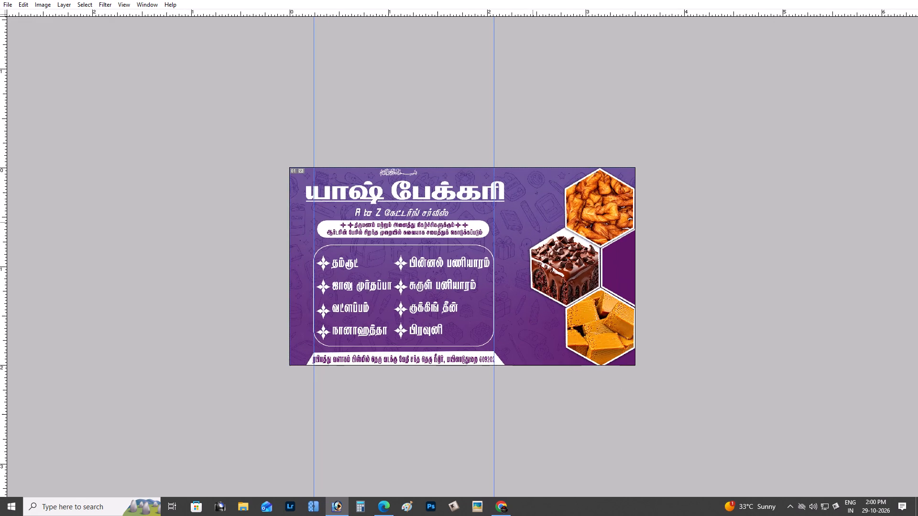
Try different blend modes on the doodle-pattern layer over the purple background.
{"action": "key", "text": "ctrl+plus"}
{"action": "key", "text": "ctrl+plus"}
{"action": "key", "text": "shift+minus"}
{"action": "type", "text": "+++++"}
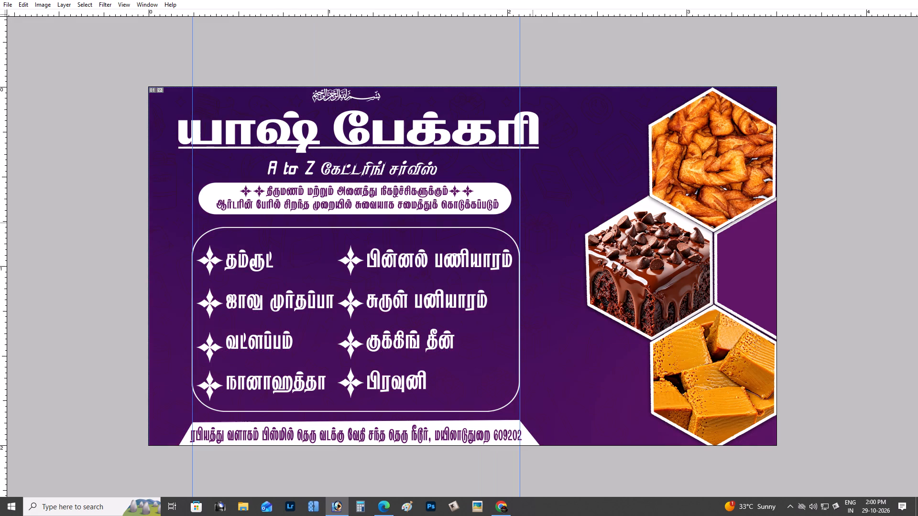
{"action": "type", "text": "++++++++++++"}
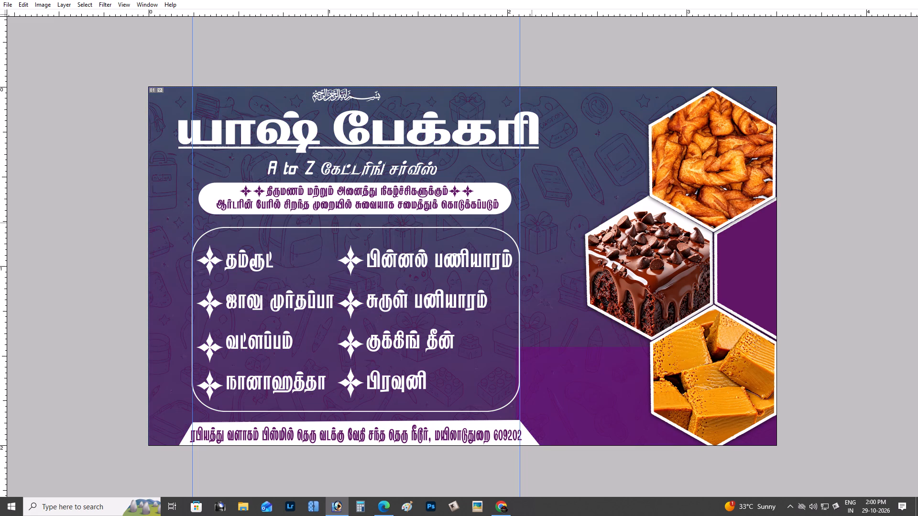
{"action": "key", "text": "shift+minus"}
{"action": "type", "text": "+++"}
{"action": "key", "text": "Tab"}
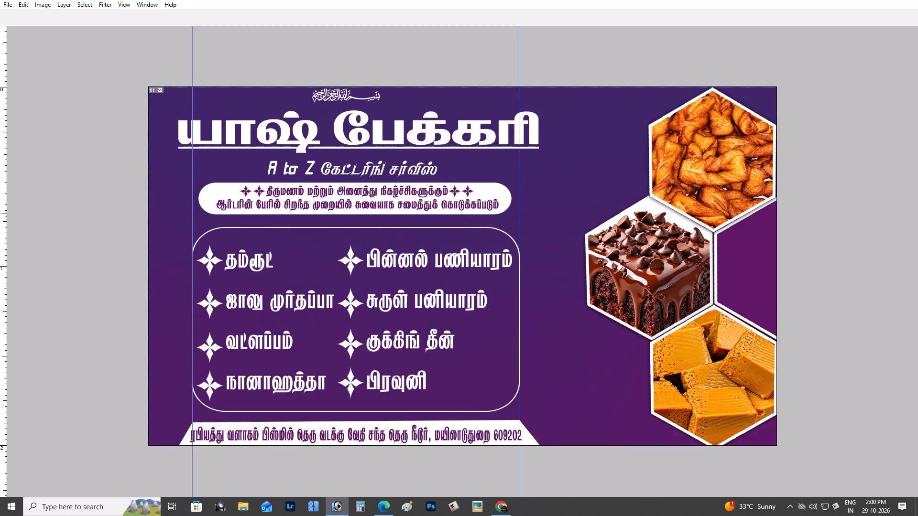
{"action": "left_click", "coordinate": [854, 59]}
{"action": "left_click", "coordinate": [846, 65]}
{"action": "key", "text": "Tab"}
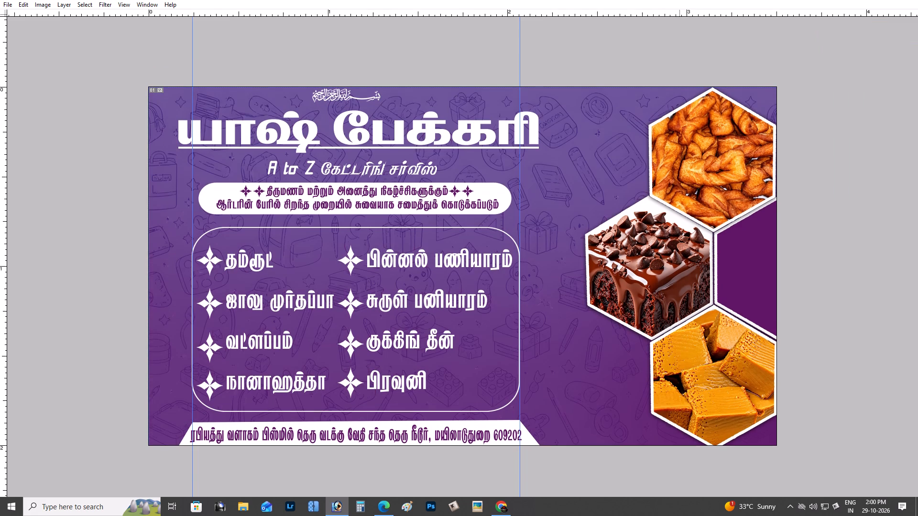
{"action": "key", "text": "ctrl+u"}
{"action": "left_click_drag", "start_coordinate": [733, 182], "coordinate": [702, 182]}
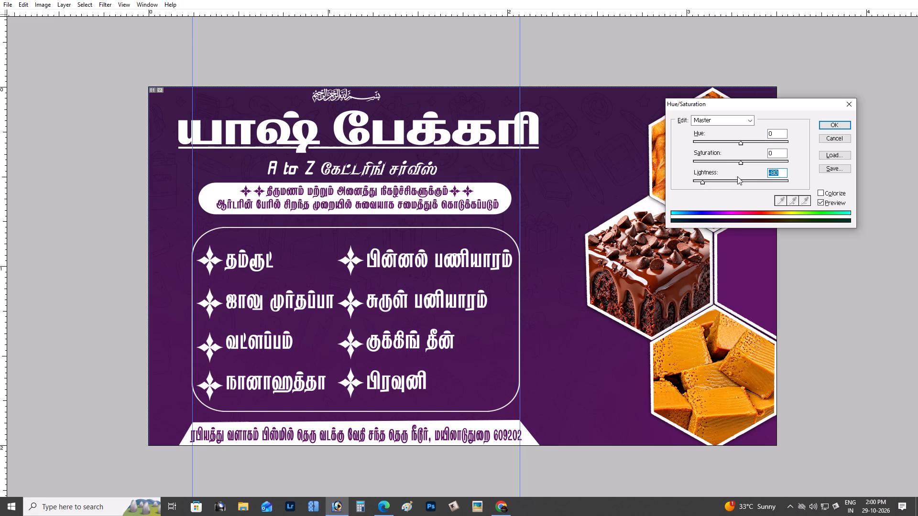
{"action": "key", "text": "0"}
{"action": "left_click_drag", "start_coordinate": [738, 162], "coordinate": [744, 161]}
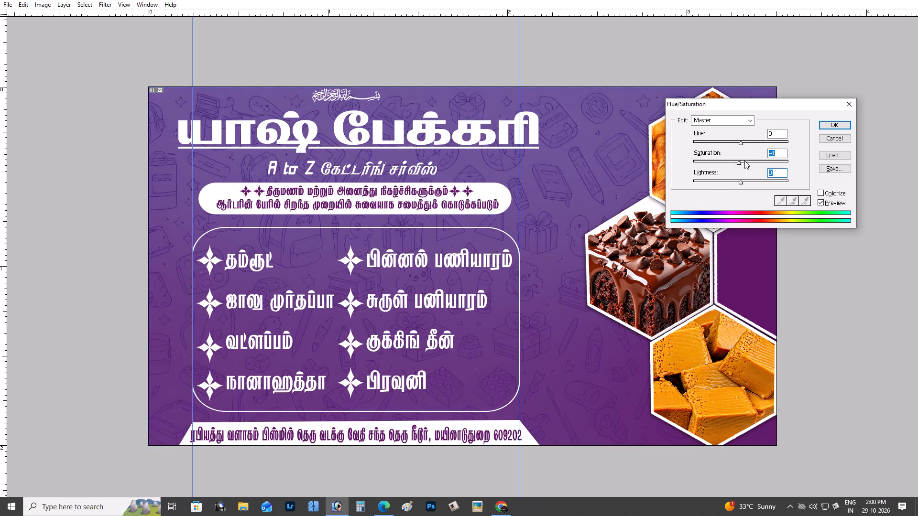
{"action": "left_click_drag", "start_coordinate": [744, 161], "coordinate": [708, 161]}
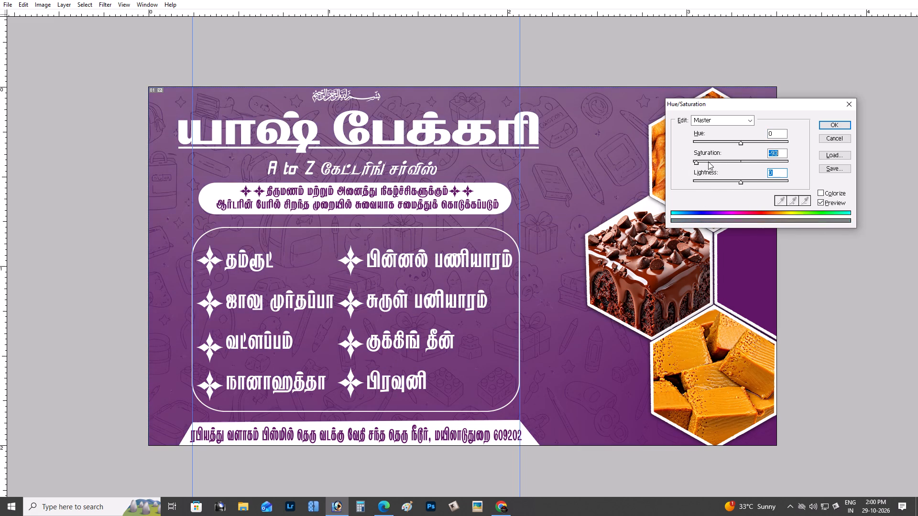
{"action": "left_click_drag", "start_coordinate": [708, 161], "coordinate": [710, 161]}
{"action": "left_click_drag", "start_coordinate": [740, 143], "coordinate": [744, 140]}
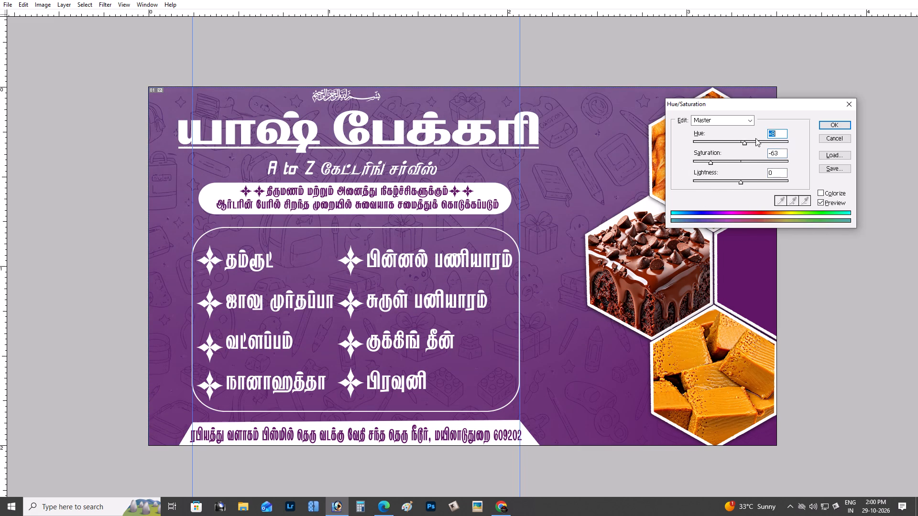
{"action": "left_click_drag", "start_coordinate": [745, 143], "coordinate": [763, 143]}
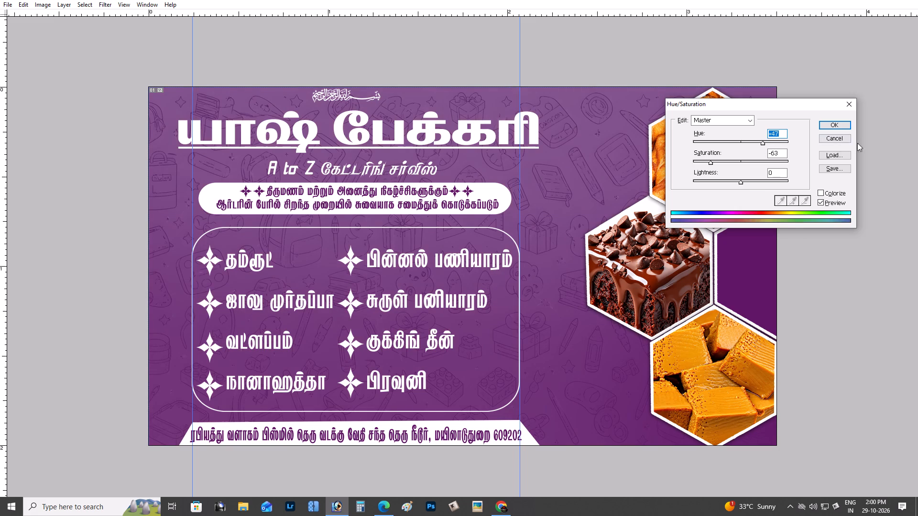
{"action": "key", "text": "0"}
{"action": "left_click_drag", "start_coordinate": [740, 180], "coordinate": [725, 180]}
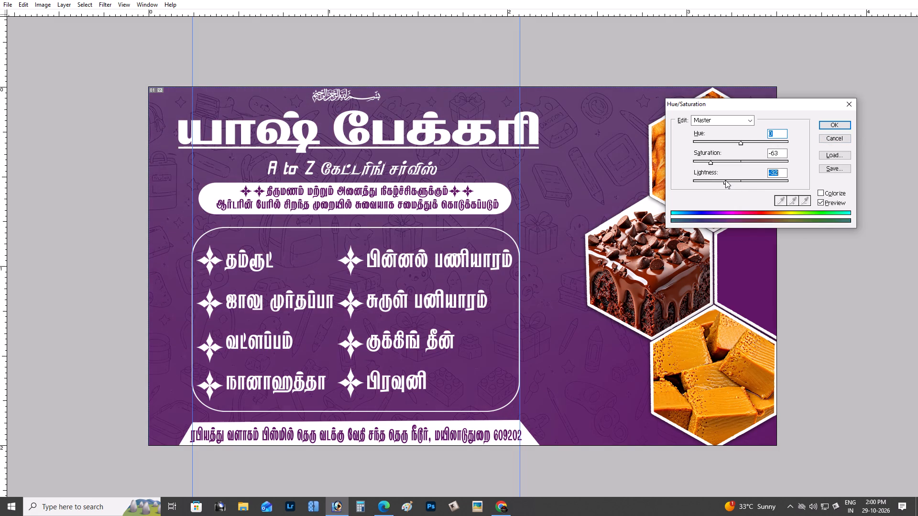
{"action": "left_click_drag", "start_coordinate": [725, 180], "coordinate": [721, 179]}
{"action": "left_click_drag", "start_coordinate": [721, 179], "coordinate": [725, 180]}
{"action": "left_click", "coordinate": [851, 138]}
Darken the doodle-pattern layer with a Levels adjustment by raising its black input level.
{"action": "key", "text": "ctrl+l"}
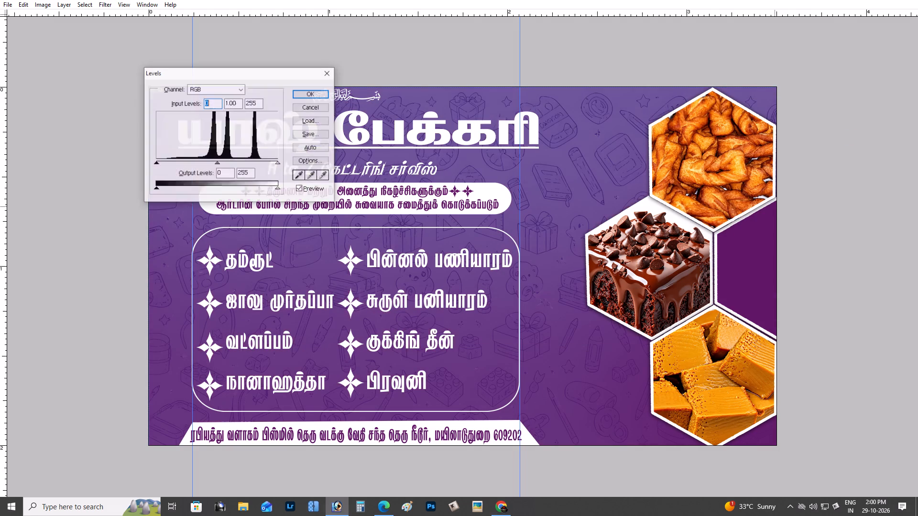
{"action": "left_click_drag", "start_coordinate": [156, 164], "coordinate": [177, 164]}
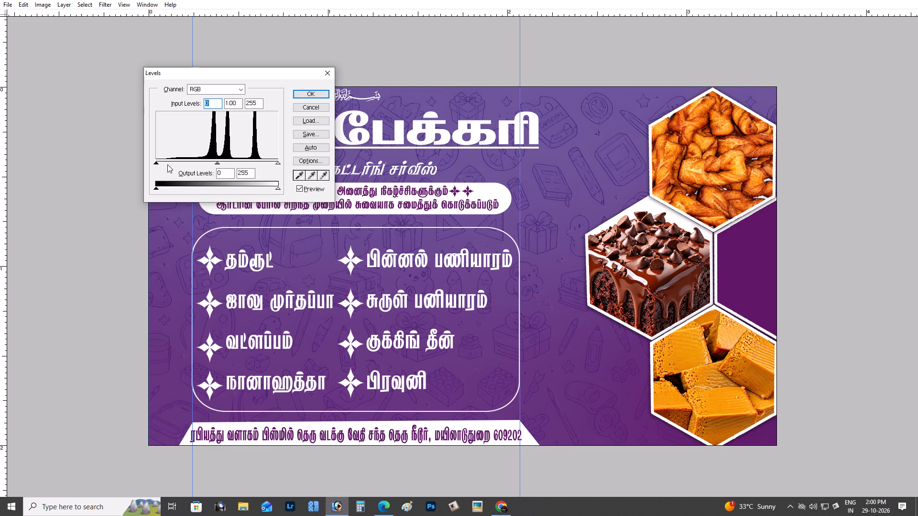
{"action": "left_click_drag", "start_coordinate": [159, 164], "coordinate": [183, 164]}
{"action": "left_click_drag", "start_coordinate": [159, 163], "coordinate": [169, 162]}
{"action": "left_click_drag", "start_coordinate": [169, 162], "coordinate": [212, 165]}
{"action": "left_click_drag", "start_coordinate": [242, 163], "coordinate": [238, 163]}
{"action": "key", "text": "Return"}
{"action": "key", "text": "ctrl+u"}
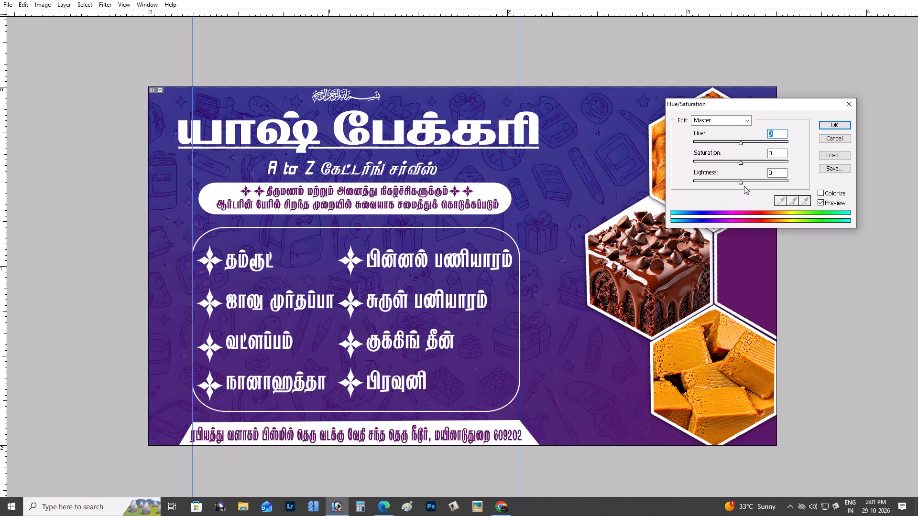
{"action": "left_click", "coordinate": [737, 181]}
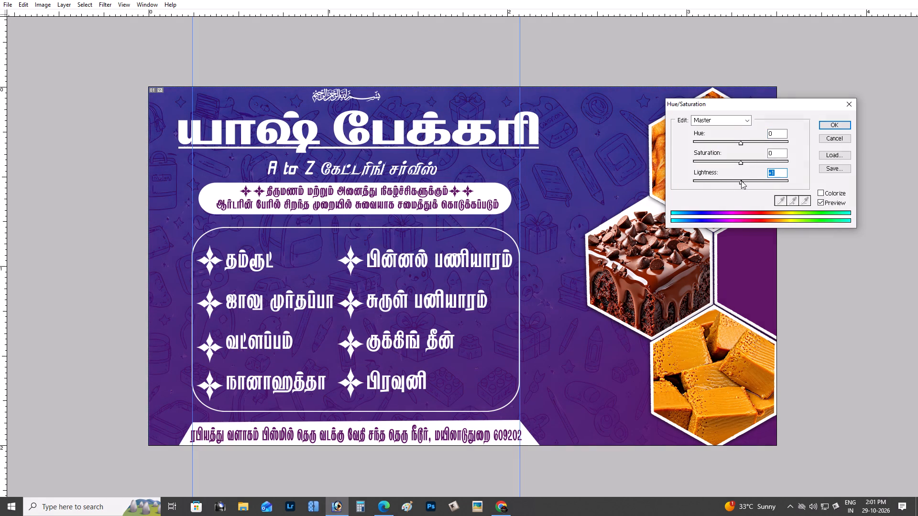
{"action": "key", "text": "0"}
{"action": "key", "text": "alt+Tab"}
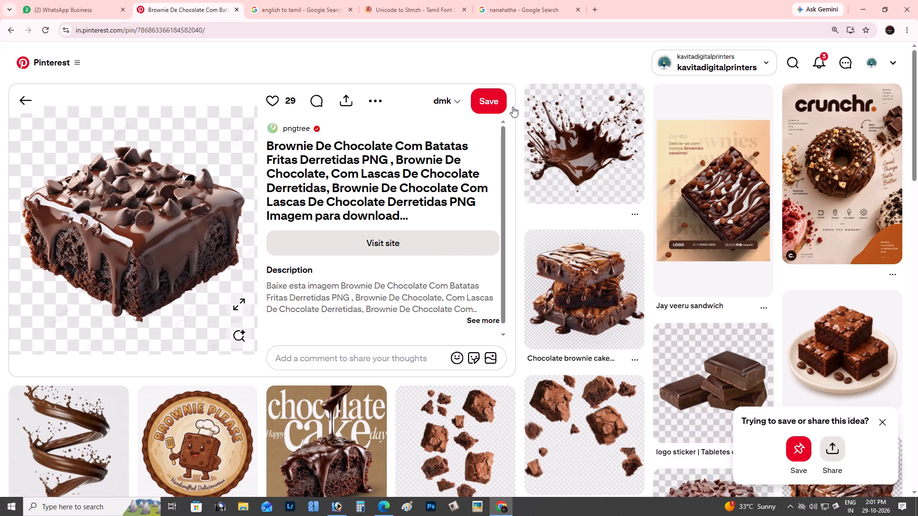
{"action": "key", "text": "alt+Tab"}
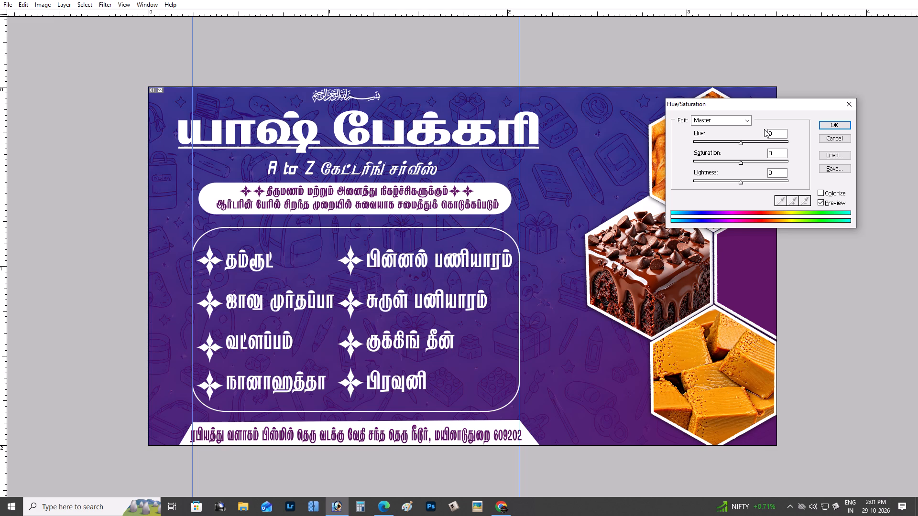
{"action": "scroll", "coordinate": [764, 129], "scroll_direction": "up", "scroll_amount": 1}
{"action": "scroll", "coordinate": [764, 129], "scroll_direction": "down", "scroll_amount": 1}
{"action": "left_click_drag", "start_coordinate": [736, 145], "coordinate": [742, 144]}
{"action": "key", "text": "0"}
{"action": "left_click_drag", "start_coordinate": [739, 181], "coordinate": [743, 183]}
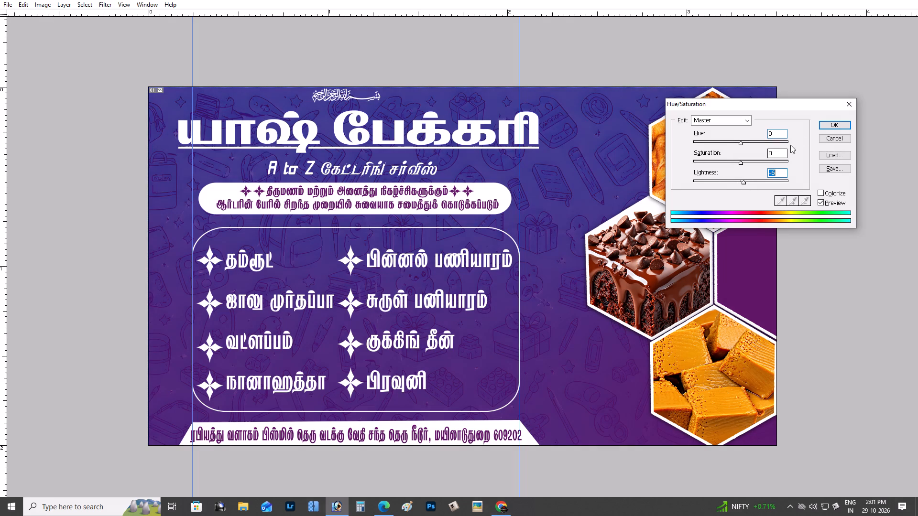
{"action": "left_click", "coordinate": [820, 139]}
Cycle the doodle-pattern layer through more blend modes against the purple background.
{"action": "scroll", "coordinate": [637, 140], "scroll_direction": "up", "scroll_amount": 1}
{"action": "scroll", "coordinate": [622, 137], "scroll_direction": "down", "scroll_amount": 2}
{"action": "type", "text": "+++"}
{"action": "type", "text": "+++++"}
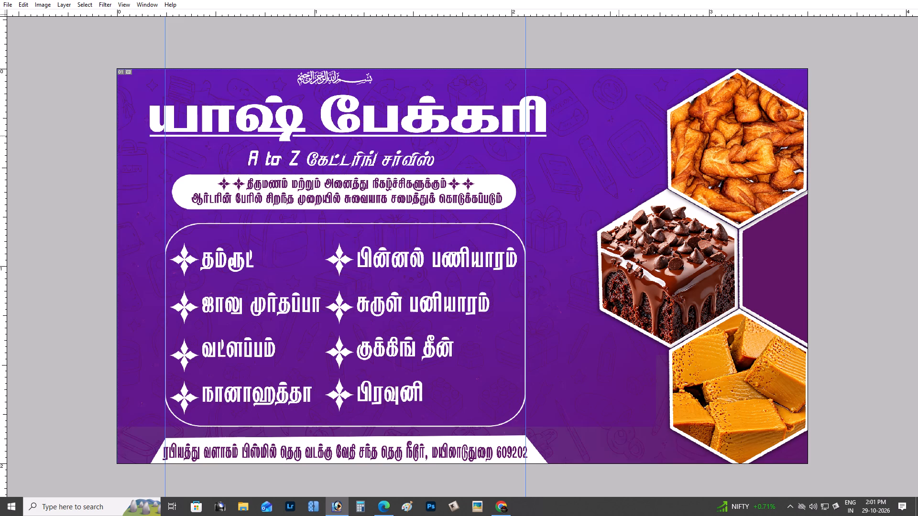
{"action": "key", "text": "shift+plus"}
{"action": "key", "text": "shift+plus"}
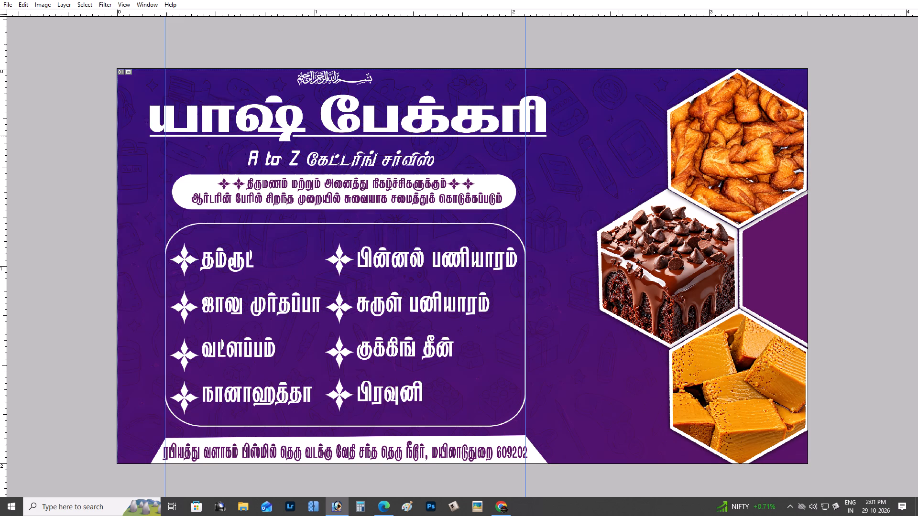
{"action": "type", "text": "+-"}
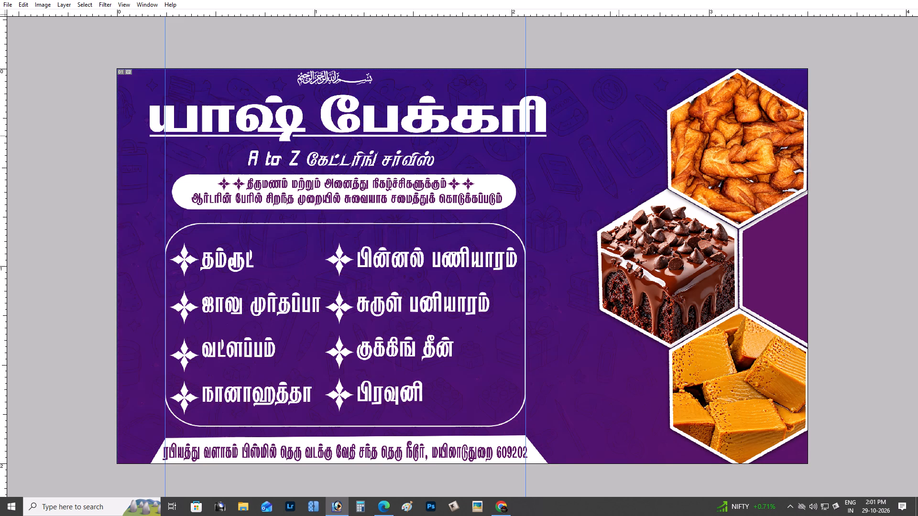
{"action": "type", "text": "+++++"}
Delete the doodle-pattern layer, leaving the card's plain dark purple background.
{"action": "key", "text": "alt+l"}
{"action": "key", "text": "alt+l"}
{"action": "key", "text": "alt+l"}
{"action": "key", "text": "Tab"}
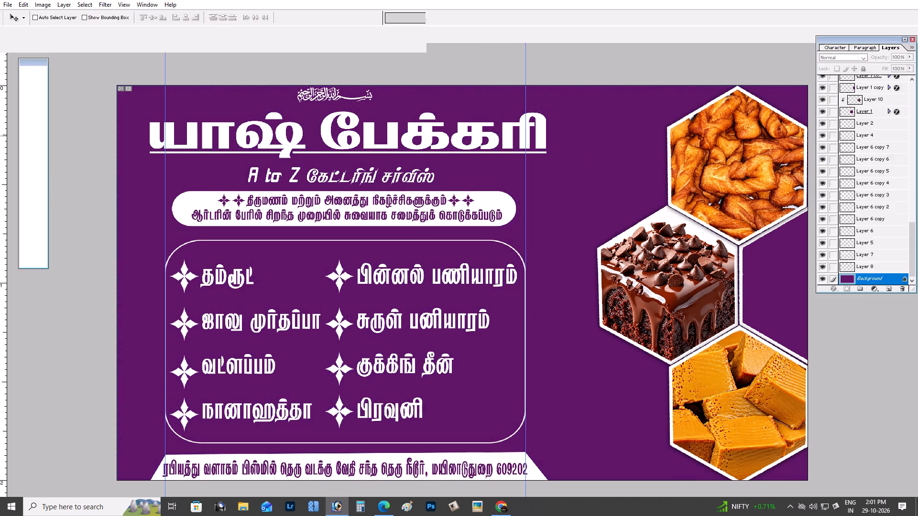
{"action": "key", "text": "Tab"}
{"action": "scroll", "coordinate": [616, 137], "scroll_direction": "up", "scroll_amount": 2}
{"action": "scroll", "coordinate": [612, 140], "scroll_direction": "down", "scroll_amount": 5}
{"action": "key", "text": "ctrl+plus"}
{"action": "key", "text": "space"}
{"action": "key", "text": "alt+Tab"}
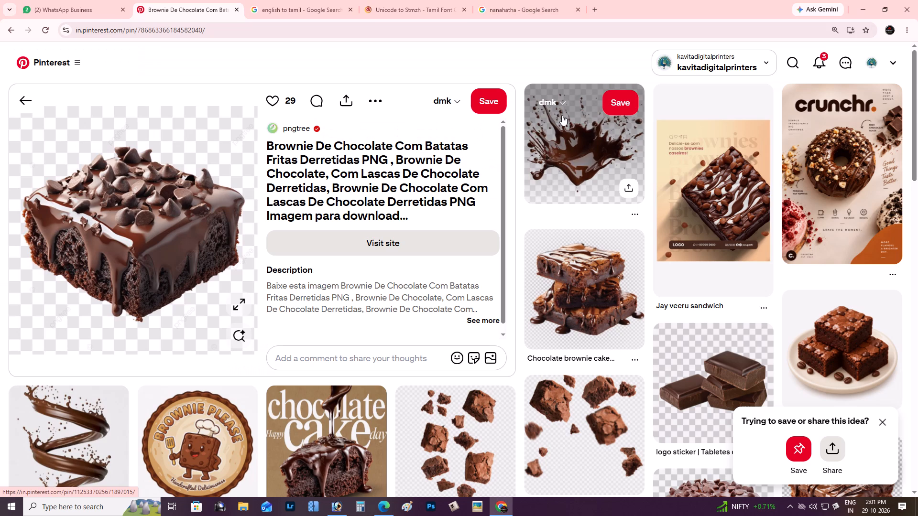
{"action": "key", "text": "ctrl+Tab"}
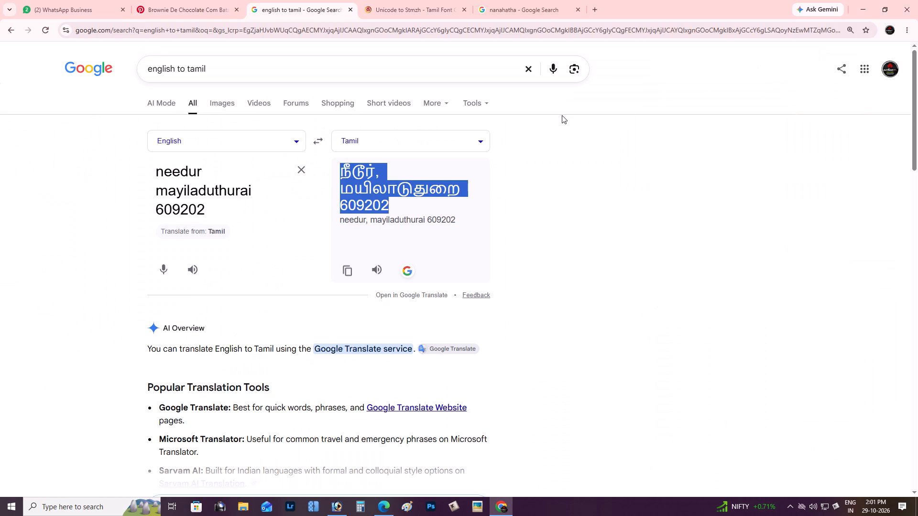
{"action": "key", "text": "ctrl+Tab"}
{"action": "key", "text": "ctrl+Tab"}
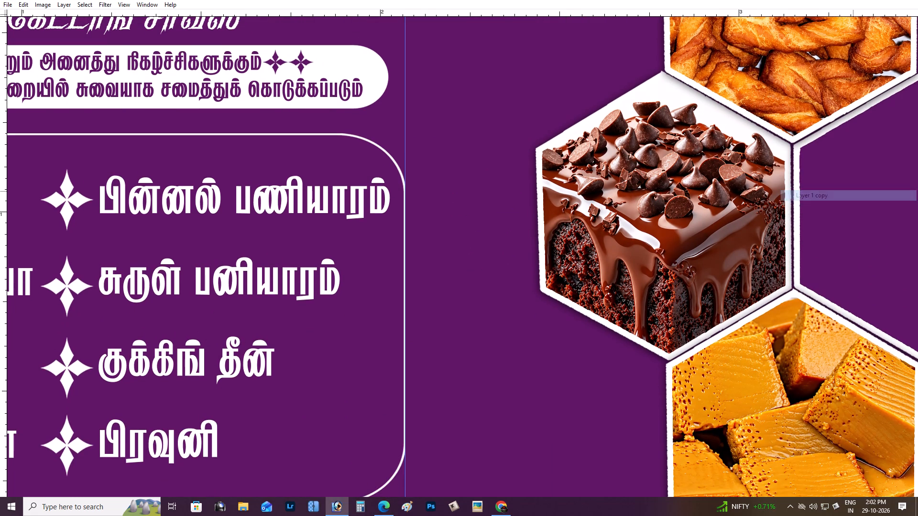
{"action": "key", "text": "ctrl+v"}
{"action": "left_click_drag", "start_coordinate": [382, 207], "coordinate": [809, 199]}
{"action": "key", "text": "ctrl+g"}
{"action": "key", "text": "ctrl+minus"}
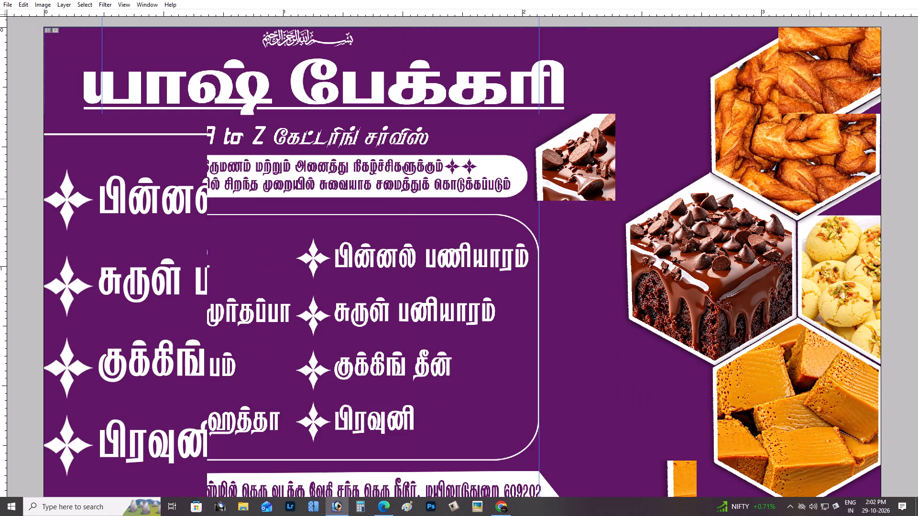
{"action": "left_click_drag", "start_coordinate": [810, 223], "coordinate": [809, 188]}
Scale the nankhatai photo and reposition it so the cookies fill the rightmost hexagon.
{"action": "key", "text": "ctrl+t"}
{"action": "left_click_drag", "start_coordinate": [740, 180], "coordinate": [724, 174], "text": "alt+shift"}
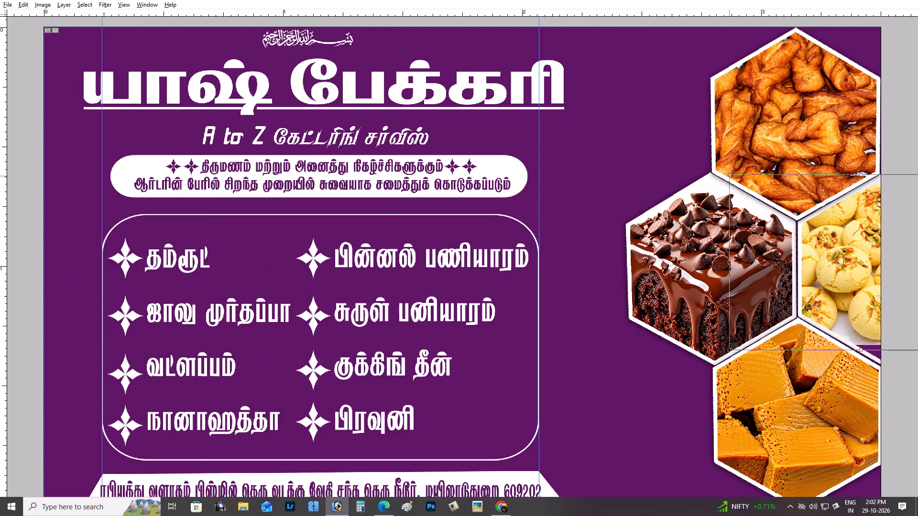
{"action": "left_click_drag", "start_coordinate": [724, 174], "coordinate": [718, 172], "text": "alt+shift"}
{"action": "key", "text": "Return"}
{"action": "left_click_drag", "start_coordinate": [808, 221], "coordinate": [821, 231]}
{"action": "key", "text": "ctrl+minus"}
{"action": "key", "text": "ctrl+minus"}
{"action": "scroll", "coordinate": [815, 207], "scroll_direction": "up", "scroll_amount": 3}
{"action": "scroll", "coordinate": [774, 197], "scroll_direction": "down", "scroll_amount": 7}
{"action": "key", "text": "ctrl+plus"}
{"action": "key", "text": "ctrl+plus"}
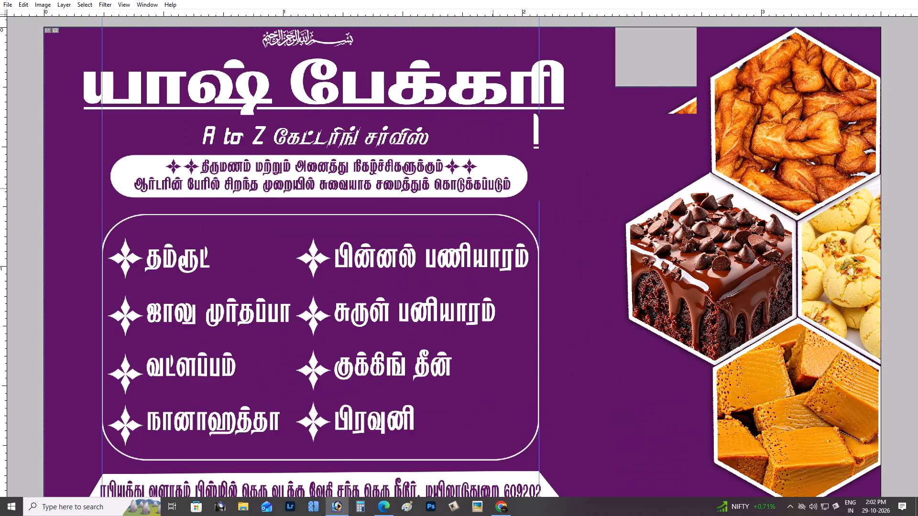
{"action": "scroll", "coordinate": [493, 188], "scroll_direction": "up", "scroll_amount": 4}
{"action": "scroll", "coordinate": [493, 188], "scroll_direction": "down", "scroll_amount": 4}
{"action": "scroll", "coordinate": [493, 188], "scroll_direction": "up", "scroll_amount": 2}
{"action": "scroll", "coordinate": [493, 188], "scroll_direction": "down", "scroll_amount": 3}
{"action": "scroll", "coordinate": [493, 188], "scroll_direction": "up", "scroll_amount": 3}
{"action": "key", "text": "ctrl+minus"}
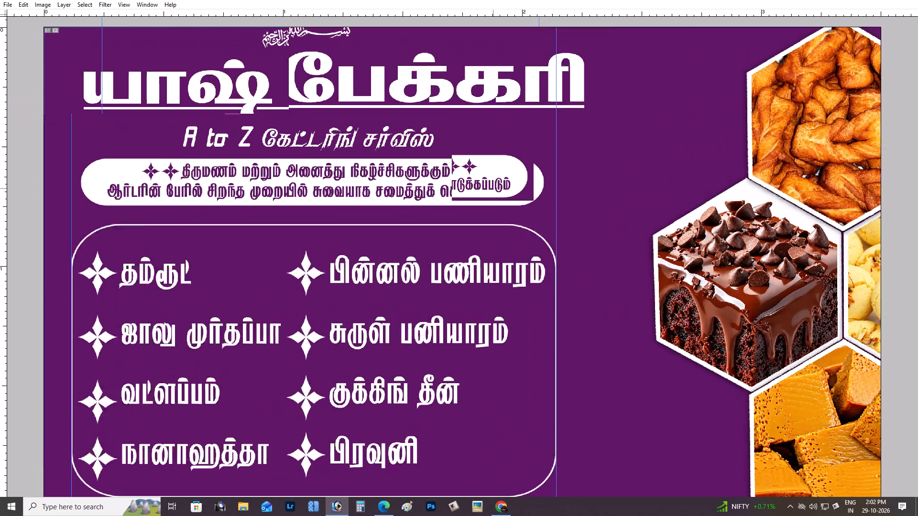
Switch to the Pinterest page in Chrome and search for "overlay texture".
{"action": "key", "text": "alt+Tab"}
{"action": "key", "text": "alt+Tab"}
{"action": "key", "text": "alt+Tab"}
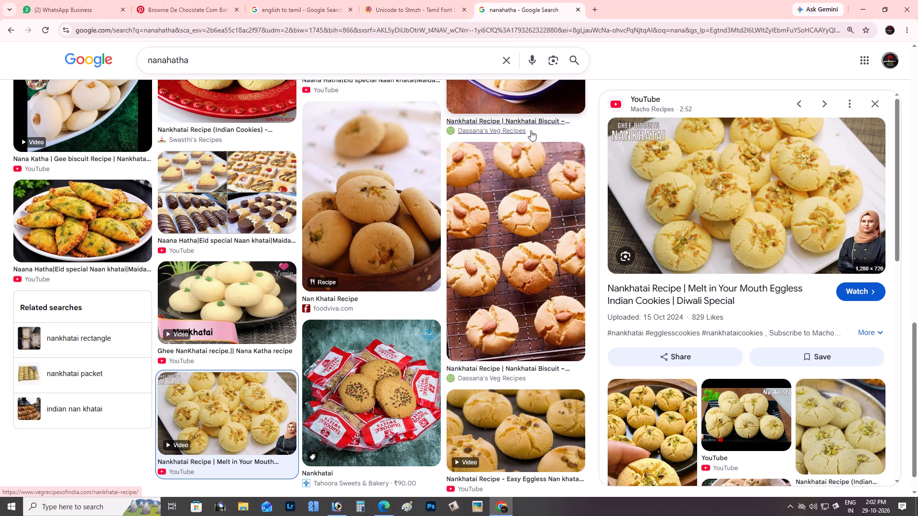
{"action": "left_click", "coordinate": [164, 0]}
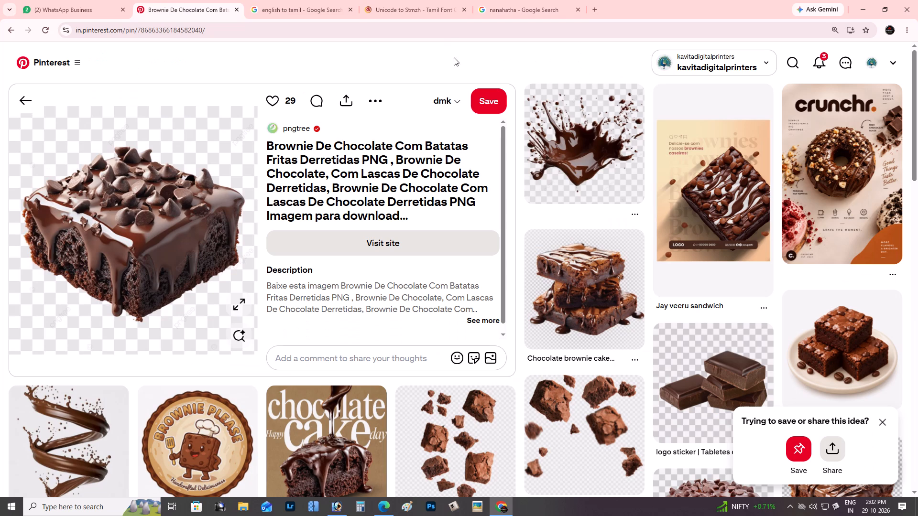
{"action": "left_click", "coordinate": [791, 60]}
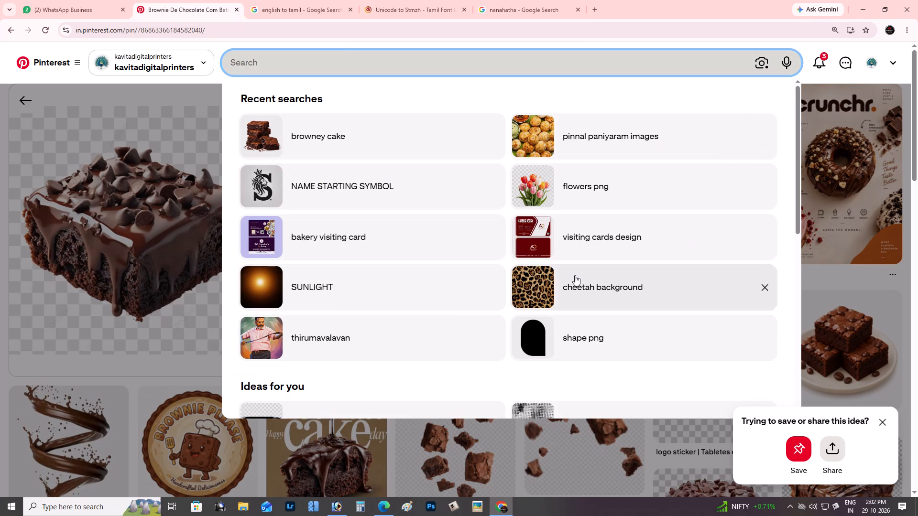
{"action": "type", "text": "overley"}
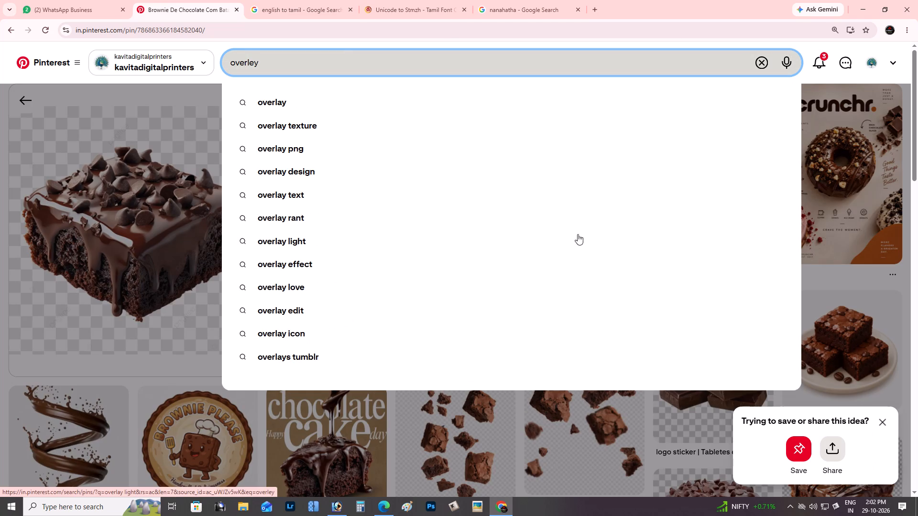
{"action": "left_click", "coordinate": [373, 134]}
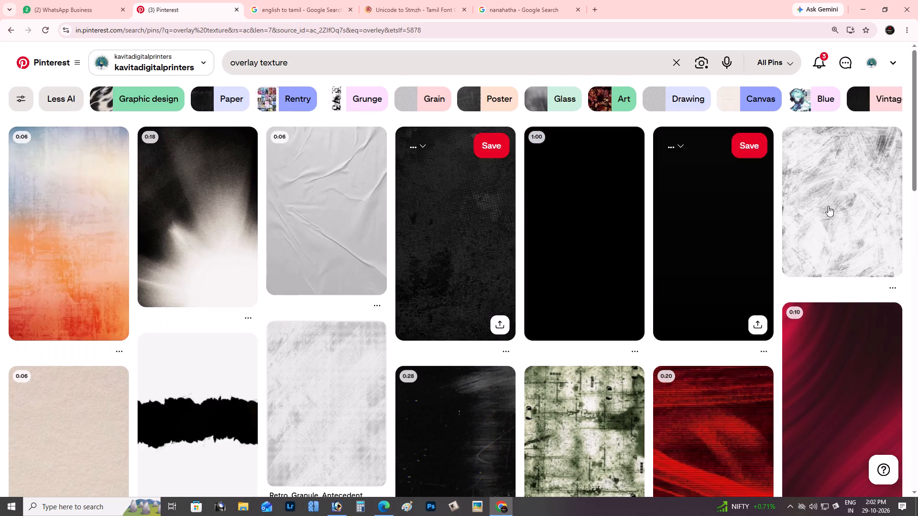
Open the black-and-grey brush-stroke texture pin "Art without rules" from the results and copy its image.
{"action": "scroll", "coordinate": [917, 174], "scroll_direction": "down", "scroll_amount": 1}
{"action": "left_click_drag", "start_coordinate": [917, 232], "coordinate": [917, 217]}
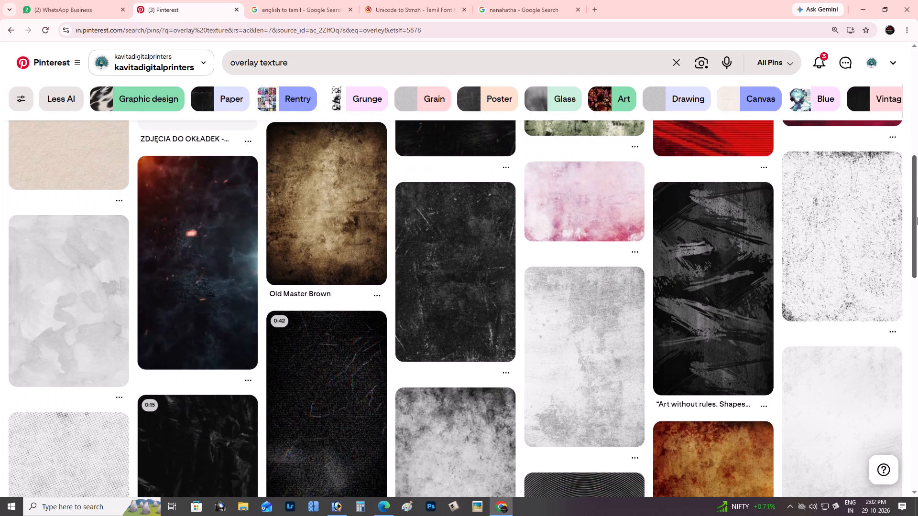
{"action": "left_click_drag", "start_coordinate": [917, 217], "coordinate": [917, 219]}
{"action": "left_click", "coordinate": [696, 278]}
{"action": "right_click", "coordinate": [148, 200]}
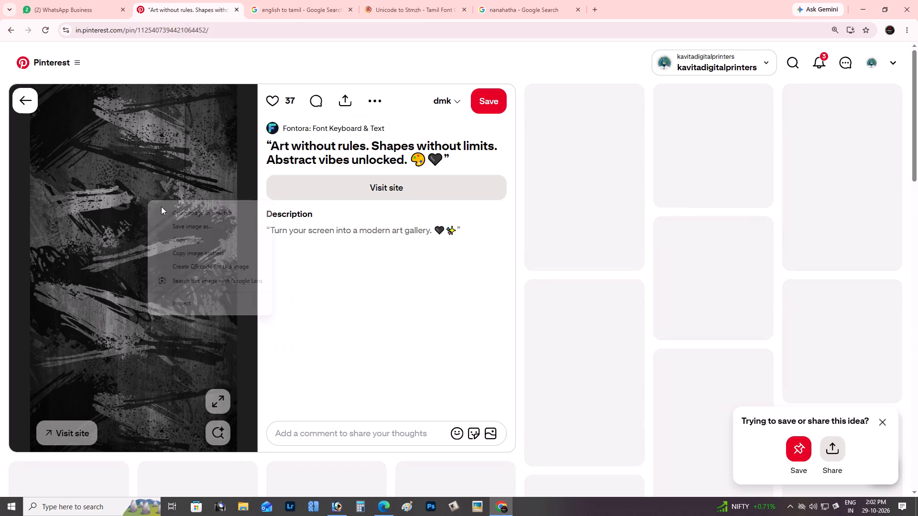
{"action": "left_click", "coordinate": [175, 238]}
{"action": "right_click", "coordinate": [125, 219]}
{"action": "left_click", "coordinate": [159, 264]}
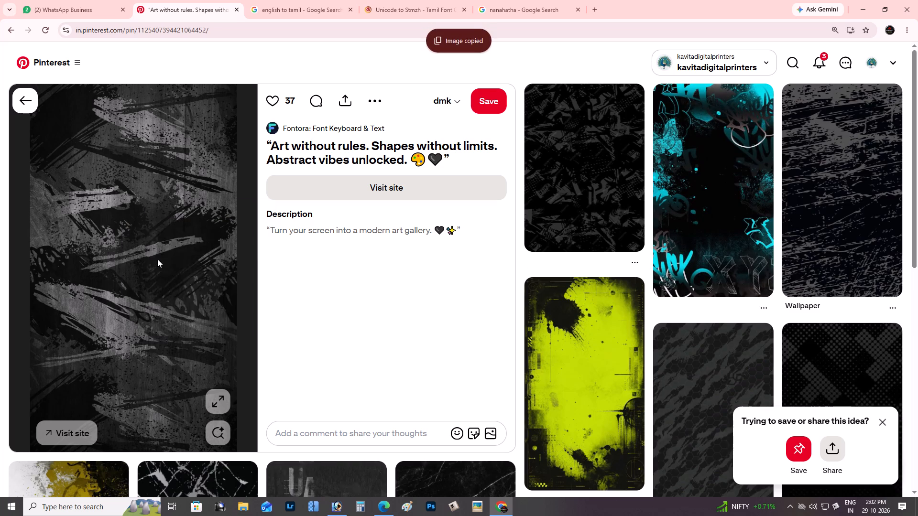
{"action": "right_click", "coordinate": [141, 230]}
{"action": "left_click", "coordinate": [164, 267]}
{"action": "right_click", "coordinate": [152, 217]}
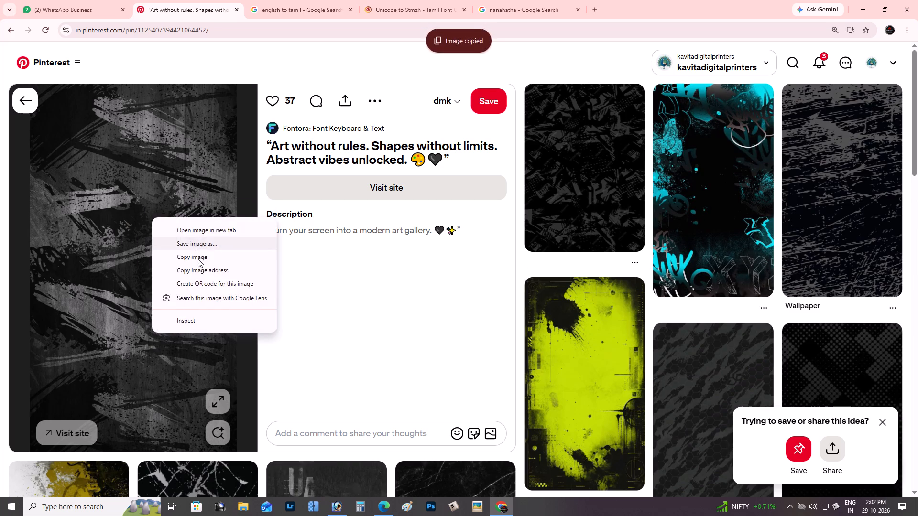
{"action": "left_click", "coordinate": [198, 259]}
{"action": "right_click", "coordinate": [148, 236]}
{"action": "left_click", "coordinate": [190, 272]}
Back in Photoshop, paste the brush-stroke texture behind the brownie hexagon and set its blend mode to Luminosity.
{"action": "key", "text": "alt+Tab"}
{"action": "left_click", "coordinate": [622, 238], "text": "alt"}
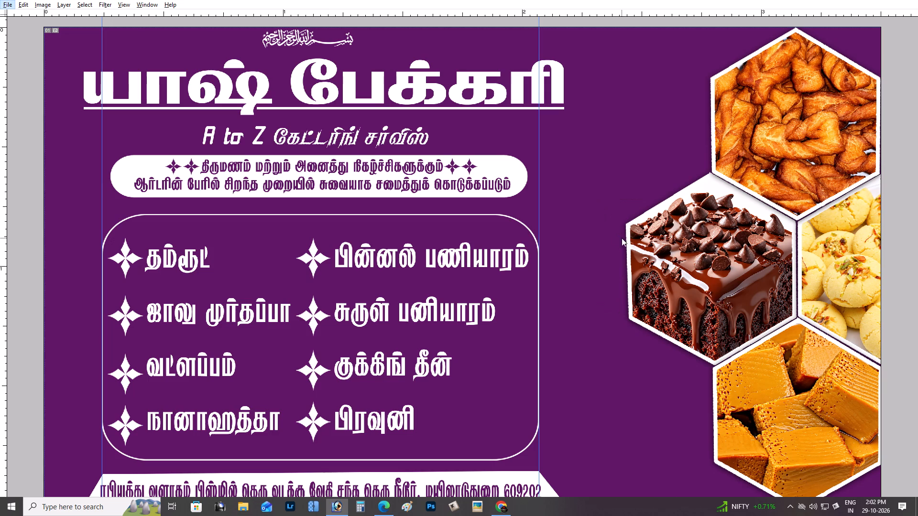
{"action": "scroll", "coordinate": [633, 235], "scroll_direction": "up", "scroll_amount": 2}
{"action": "right_click", "coordinate": [662, 180]}
{"action": "left_click", "coordinate": [668, 181]}
{"action": "key", "text": "ctrl+v"}
{"action": "left_click_drag", "start_coordinate": [393, 244], "coordinate": [427, 224]}
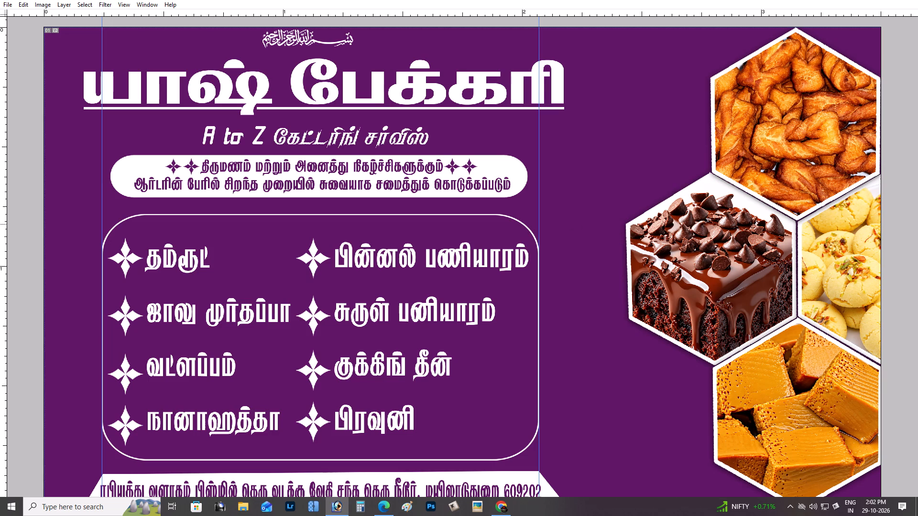
{"action": "left_click_drag", "start_coordinate": [427, 224], "coordinate": [435, 221]}
{"action": "right_click", "coordinate": [581, 180]}
{"action": "left_click", "coordinate": [592, 184]}
{"action": "key", "text": "ctrl+v"}
{"action": "left_click_drag", "start_coordinate": [468, 226], "coordinate": [631, 174]}
{"action": "key", "text": "shift+minus"}
{"action": "scroll", "coordinate": [631, 174], "scroll_direction": "up", "scroll_amount": 1}
{"action": "scroll", "coordinate": [631, 174], "scroll_direction": "down", "scroll_amount": 2}
{"action": "key", "text": "Tab"}
{"action": "key", "text": "ctrl+minus"}
{"action": "key", "text": "minus"}
{"action": "key", "text": "Tab"}
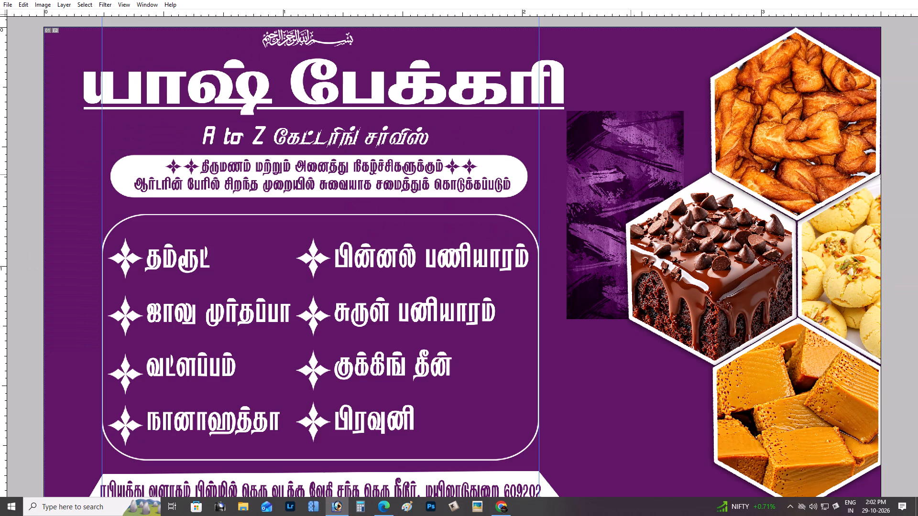
Enlarge the brush-stroke texture to span the card's full height and shift it right behind the hexagon photos.
{"action": "key", "text": "ctrl+t"}
{"action": "left_click_drag", "start_coordinate": [684, 111], "coordinate": [917, 11], "text": "alt+shift"}
{"action": "key", "text": "Return"}
{"action": "key", "text": "ctrl+minus"}
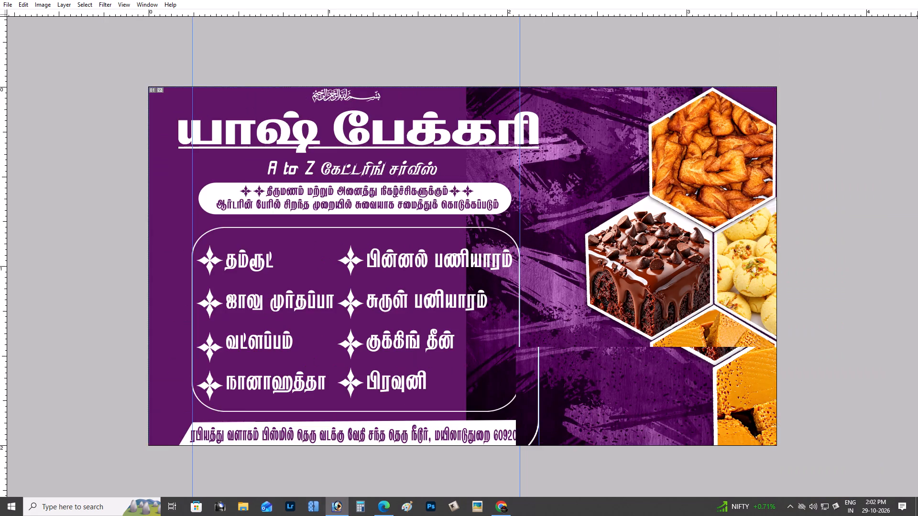
{"action": "scroll", "coordinate": [779, 132], "scroll_direction": "up", "scroll_amount": 3}
{"action": "left_click_drag", "start_coordinate": [599, 198], "coordinate": [678, 200]}
{"action": "key", "text": "ctrl+t"}
{"action": "key", "text": "Return"}
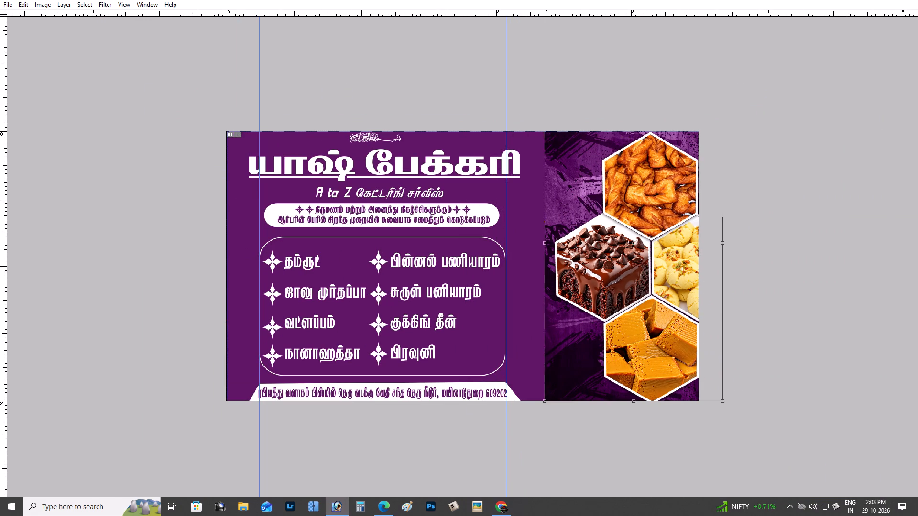
Erase softly along the texture's straight left edge with the Eraser brush enlarged to 1500.
{"action": "key", "text": "ctrl+plus"}
{"action": "key", "text": "ctrl+plus"}
{"action": "scroll", "coordinate": [546, 225], "scroll_direction": "up", "scroll_amount": 3}
{"action": "scroll", "coordinate": [546, 225], "scroll_direction": "down", "scroll_amount": 3}
{"action": "scroll", "coordinate": [546, 225], "scroll_direction": "up", "scroll_amount": 3}
{"action": "key", "text": "e"}
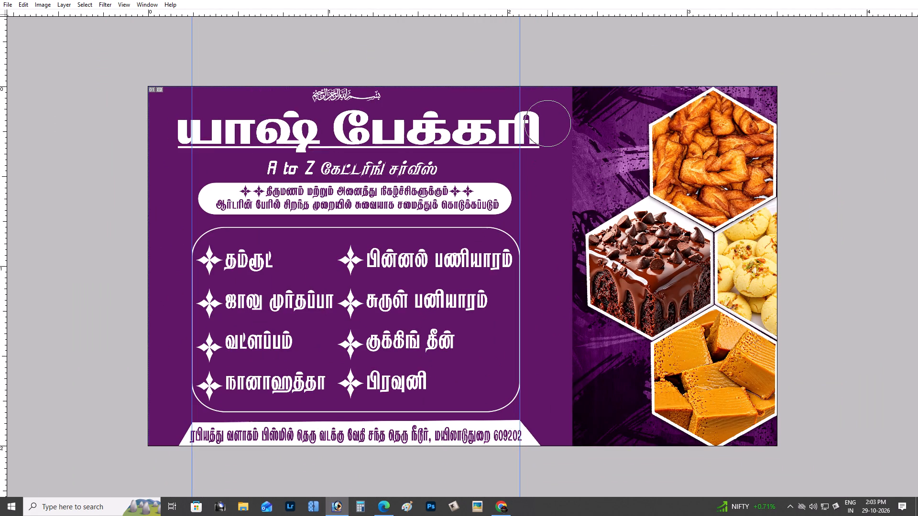
{"action": "key", "text": "bracketright"}
{"action": "key", "text": "bracketright"}
{"action": "key", "text": "bracketright"}
{"action": "key", "text": "bracketright"}
{"action": "key", "text": "bracketright"}
{"action": "key", "text": "bracketright"}
{"action": "key", "text": "bracketright"}
{"action": "key", "text": "bracketright"}
{"action": "left_click_drag", "start_coordinate": [552, 76], "coordinate": [546, 238]}
{"action": "key", "text": "bracketright"}
{"action": "key", "text": "bracketright"}
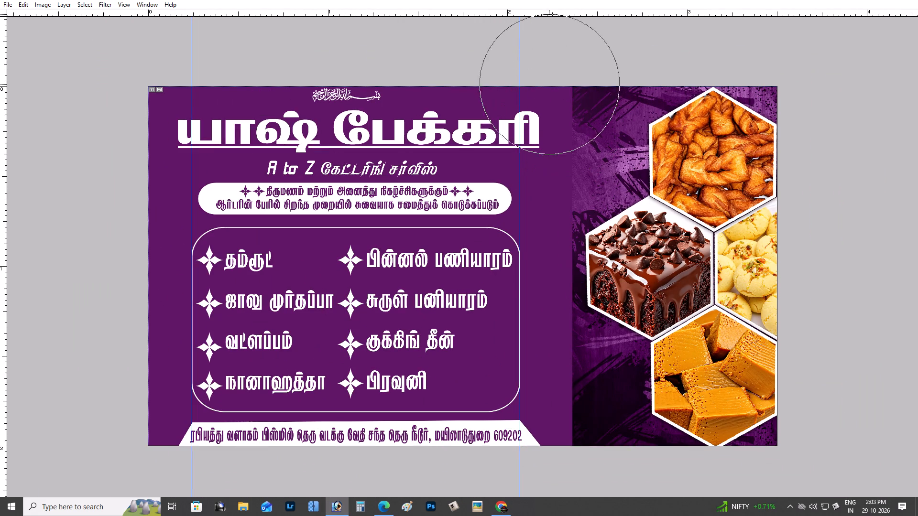
{"action": "left_click_drag", "start_coordinate": [547, 90], "coordinate": [539, 188]}
{"action": "left_click_drag", "start_coordinate": [544, 115], "coordinate": [530, 236]}
{"action": "left_click_drag", "start_coordinate": [536, 168], "coordinate": [534, 220]}
Raise the Eraser's opacity and set its flow to 100%, then fade the texture's entire left edge into the purple background.
{"action": "key", "text": "Tab"}
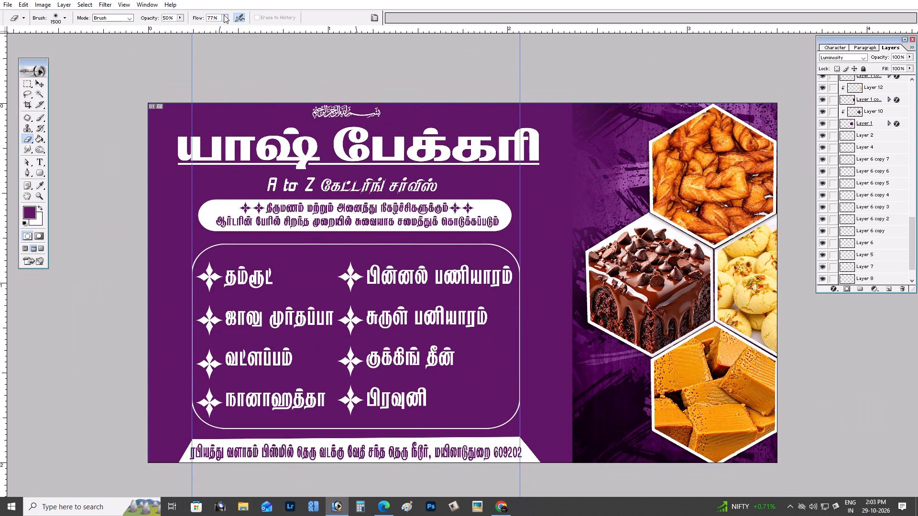
{"action": "left_click", "coordinate": [225, 15]}
{"action": "left_click_drag", "start_coordinate": [230, 26], "coordinate": [243, 26]}
{"action": "left_click", "coordinate": [184, 19]}
{"action": "left_click", "coordinate": [180, 19]}
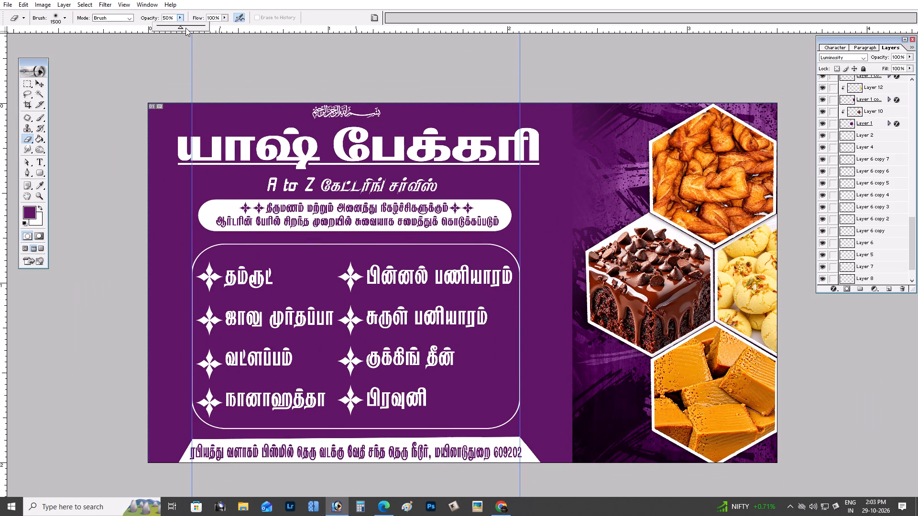
{"action": "left_click_drag", "start_coordinate": [186, 28], "coordinate": [265, 29]}
{"action": "key", "text": "Tab"}
{"action": "left_click", "coordinate": [417, 150]}
{"action": "key", "text": "Tab"}
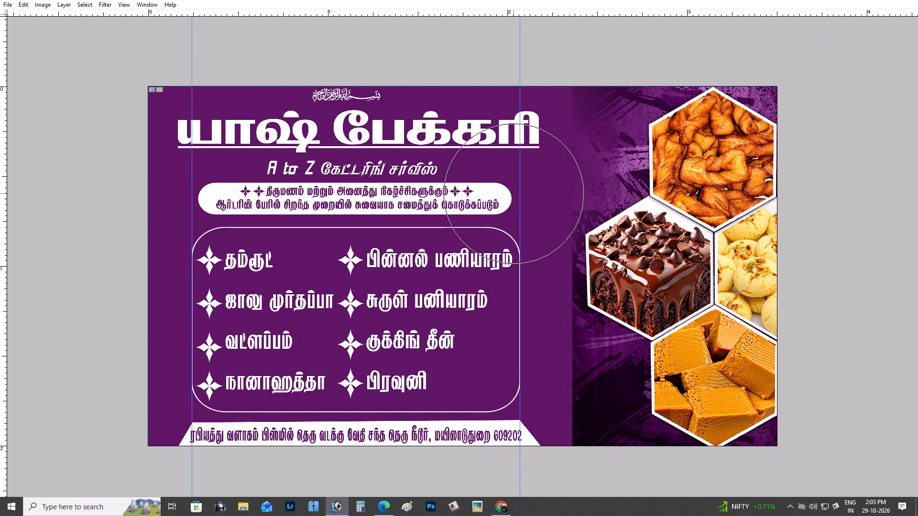
{"action": "left_click_drag", "start_coordinate": [536, 87], "coordinate": [536, 92]}
{"action": "left_click_drag", "start_coordinate": [534, 93], "coordinate": [535, 130]}
{"action": "left_click_drag", "start_coordinate": [537, 144], "coordinate": [533, 236]}
{"action": "left_click_drag", "start_coordinate": [534, 227], "coordinate": [528, 306]}
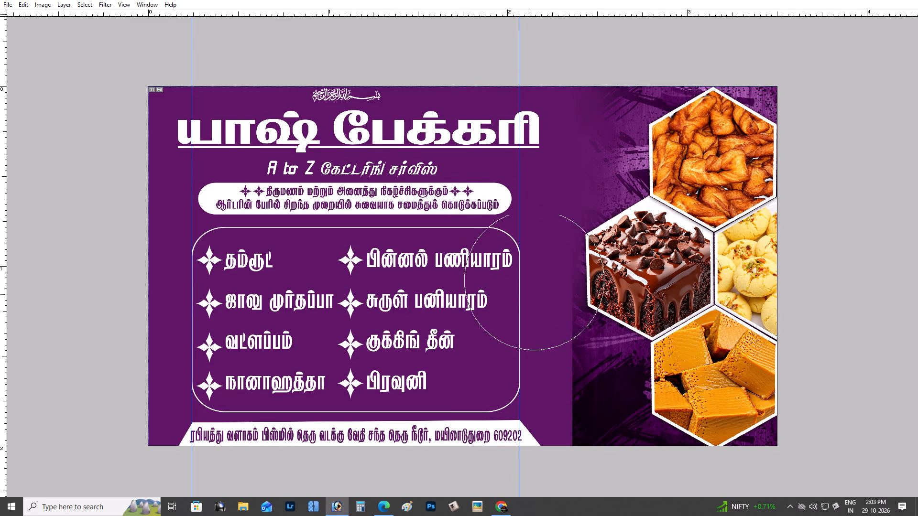
{"action": "left_click_drag", "start_coordinate": [537, 273], "coordinate": [546, 381]}
{"action": "left_click_drag", "start_coordinate": [537, 385], "coordinate": [565, 494]}
{"action": "left_click_drag", "start_coordinate": [569, 487], "coordinate": [507, 315]}
{"action": "left_click", "coordinate": [505, 228]}
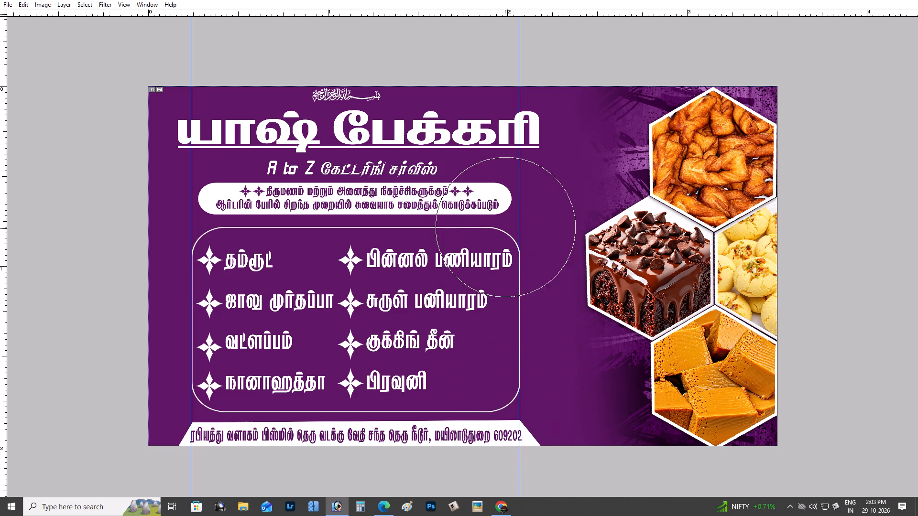
{"action": "key", "text": "BackSpace"}
{"action": "scroll", "coordinate": [523, 156], "scroll_direction": "up", "scroll_amount": 2}
{"action": "scroll", "coordinate": [523, 156], "scroll_direction": "down", "scroll_amount": 2}
{"action": "key", "text": "v"}
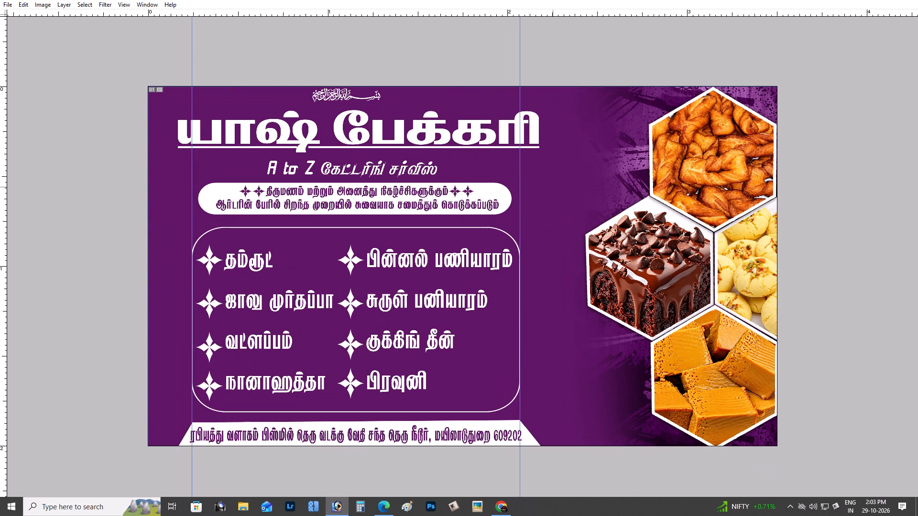
Stretch the faded texture leftward toward the item list, then nudge it right behind the hexagon photos.
{"action": "scroll", "coordinate": [553, 187], "scroll_direction": "up", "scroll_amount": 1}
{"action": "scroll", "coordinate": [553, 187], "scroll_direction": "down", "scroll_amount": 2}
{"action": "scroll", "coordinate": [553, 187], "scroll_direction": "up", "scroll_amount": 3}
{"action": "key", "text": "ctrl+plus"}
{"action": "scroll", "coordinate": [553, 187], "scroll_direction": "up", "scroll_amount": 2}
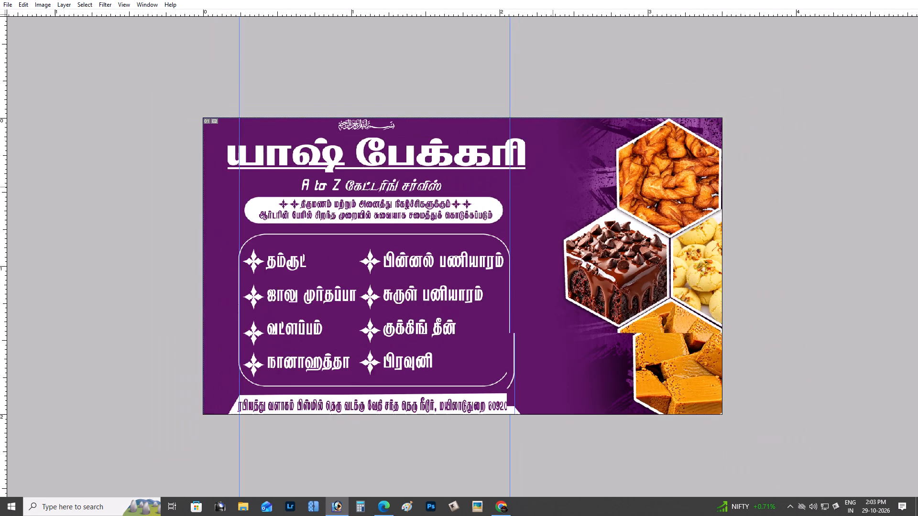
{"action": "scroll", "coordinate": [553, 187], "scroll_direction": "down", "scroll_amount": 1}
{"action": "key", "text": "ctrl+t"}
{"action": "left_click_drag", "start_coordinate": [562, 236], "coordinate": [458, 234], "text": "shift"}
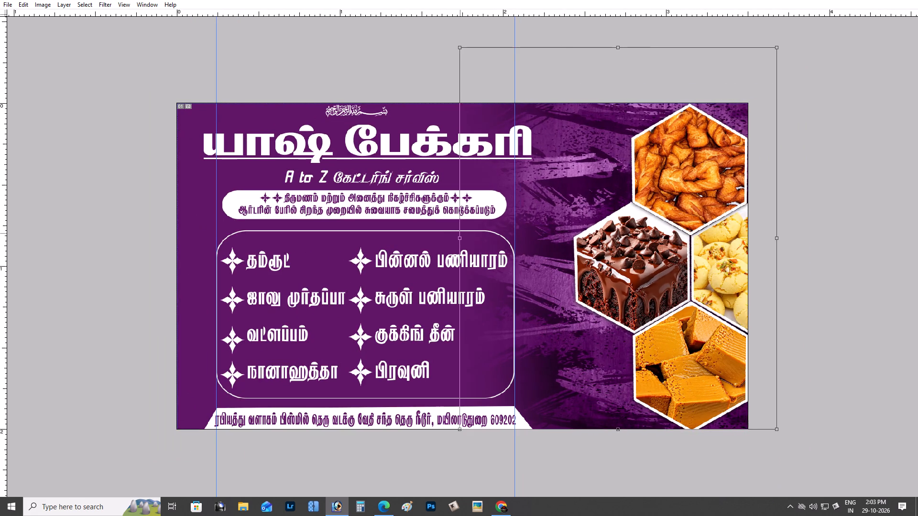
{"action": "left_click_drag", "start_coordinate": [458, 234], "coordinate": [452, 235], "text": "shift"}
{"action": "key", "text": "Return"}
{"action": "left_click_drag", "start_coordinate": [519, 243], "coordinate": [567, 247], "text": "shift"}
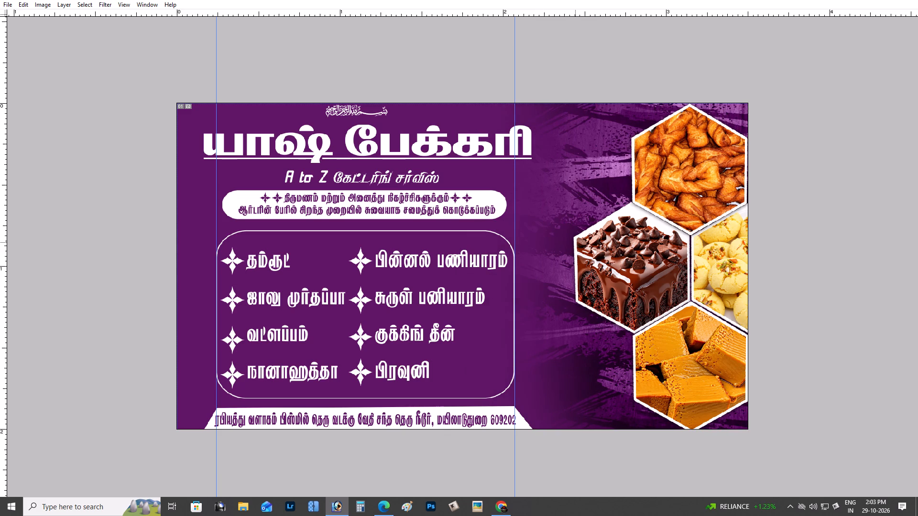
Cycle the texture layer through blend modes until it shows as brighter purple strokes on the background.
{"action": "key", "text": "shift+plus"}
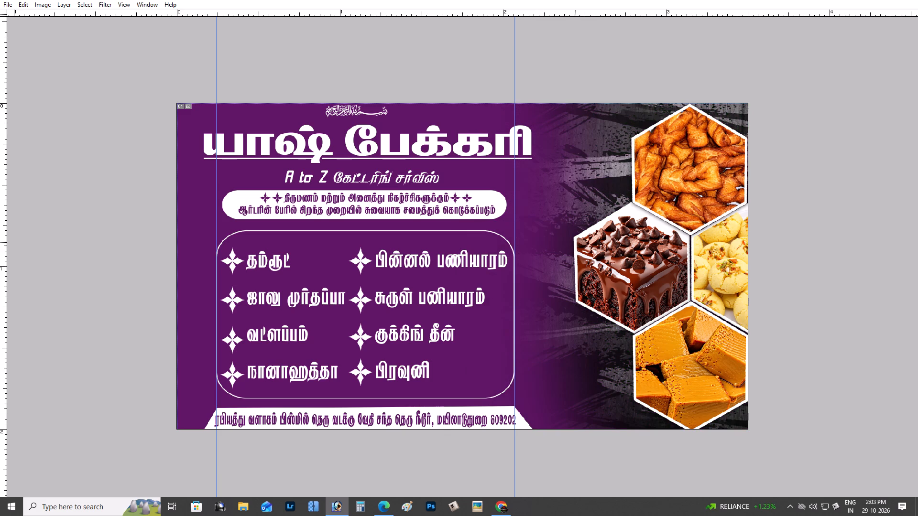
{"action": "type", "text": "++++-++++-+"}
{"action": "key", "text": "ctrl+minus"}
{"action": "key", "text": "shift+plus"}
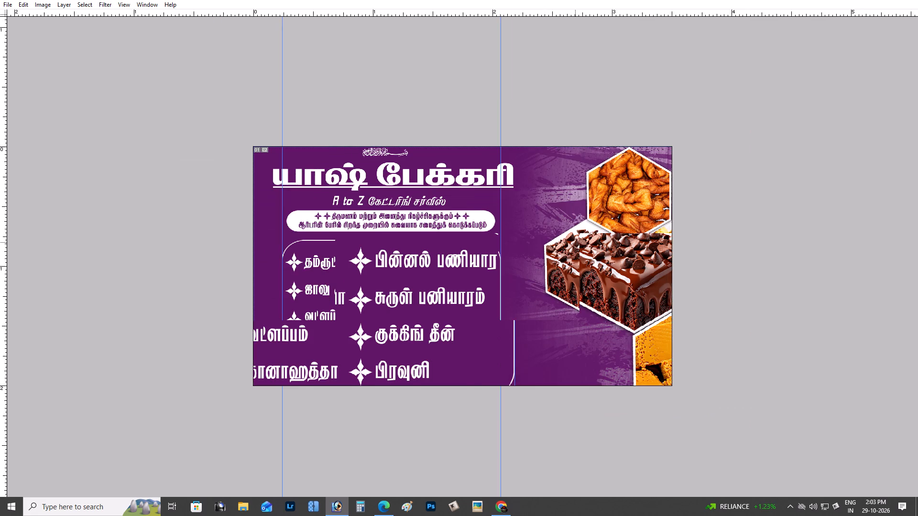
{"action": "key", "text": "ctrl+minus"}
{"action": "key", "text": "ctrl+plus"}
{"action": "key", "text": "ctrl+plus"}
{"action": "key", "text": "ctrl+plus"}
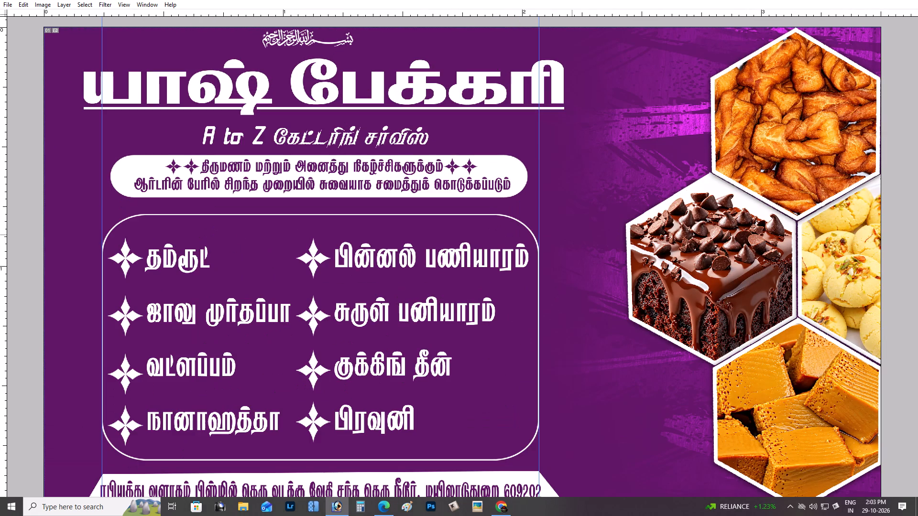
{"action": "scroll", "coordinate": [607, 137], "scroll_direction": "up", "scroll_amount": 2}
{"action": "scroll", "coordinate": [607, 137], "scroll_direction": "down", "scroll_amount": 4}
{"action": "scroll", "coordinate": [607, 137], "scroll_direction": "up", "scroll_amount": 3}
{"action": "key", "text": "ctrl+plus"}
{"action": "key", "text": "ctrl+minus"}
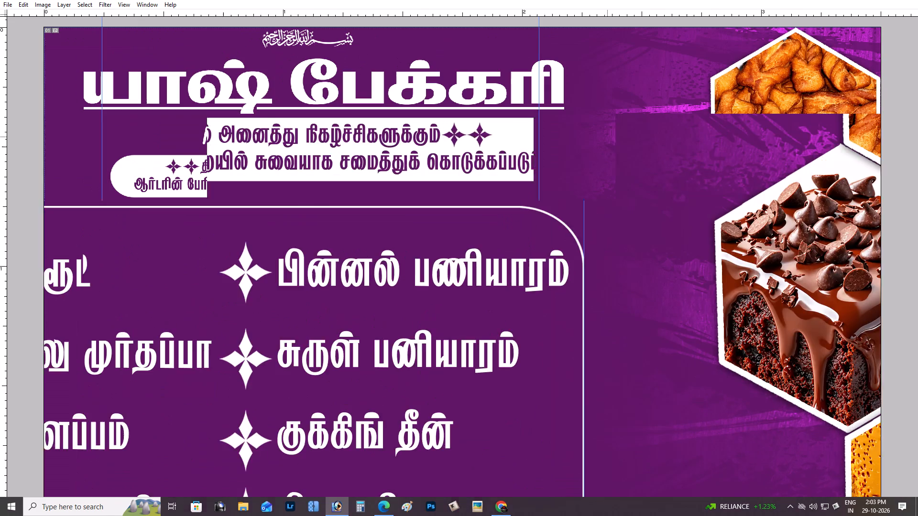